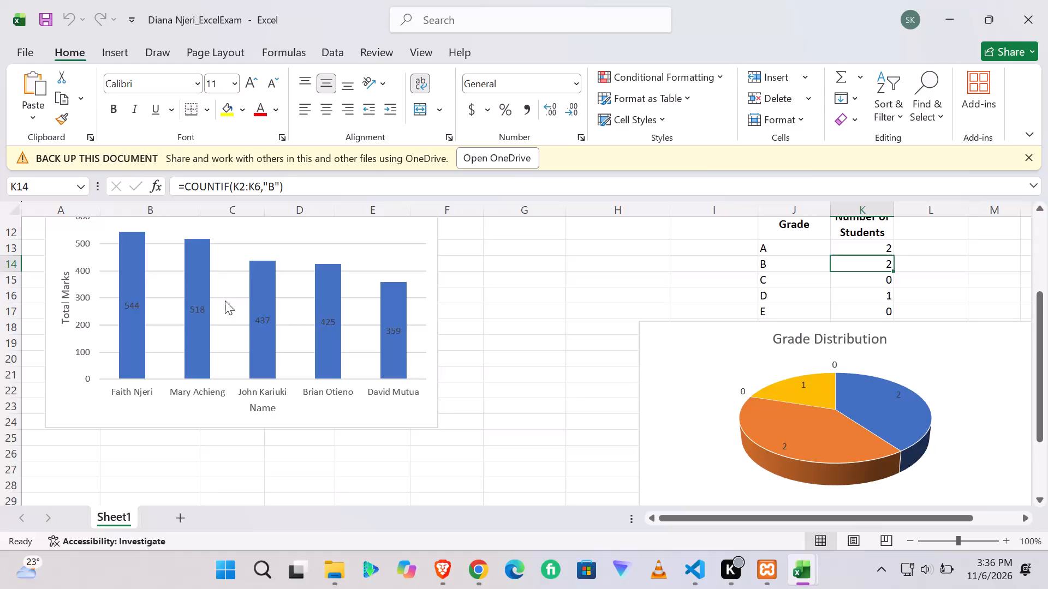
Create a new blank workbook.
left_click(15, 47)
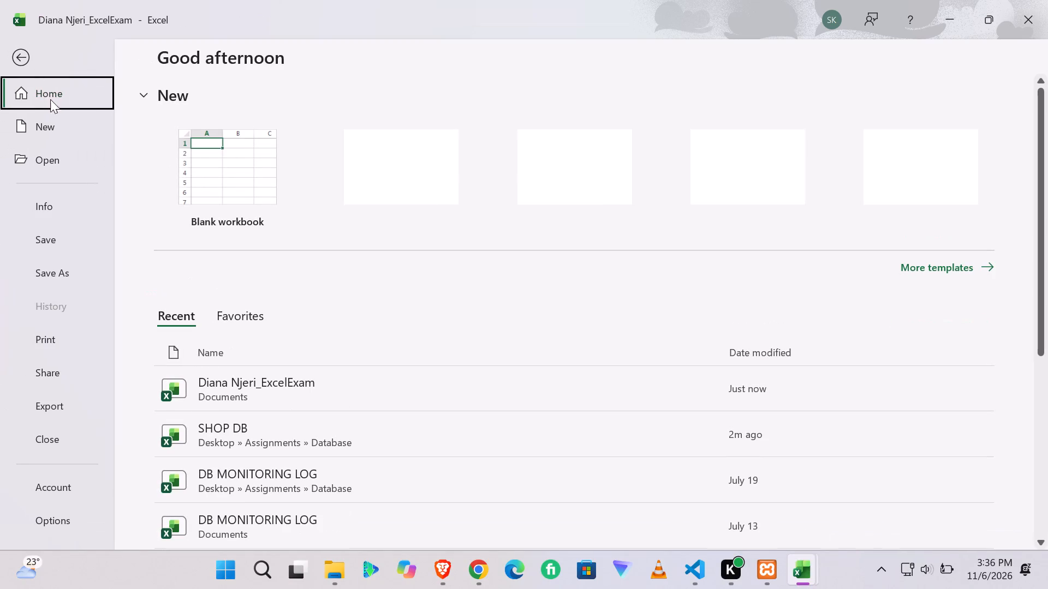
left_click(51, 125)
left_click(224, 145)
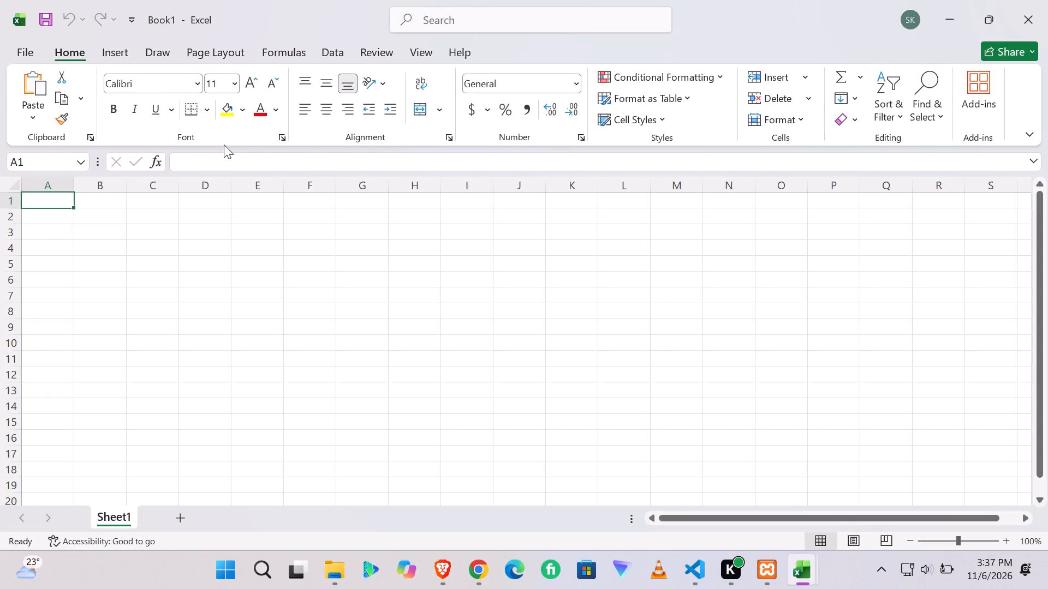
Save the new workbook in the Documents folder under the name Student_Performance.
left_click(10, 47)
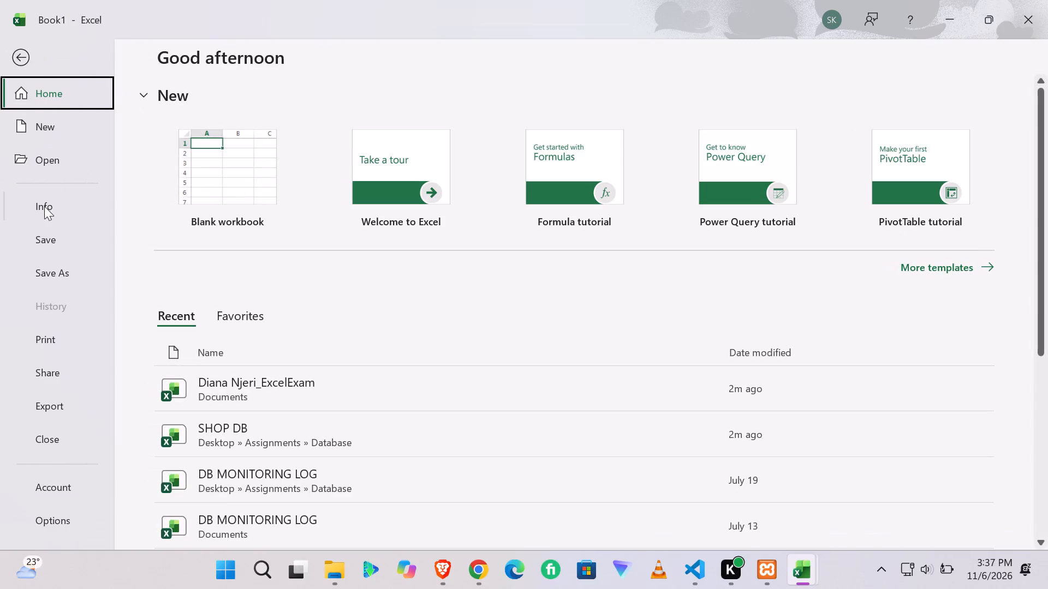
left_click(34, 268)
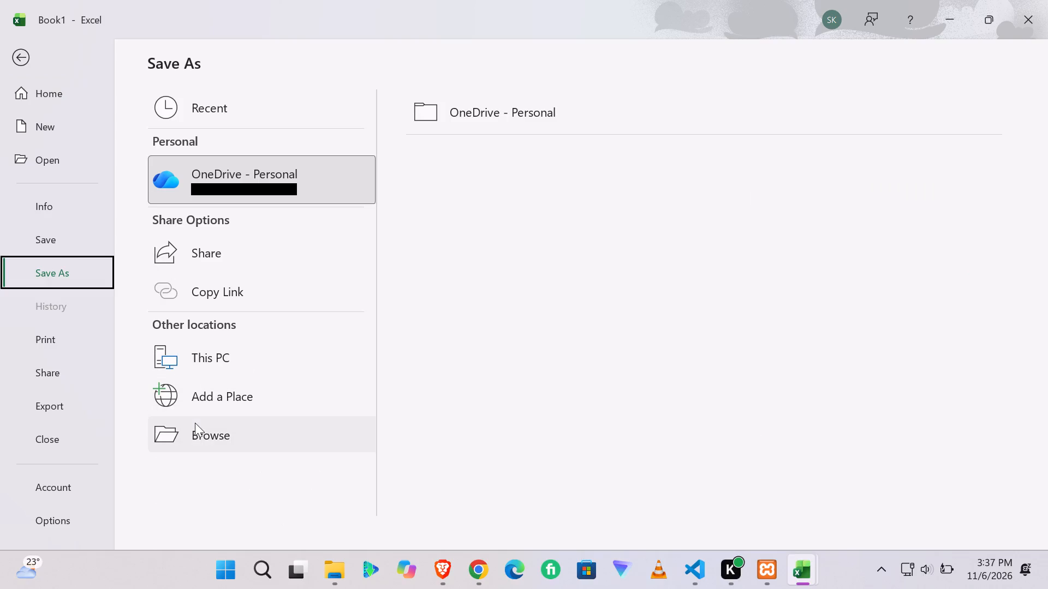
left_click(203, 435)
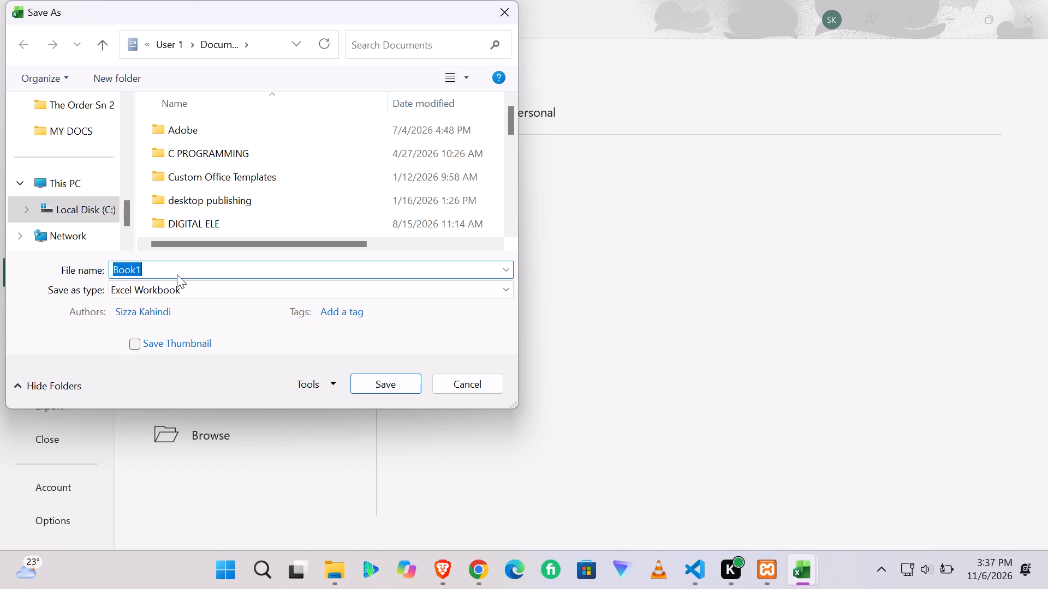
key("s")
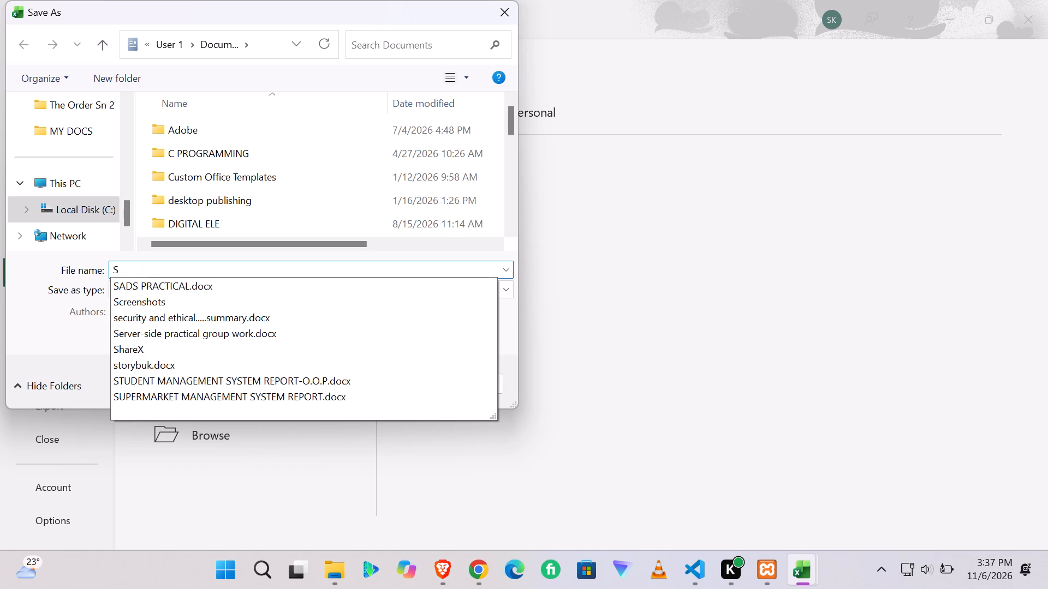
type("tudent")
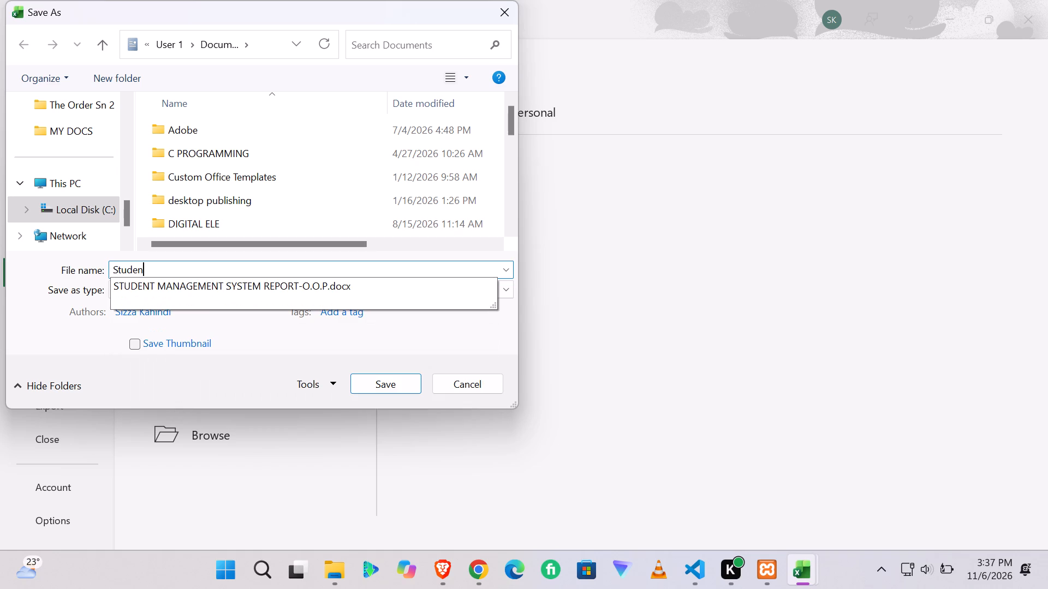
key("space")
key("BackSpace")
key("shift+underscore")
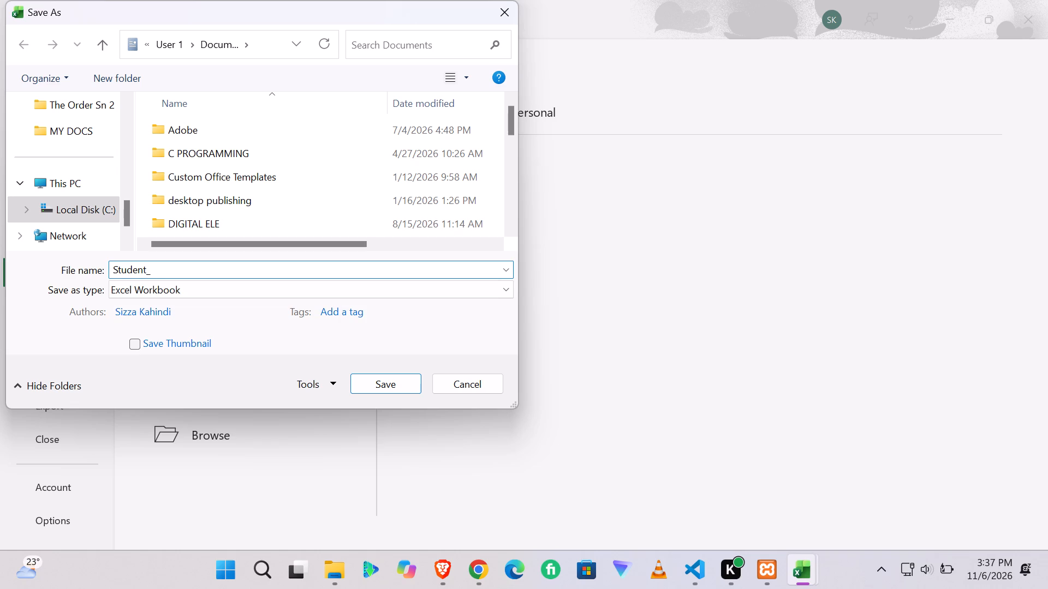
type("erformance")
left_click(370, 378)
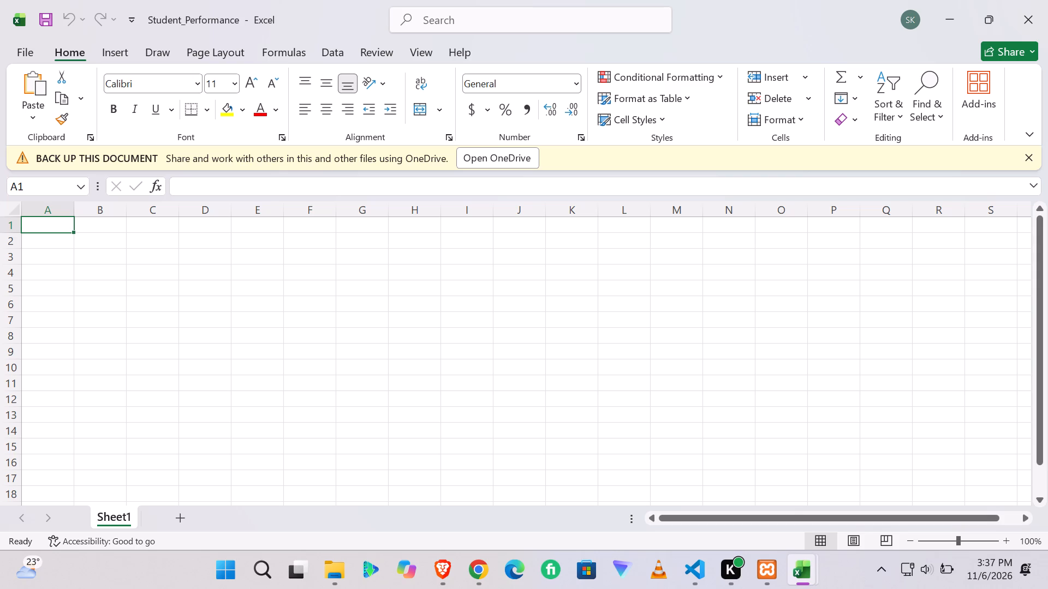
Enter the column headers StudentID, Student Name, Course and CATMarks in cells A1 to D1.
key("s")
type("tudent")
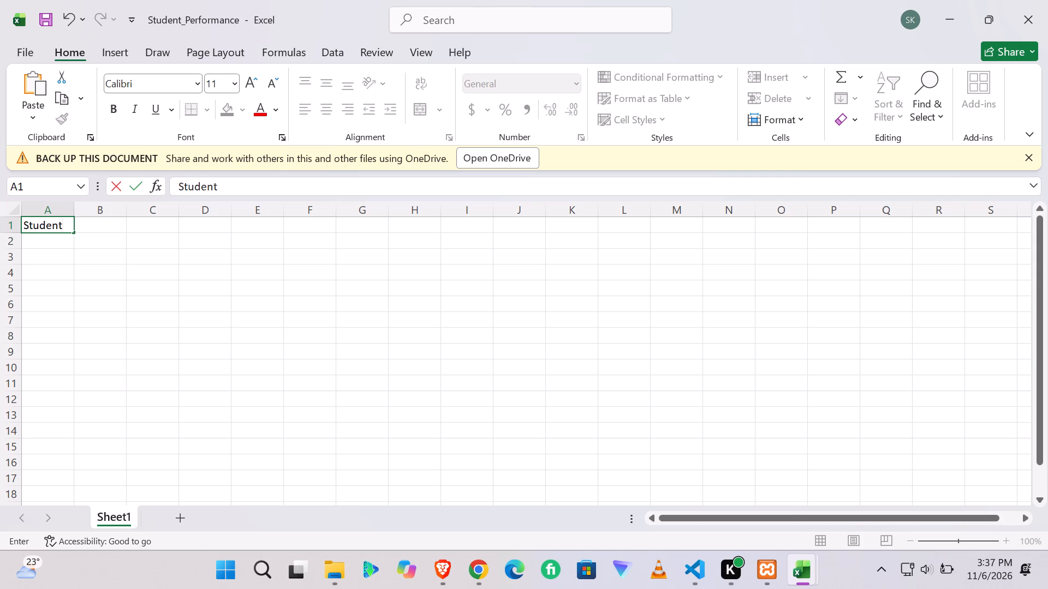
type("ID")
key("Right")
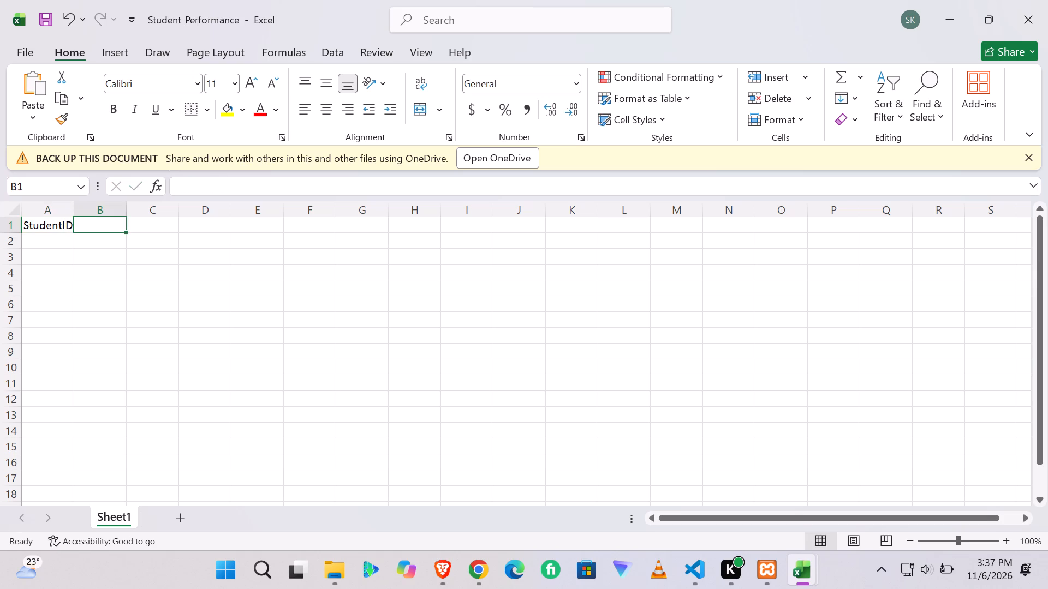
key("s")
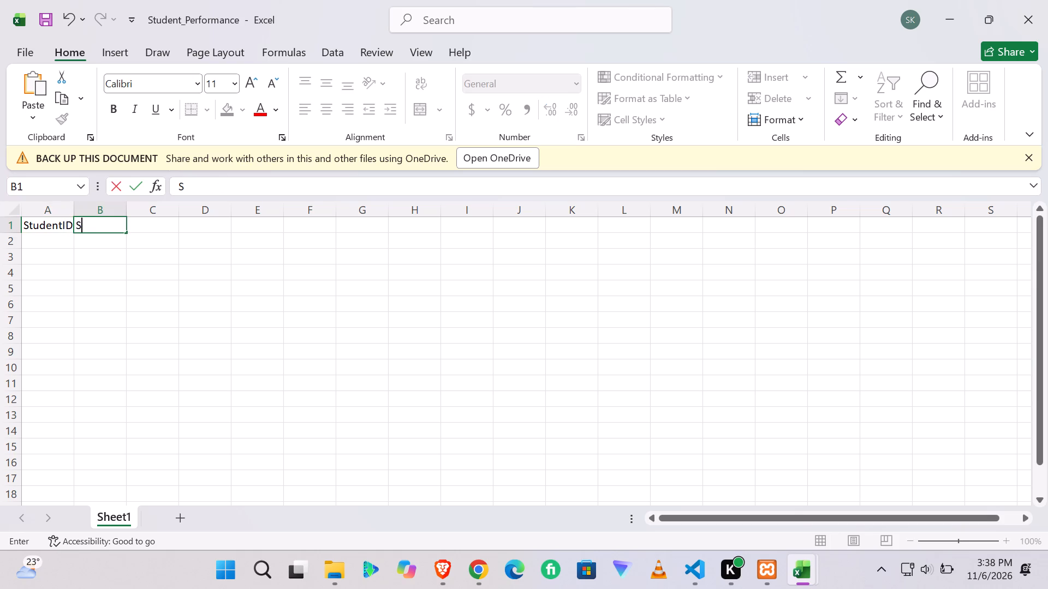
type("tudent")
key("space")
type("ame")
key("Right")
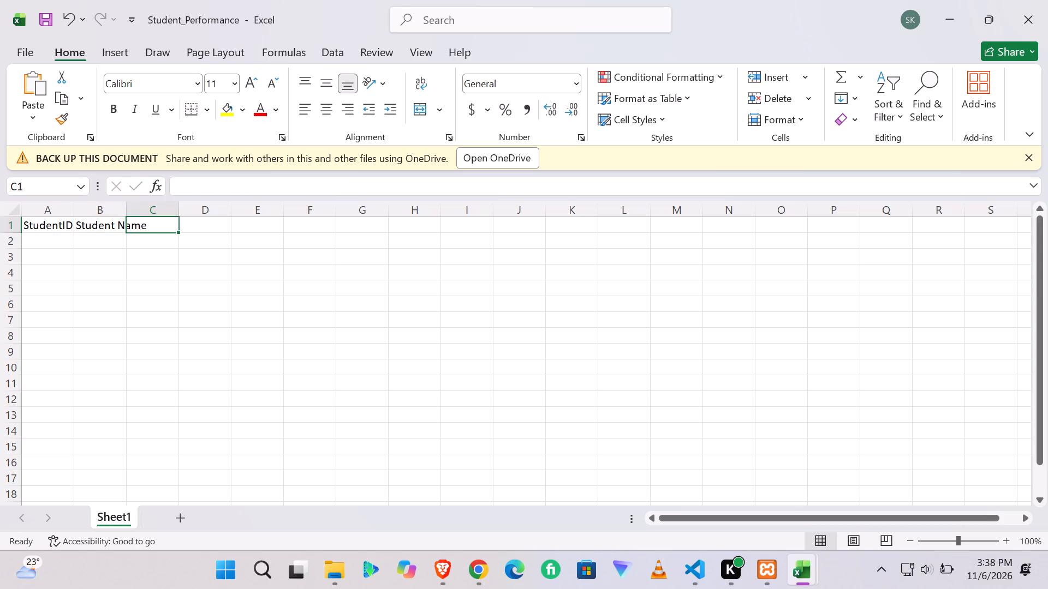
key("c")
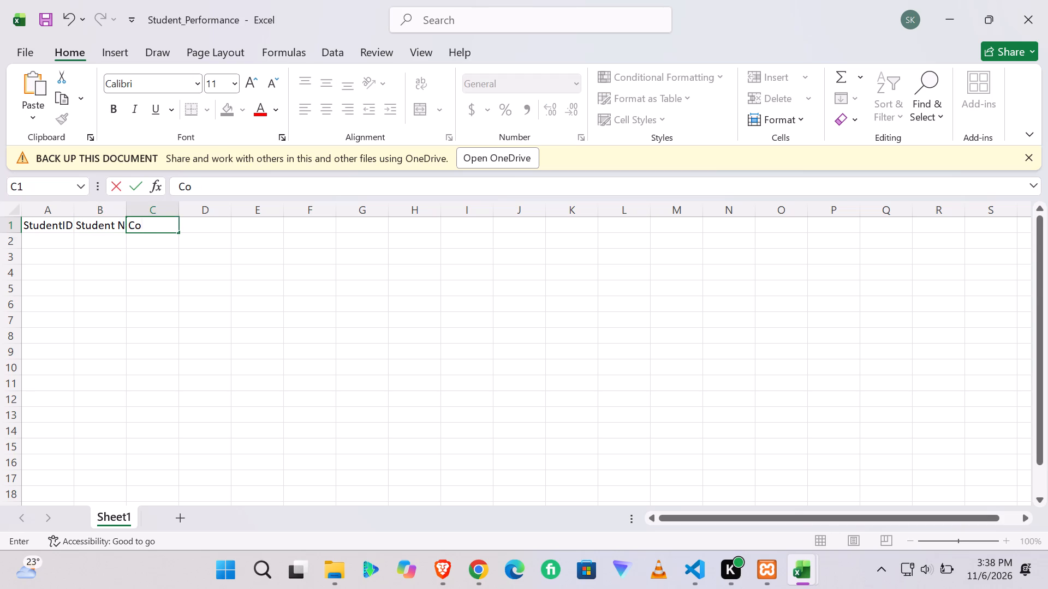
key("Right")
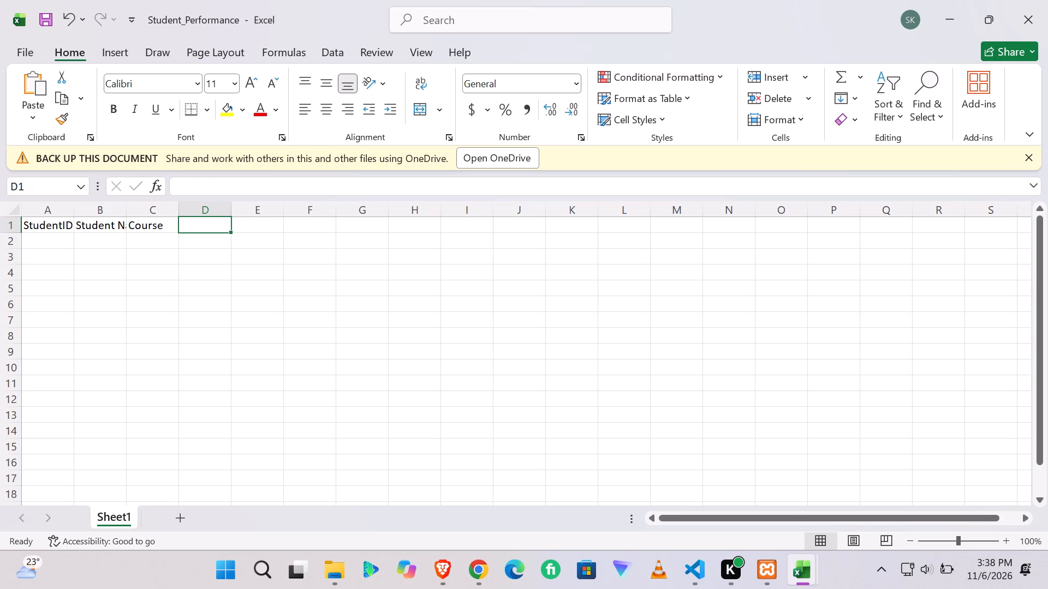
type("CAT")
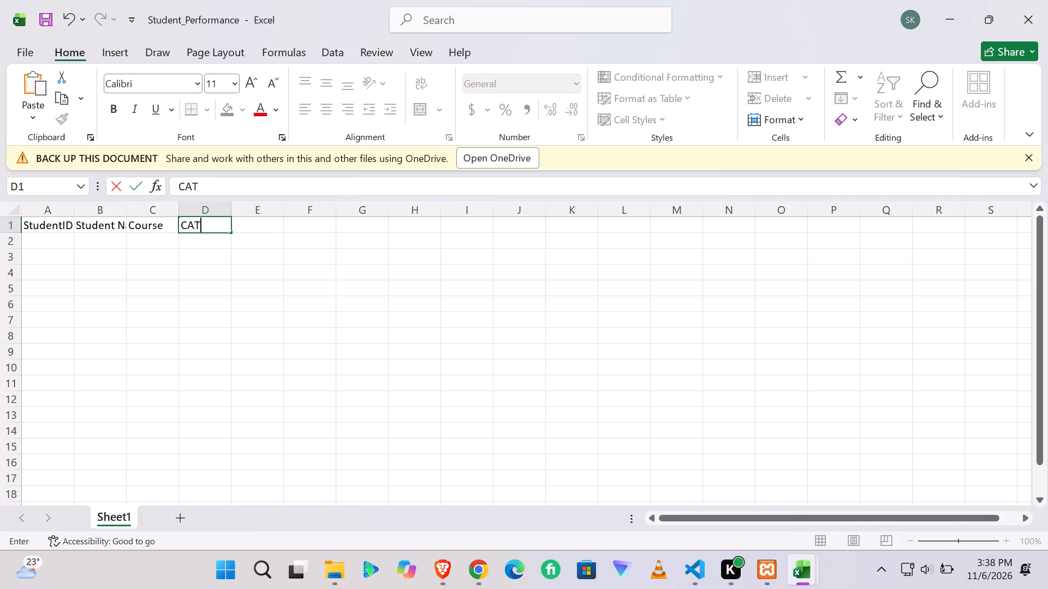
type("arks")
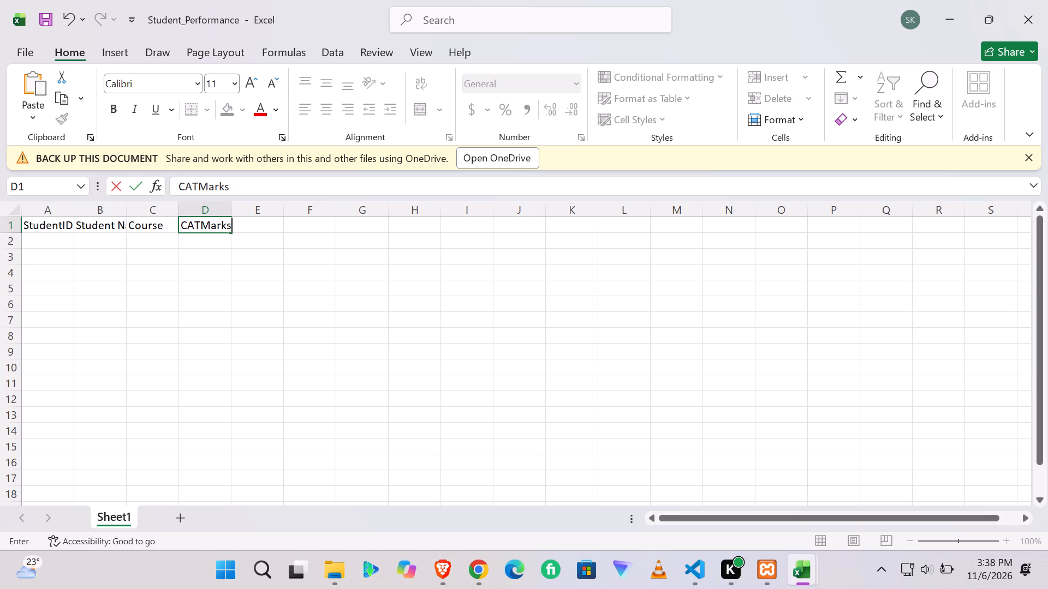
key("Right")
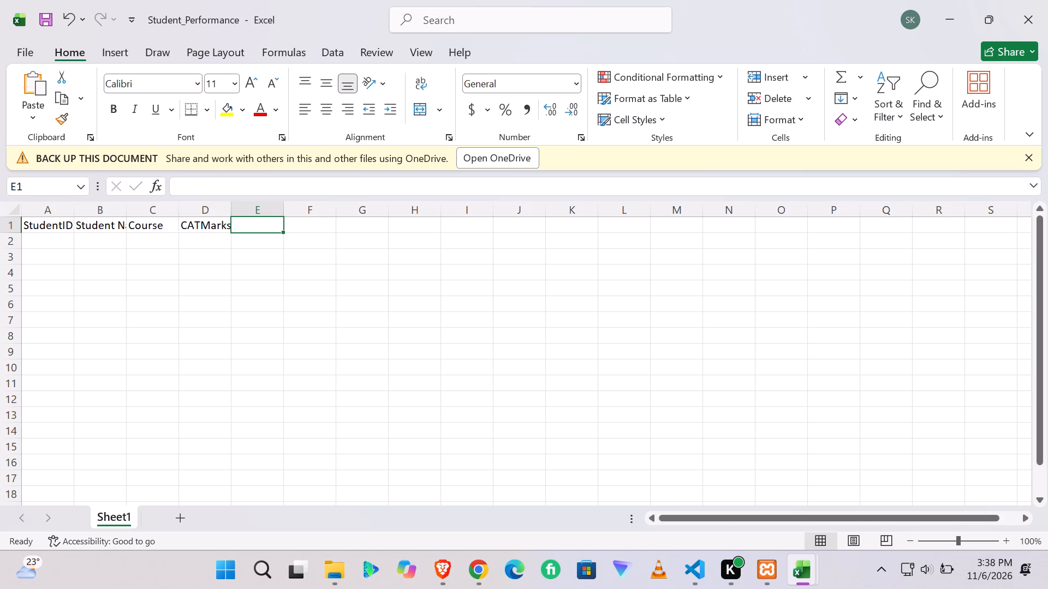
Insert a space in the D1 header so that it reads CAT Marks.
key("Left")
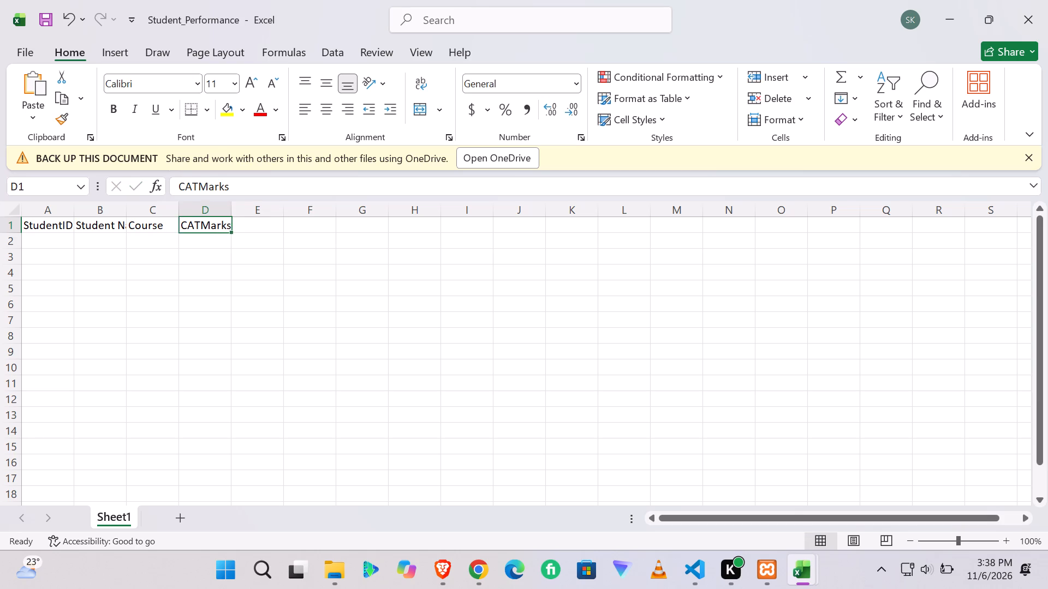
double_click(216, 227)
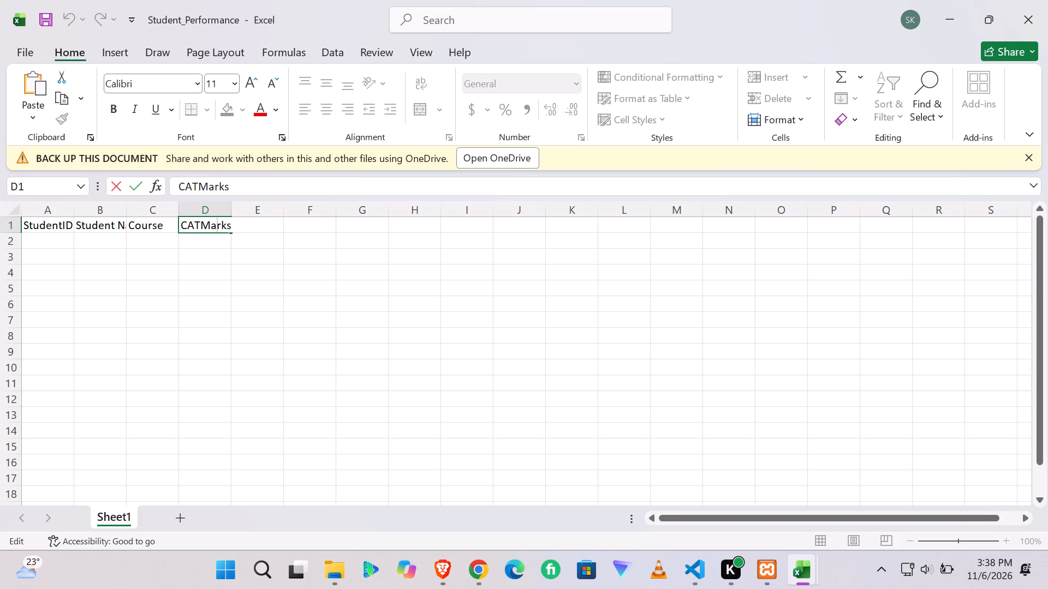
key("Left")
key("Left")
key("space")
left_click(257, 230)
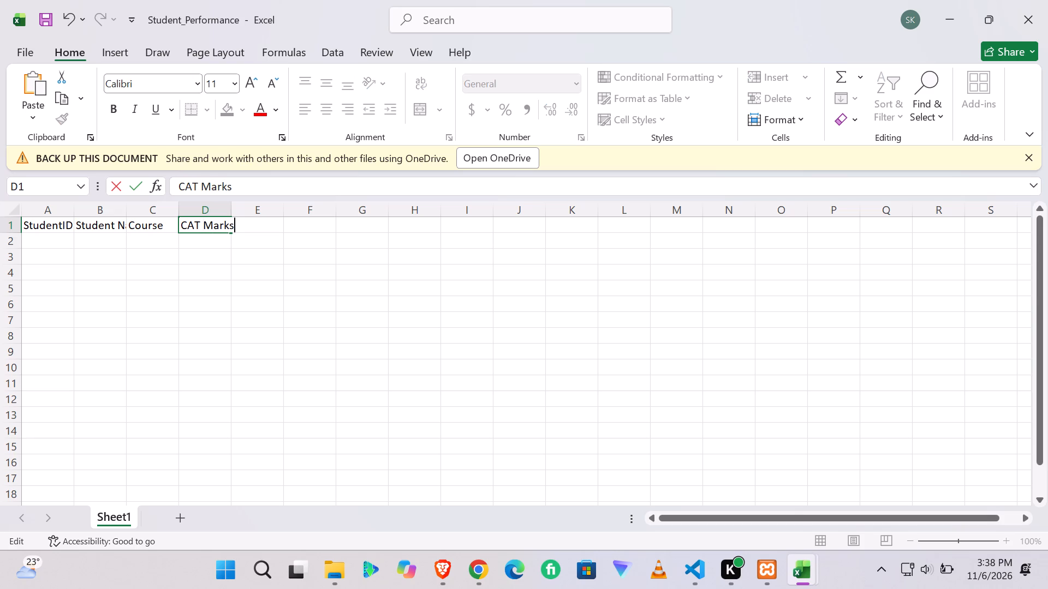
key("Right")
left_click(190, 226)
left_click(192, 237)
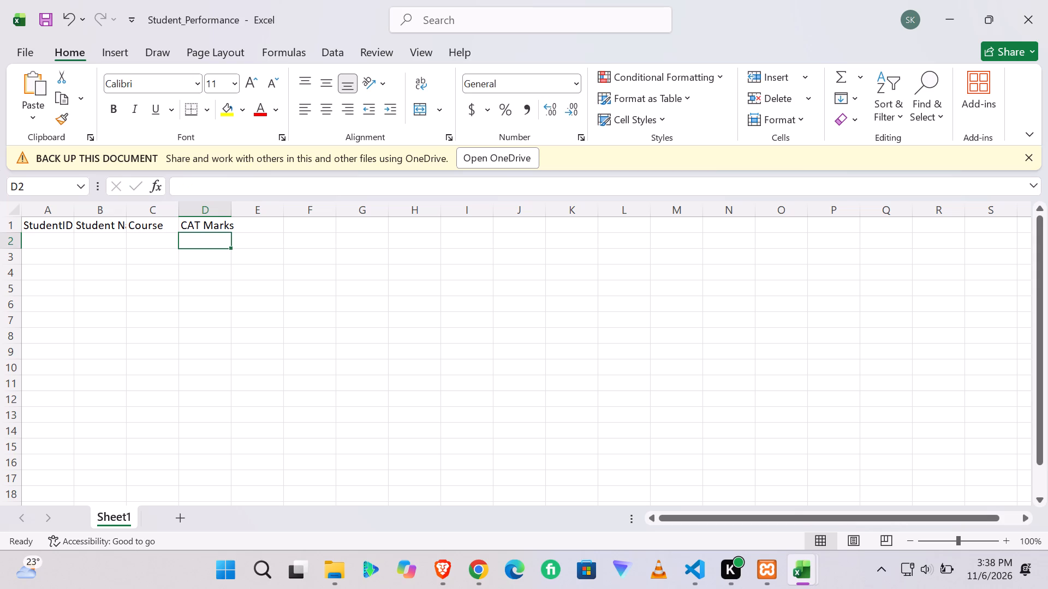
Enter the column headers Exam Marks, Total Marks and Grade in cells E1 to G1.
left_click(251, 223)
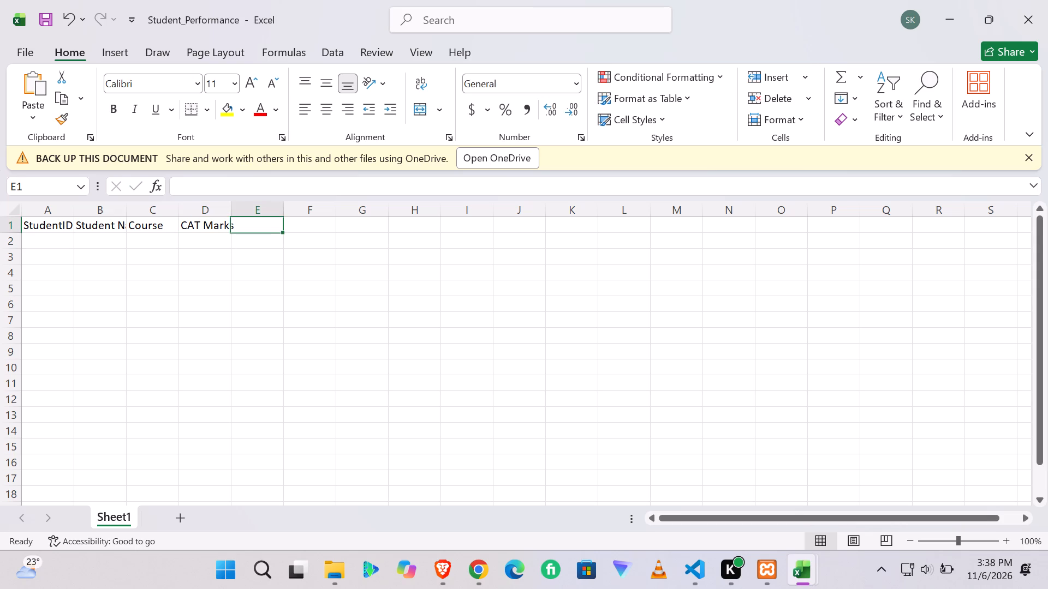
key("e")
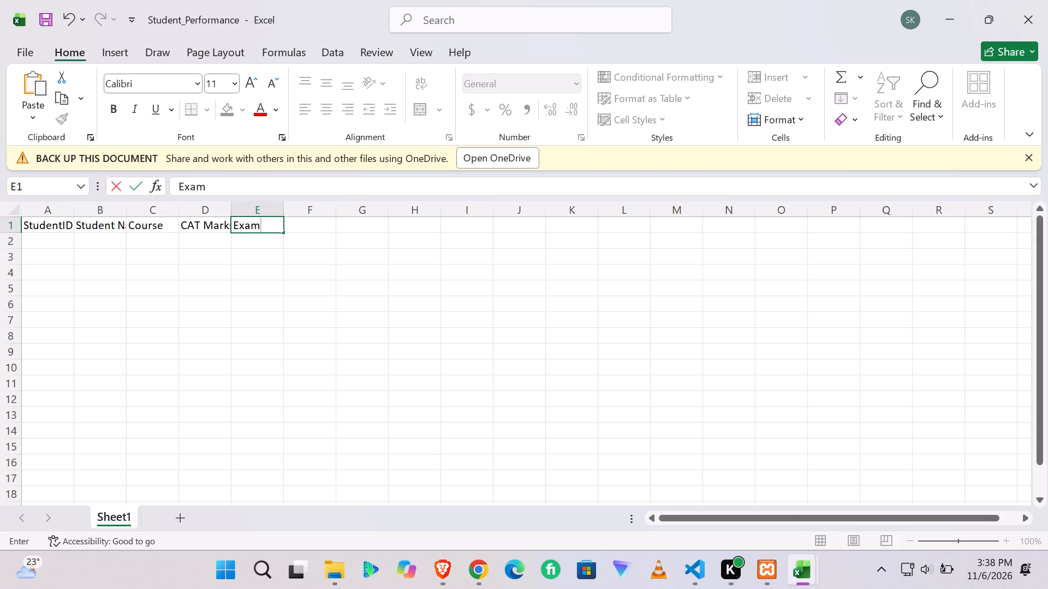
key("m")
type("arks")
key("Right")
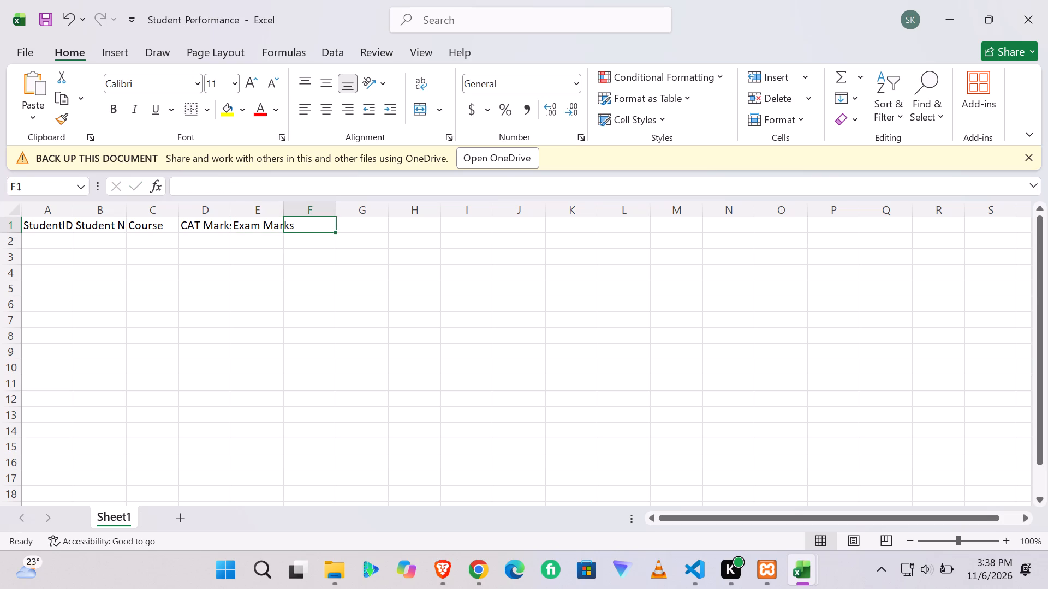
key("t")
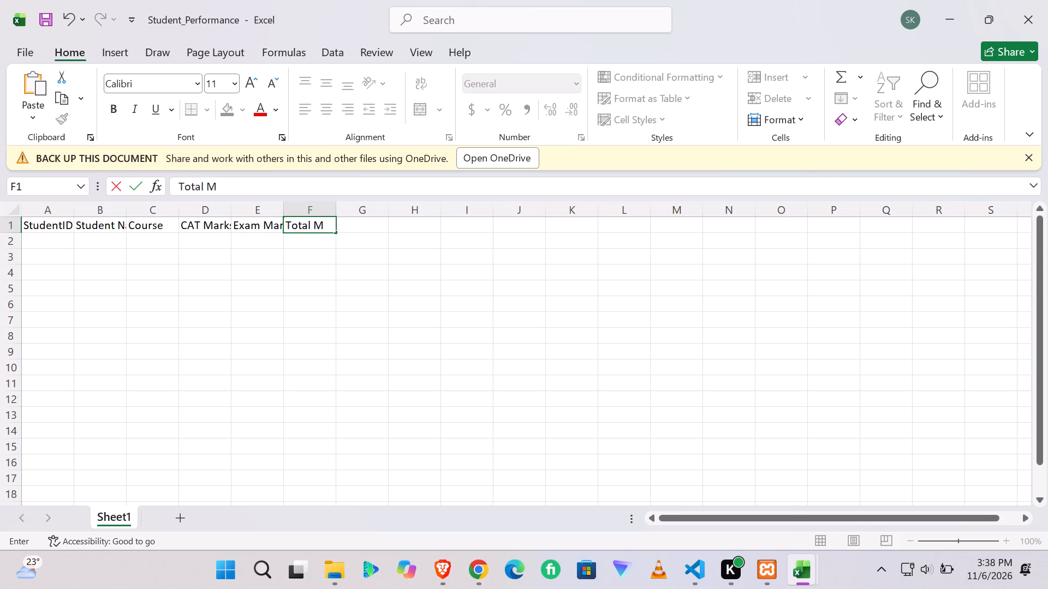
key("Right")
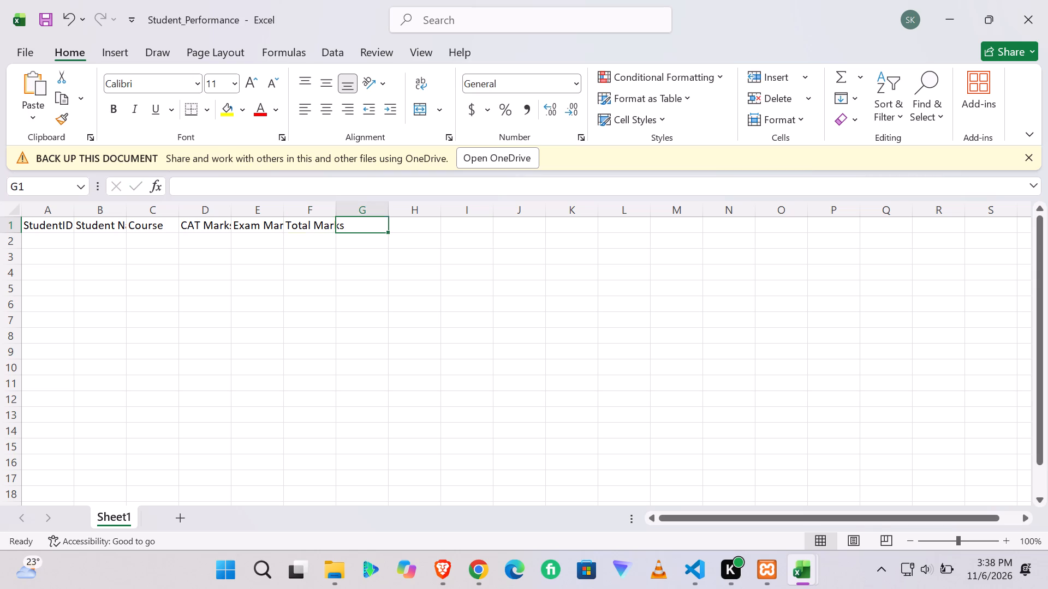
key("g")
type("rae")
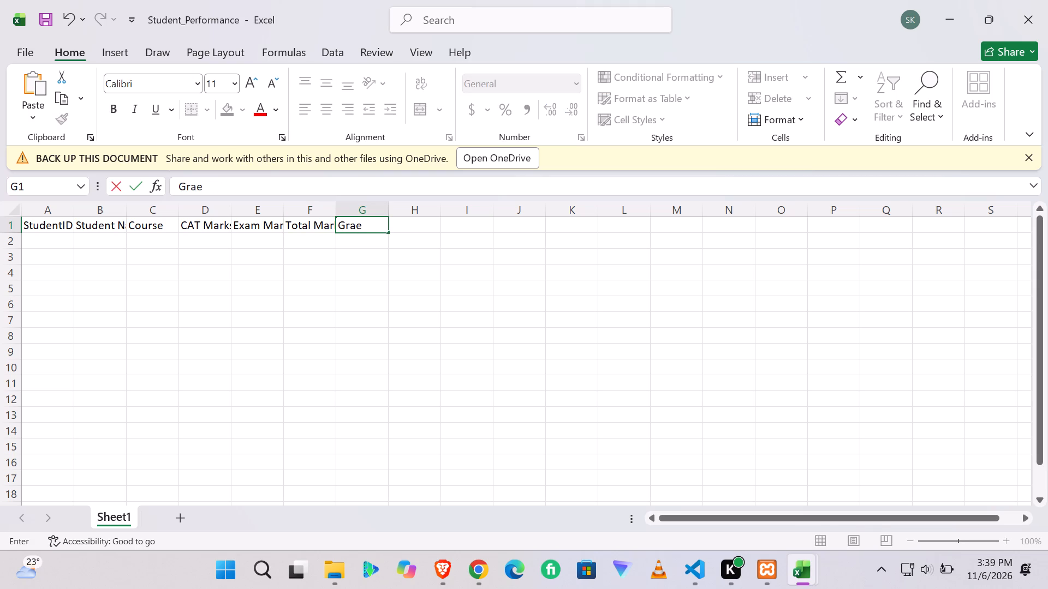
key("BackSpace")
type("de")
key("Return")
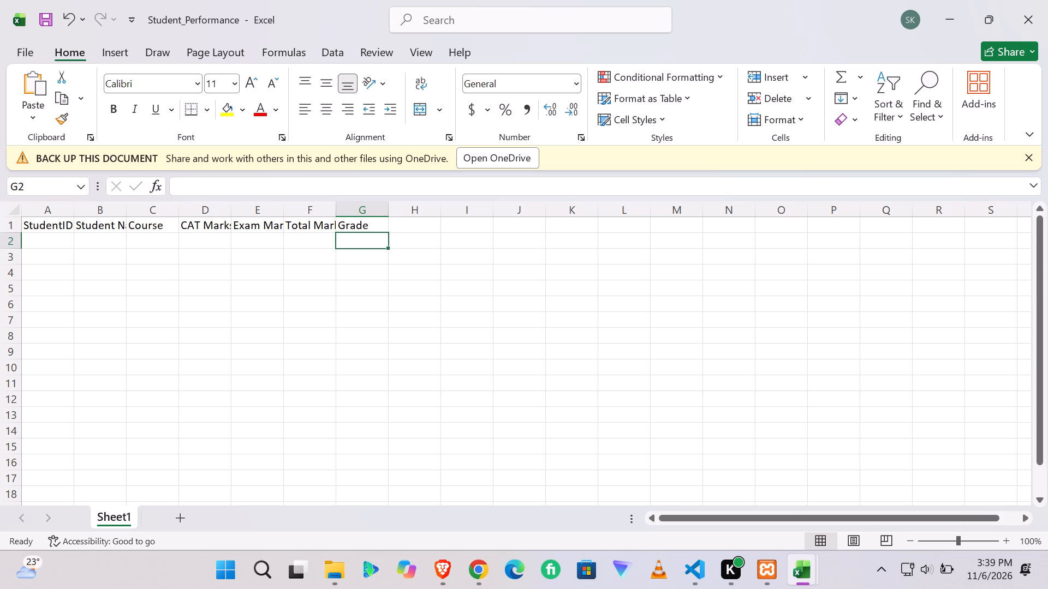
Widen columns A, B, D, E and F so that each header in row 1 fits its column.
left_click_drag(71, 206, 79, 205)
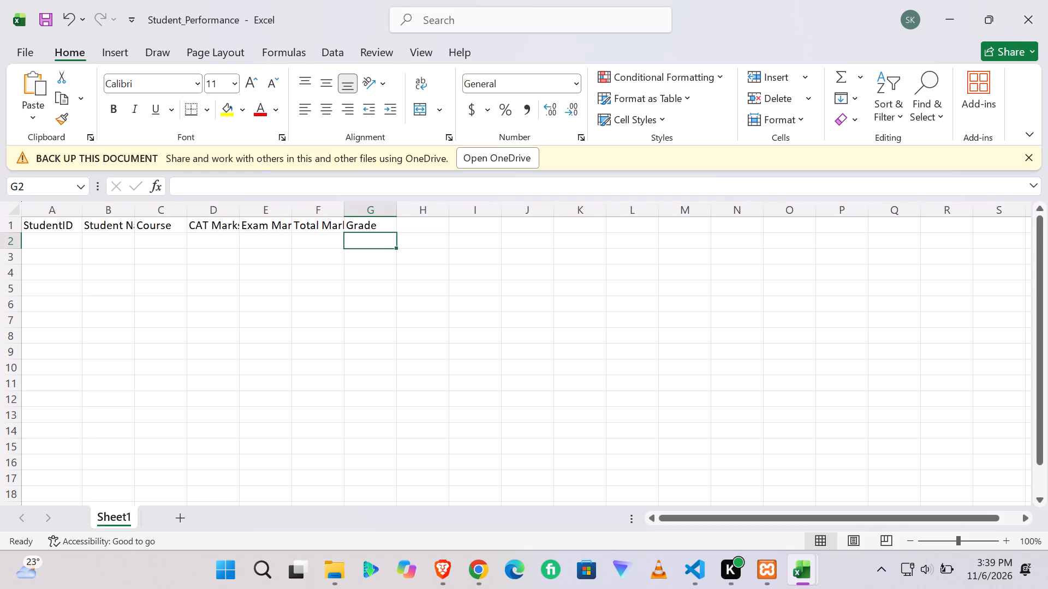
left_click_drag(136, 205, 147, 206)
left_click_drag(147, 206, 158, 206)
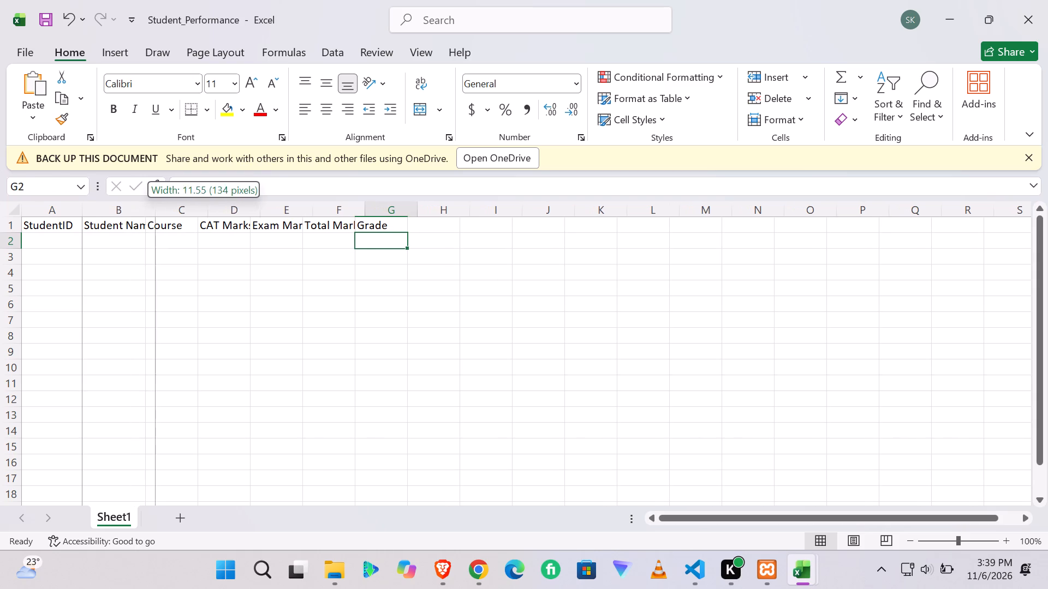
left_click_drag(158, 206, 159, 206)
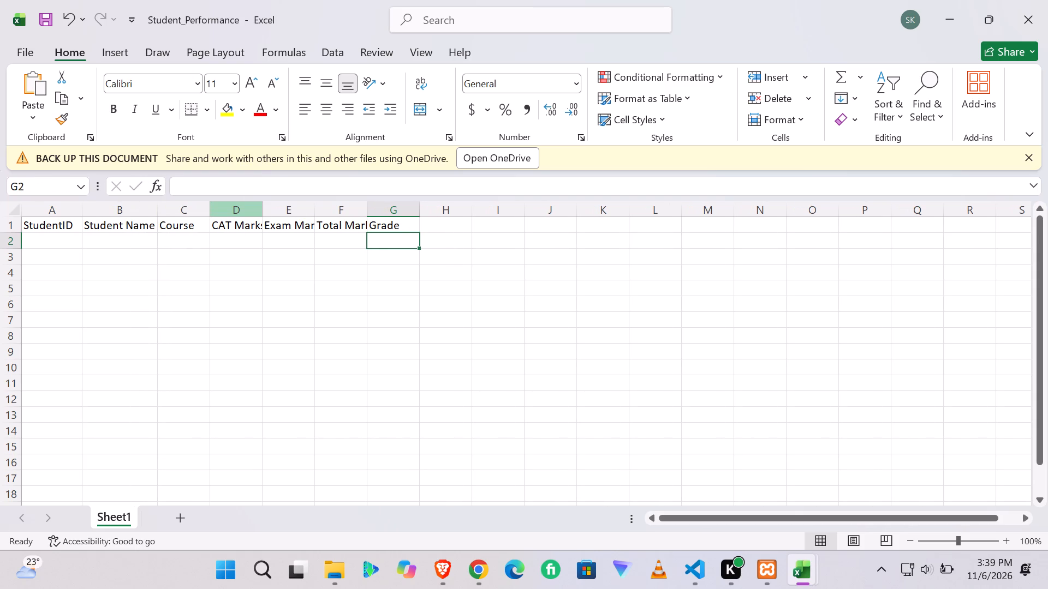
left_click_drag(265, 206, 278, 206)
left_click_drag(332, 204, 346, 204)
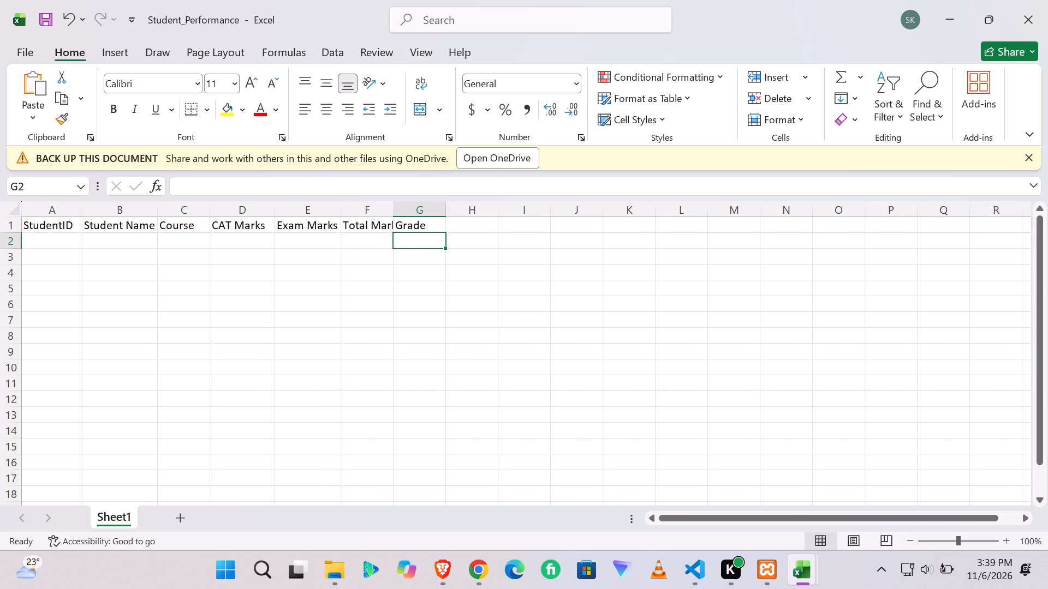
left_click_drag(396, 203, 414, 203)
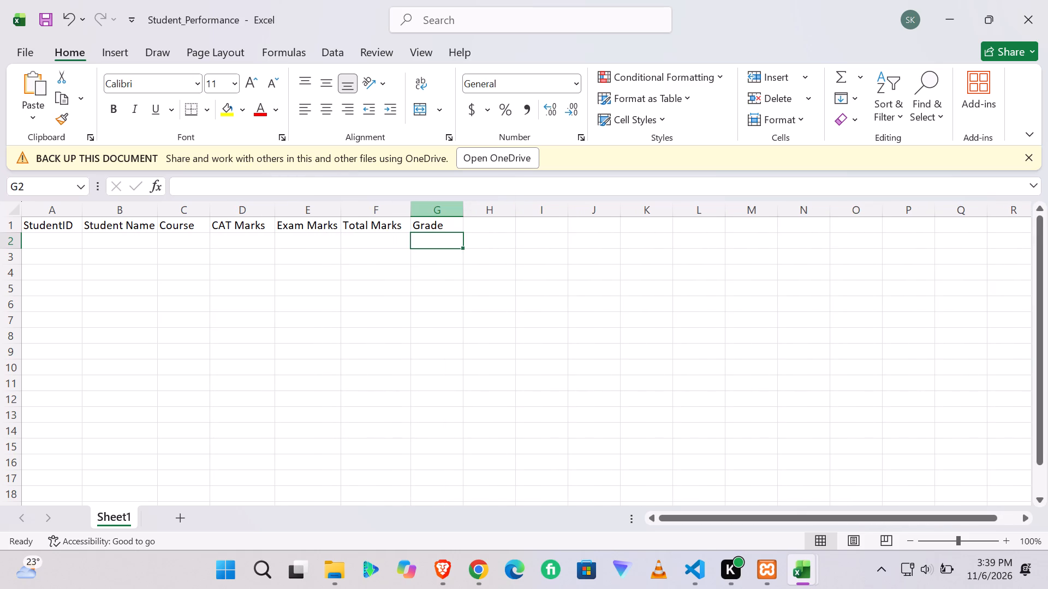
left_click_drag(412, 201, 407, 201)
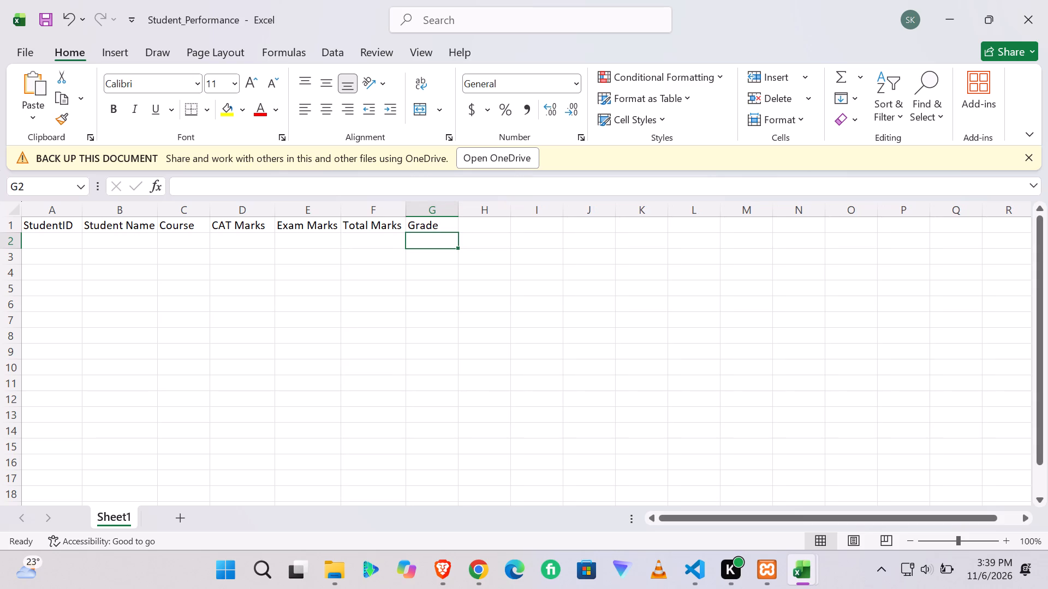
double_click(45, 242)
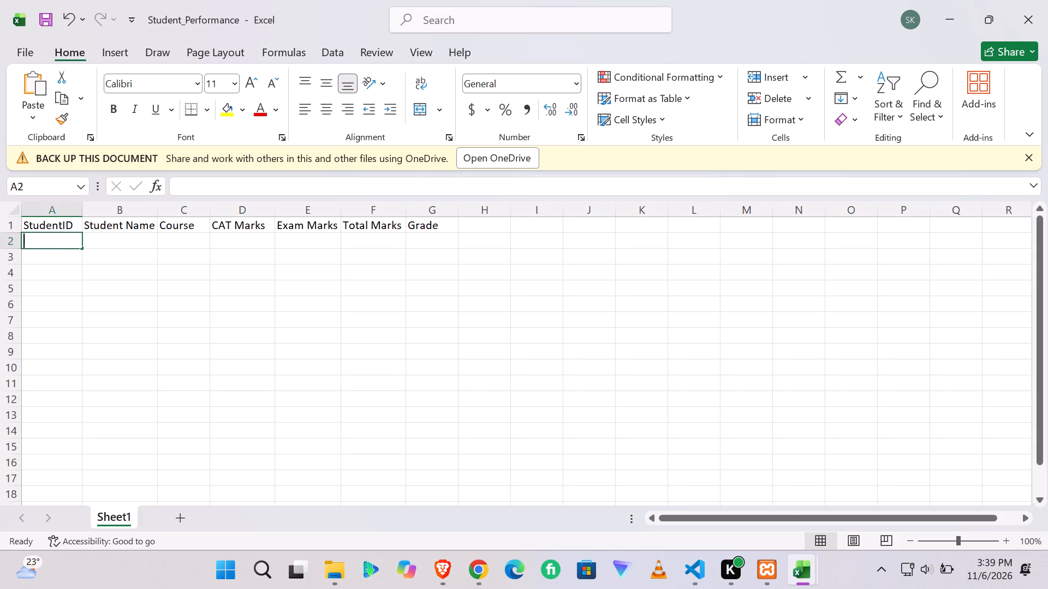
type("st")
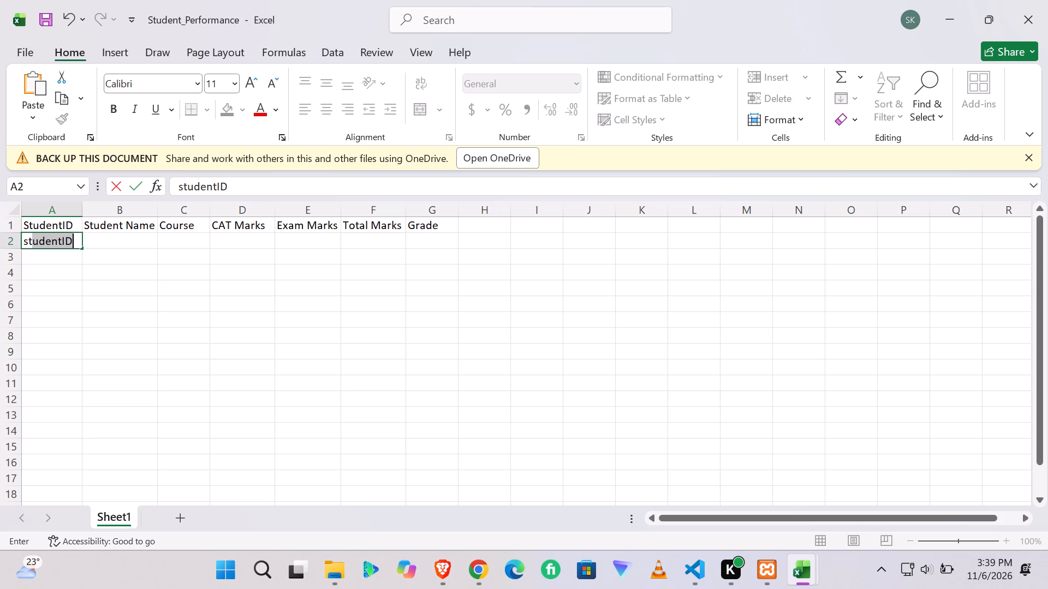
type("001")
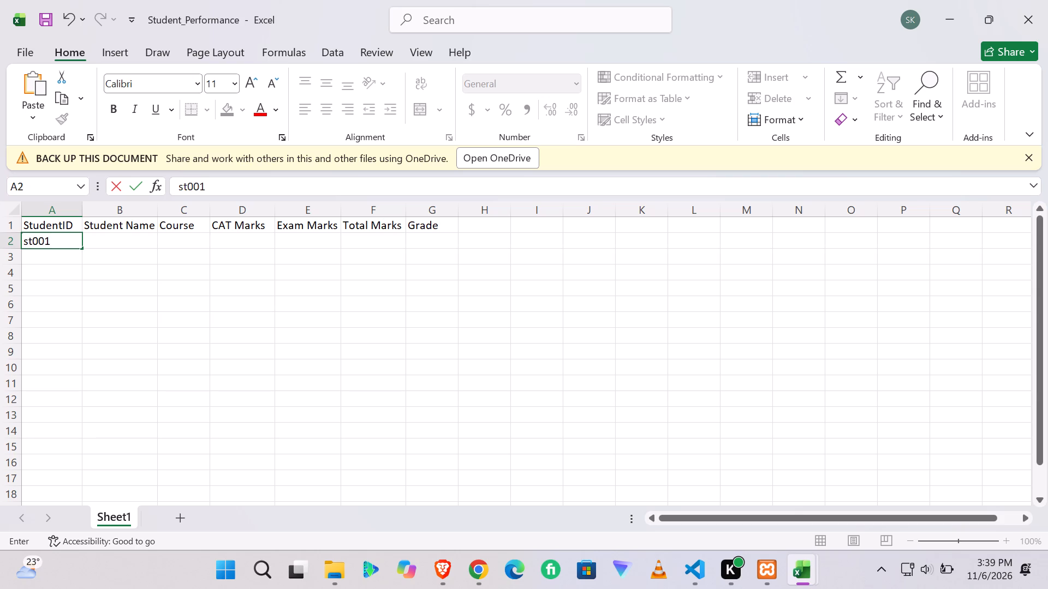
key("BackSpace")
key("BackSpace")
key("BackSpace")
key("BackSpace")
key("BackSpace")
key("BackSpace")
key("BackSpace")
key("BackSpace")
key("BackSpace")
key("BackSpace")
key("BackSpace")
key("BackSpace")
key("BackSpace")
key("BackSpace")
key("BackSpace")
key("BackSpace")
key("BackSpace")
Enter the student IDs ST001, ST002, ST003 and ST004 in cells A2 to A5.
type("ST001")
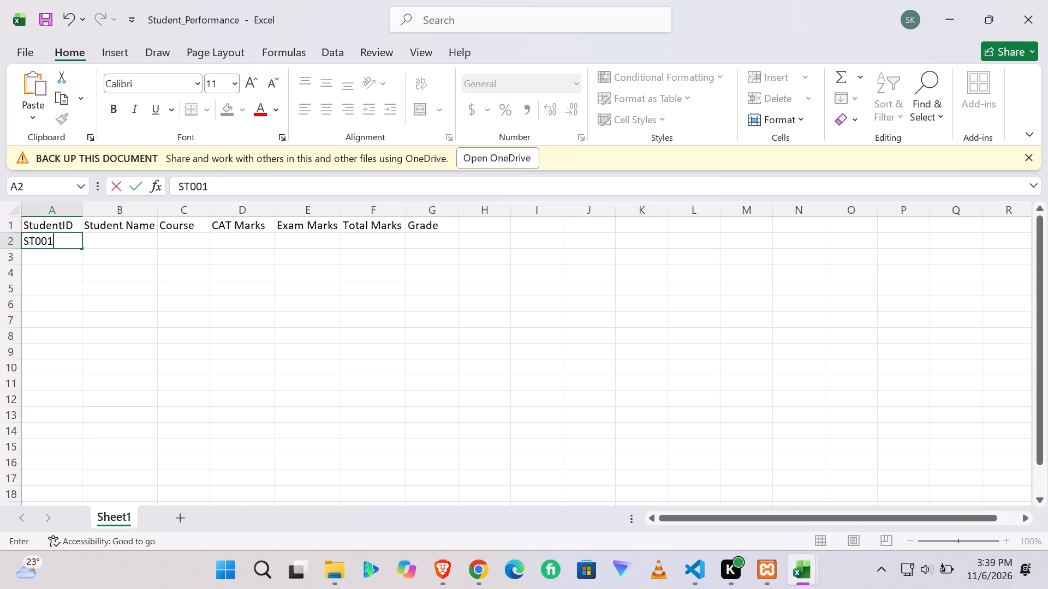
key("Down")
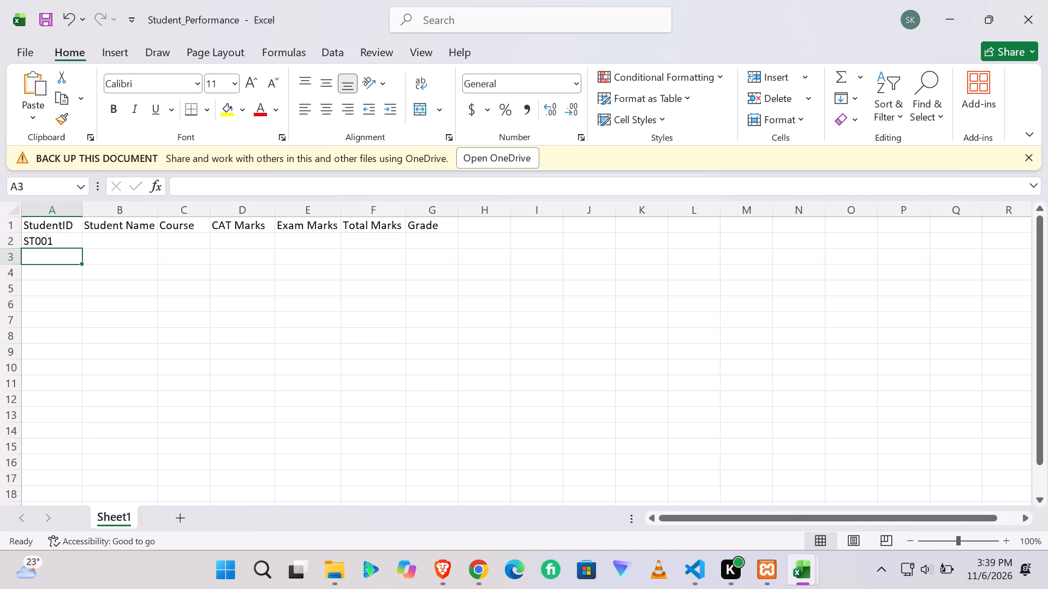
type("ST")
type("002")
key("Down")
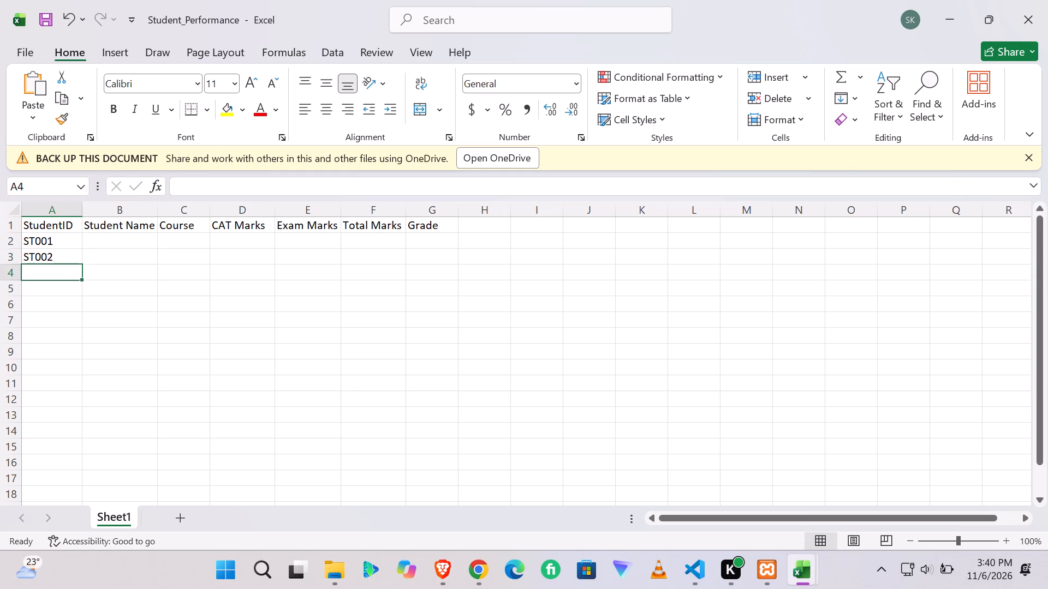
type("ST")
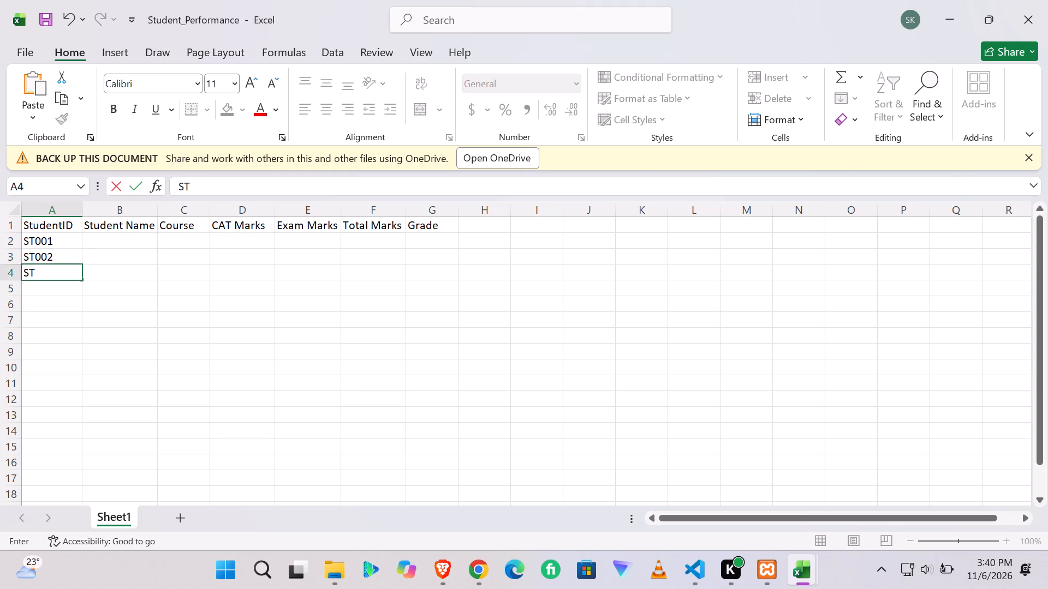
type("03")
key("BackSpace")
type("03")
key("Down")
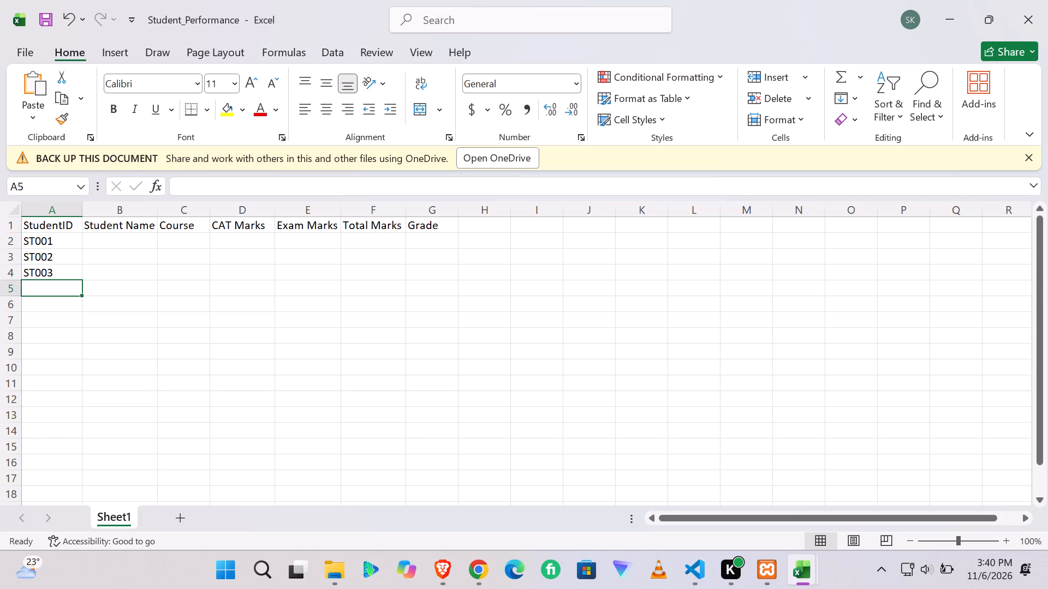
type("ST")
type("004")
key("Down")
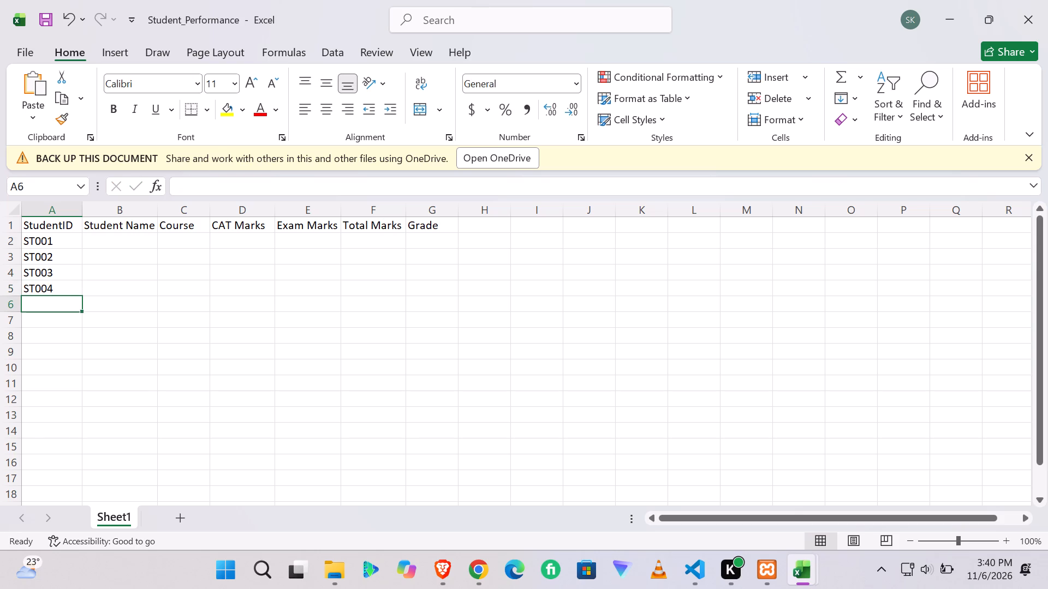
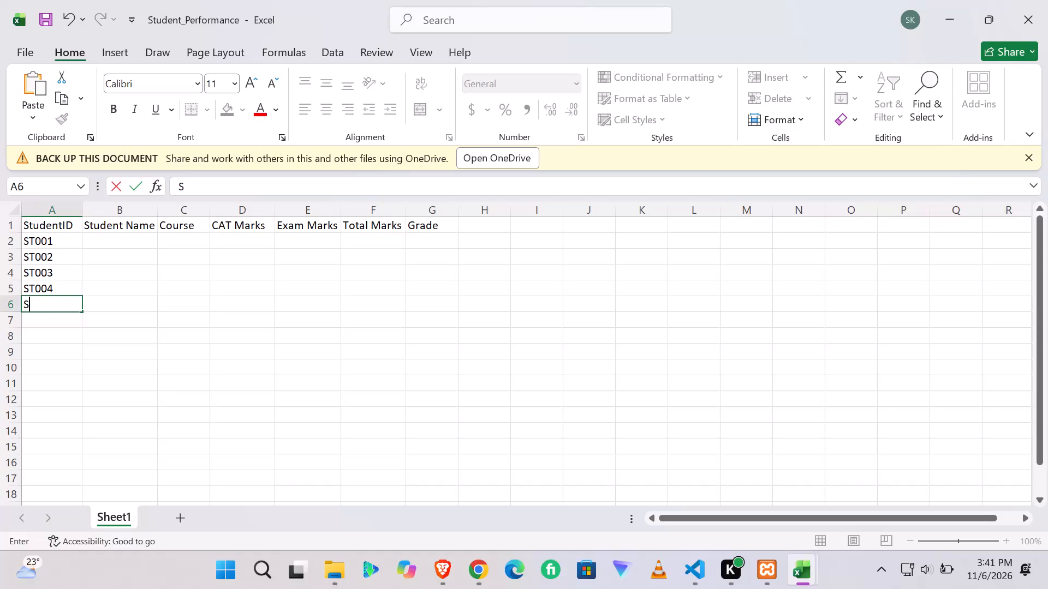
Enter the student IDs ST005, ST006, ST007, ST008, ST009 and ST010 in cells A6 to A11.
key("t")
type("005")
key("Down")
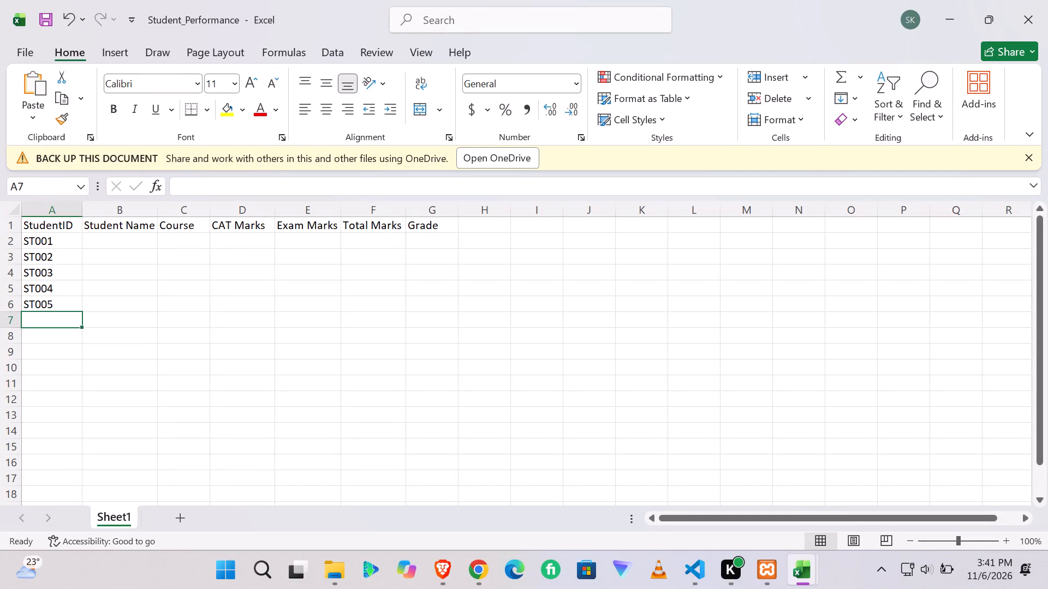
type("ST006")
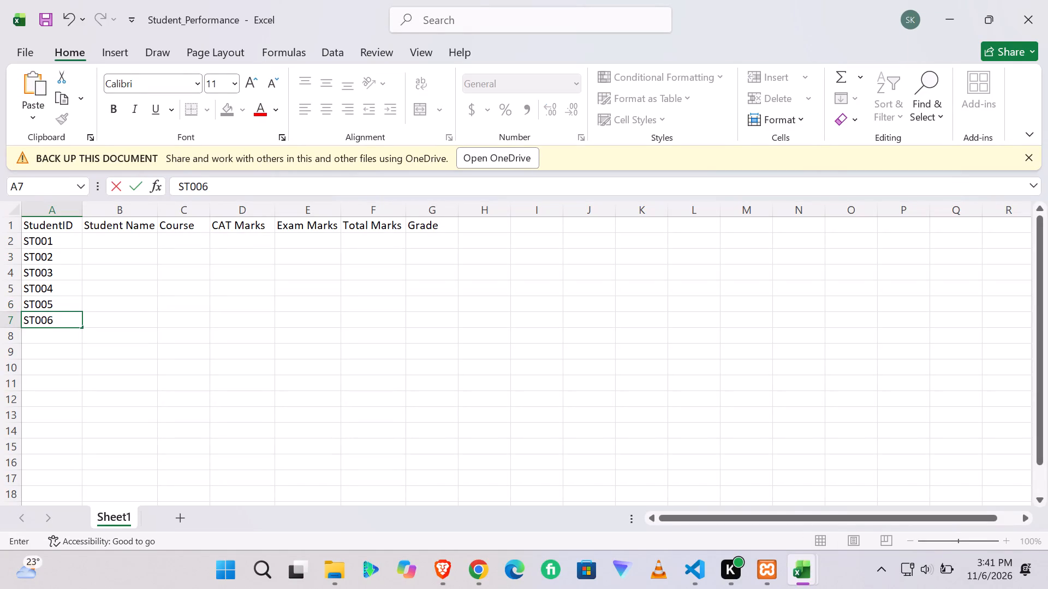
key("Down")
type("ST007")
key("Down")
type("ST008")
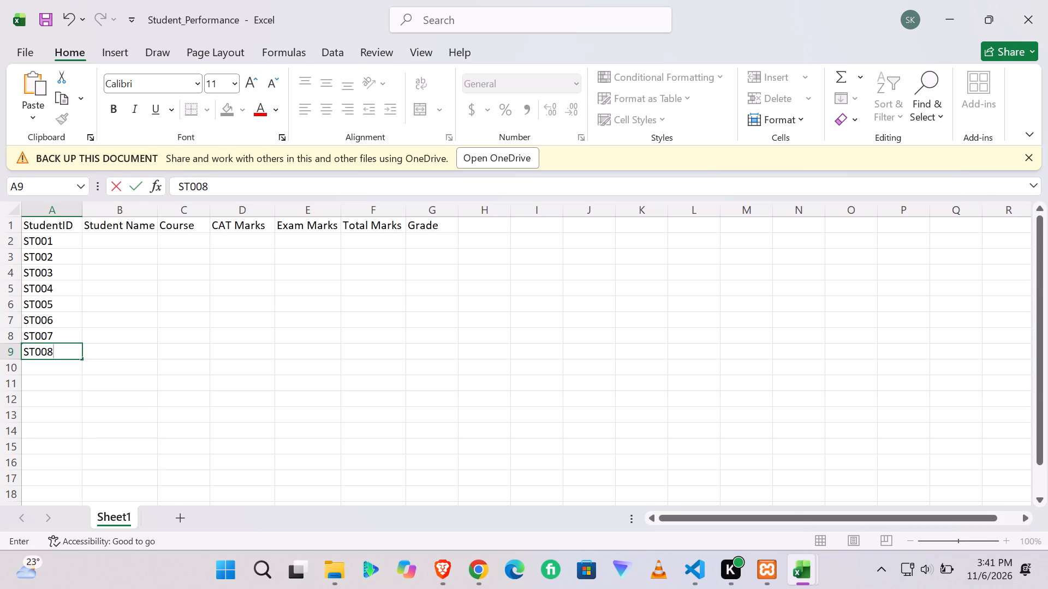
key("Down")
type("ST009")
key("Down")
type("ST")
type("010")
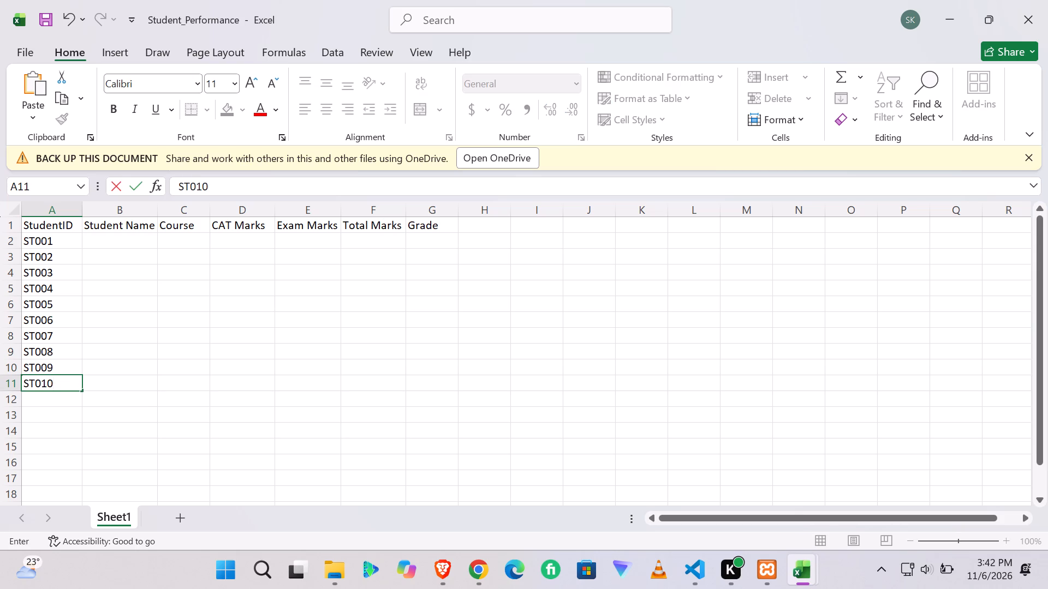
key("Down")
Enter the student IDs ST011, ST012, ST013, ST014 and ST015 in cells A12 to A16.
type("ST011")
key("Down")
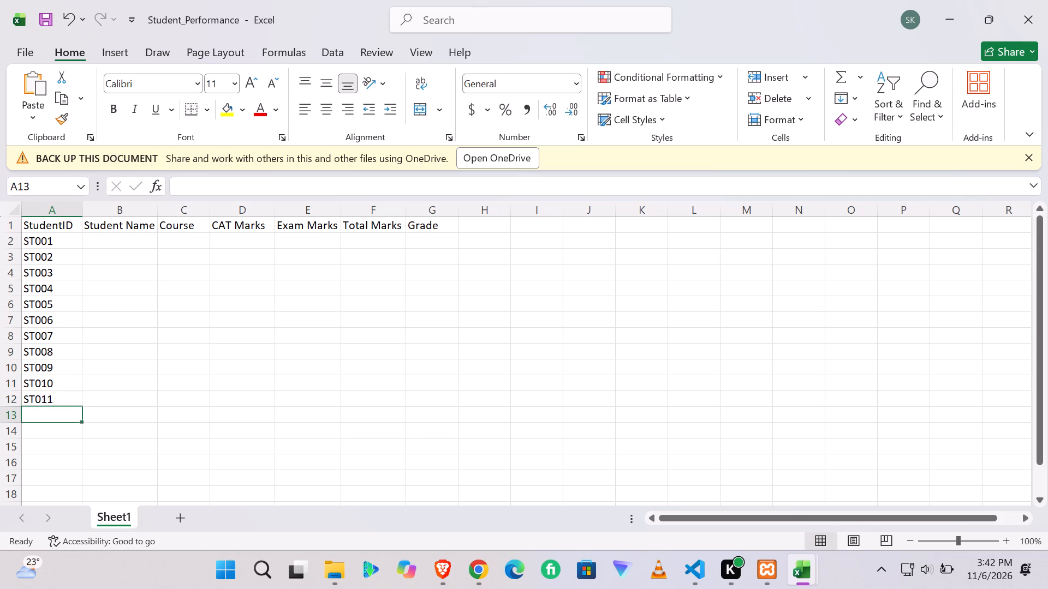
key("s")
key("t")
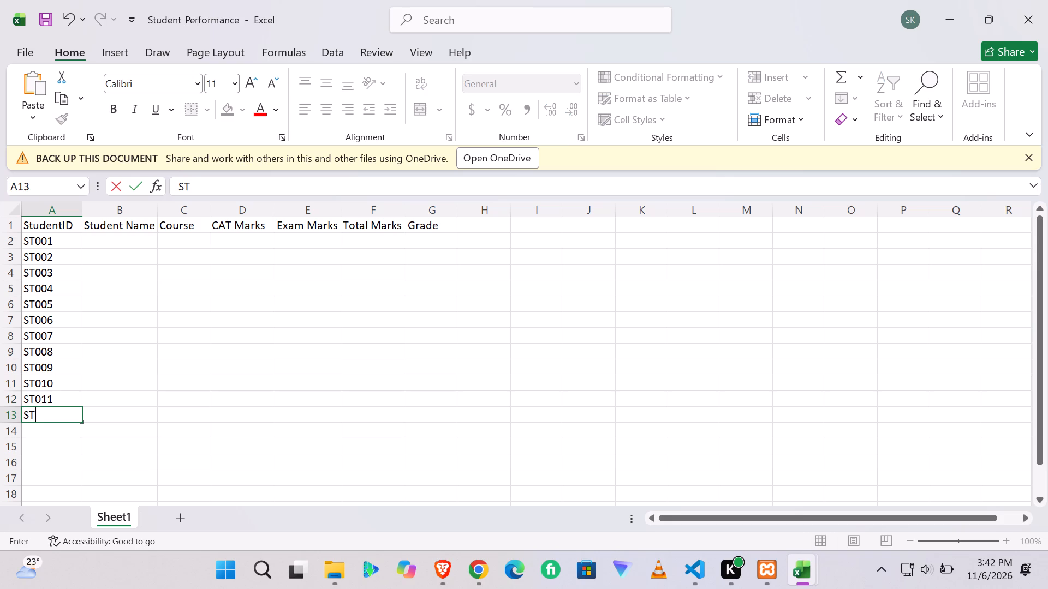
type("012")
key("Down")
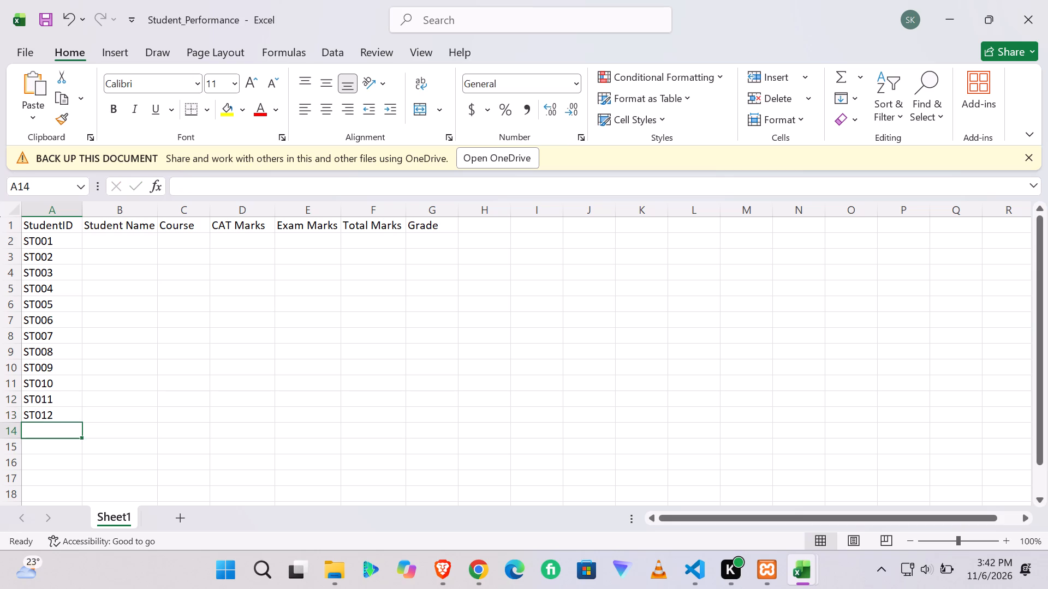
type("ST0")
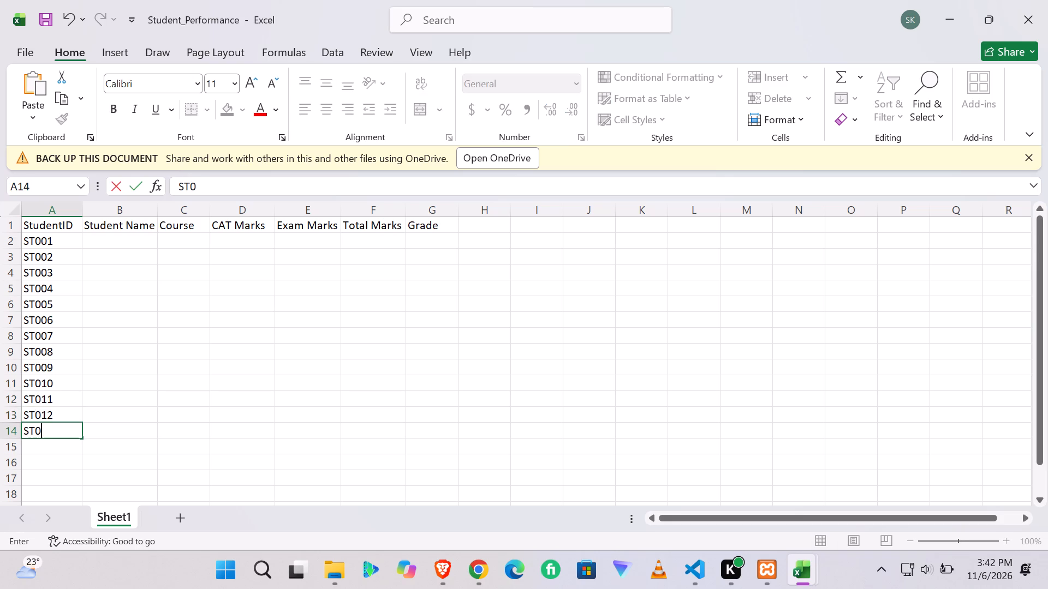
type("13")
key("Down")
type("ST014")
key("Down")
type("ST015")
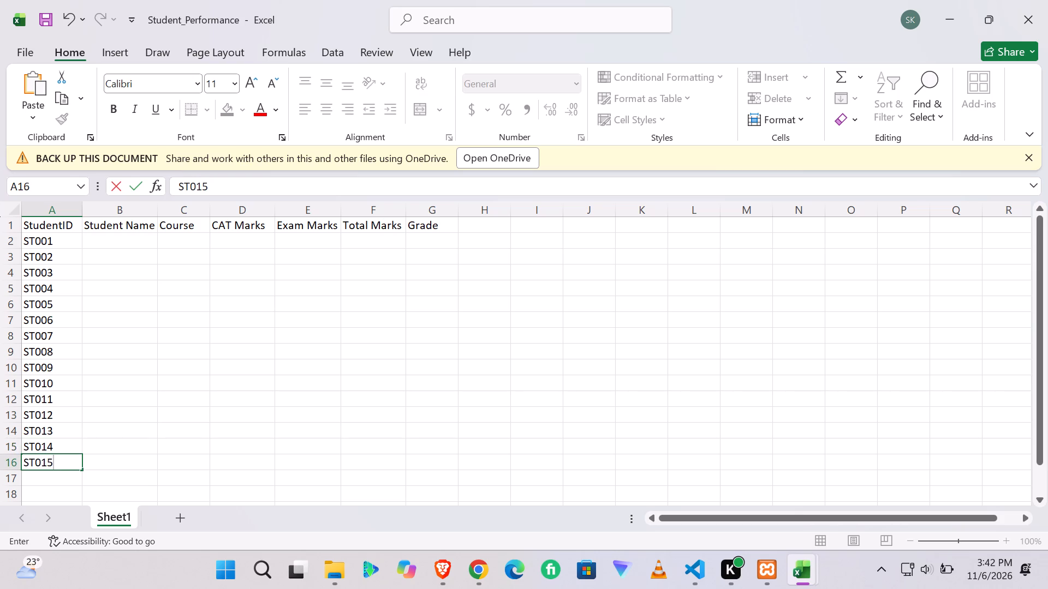
scroll(44, 189, "down", 1)
Enter the student names for ST001 and ST002 in cells B2 and B3 of the Student Name column.
left_click(87, 248)
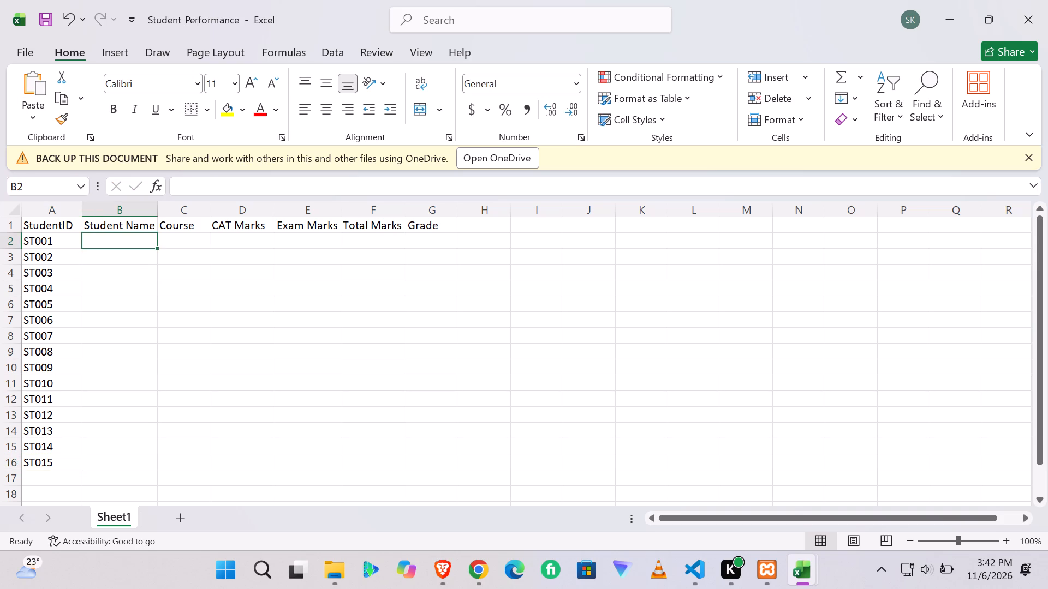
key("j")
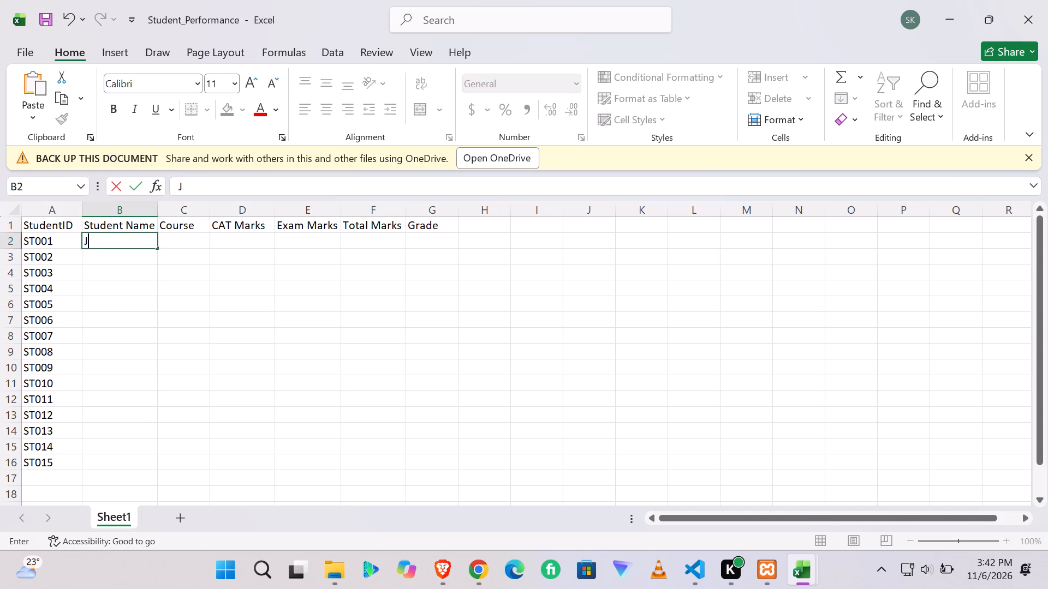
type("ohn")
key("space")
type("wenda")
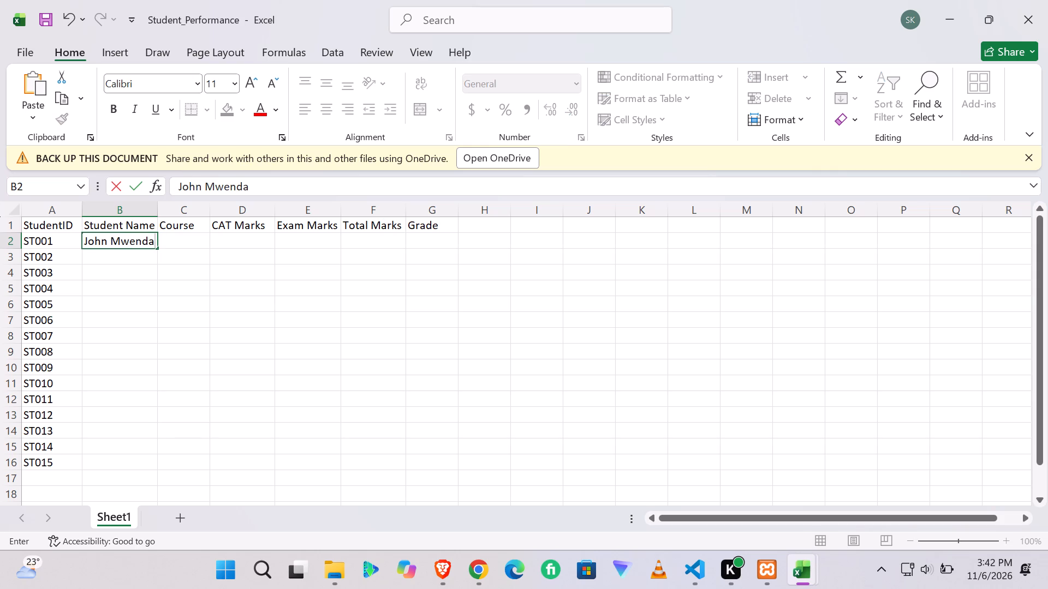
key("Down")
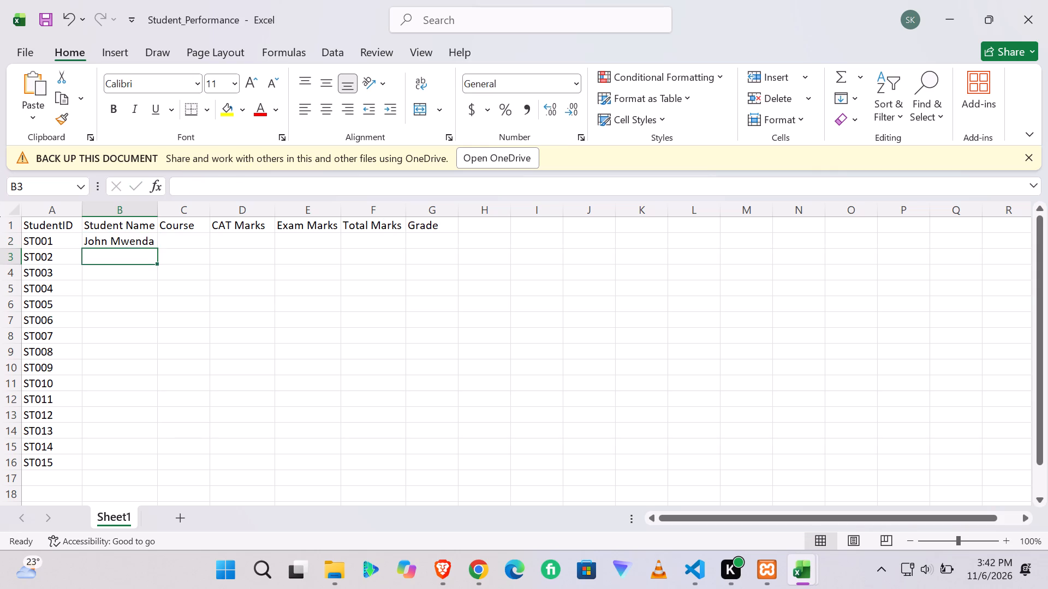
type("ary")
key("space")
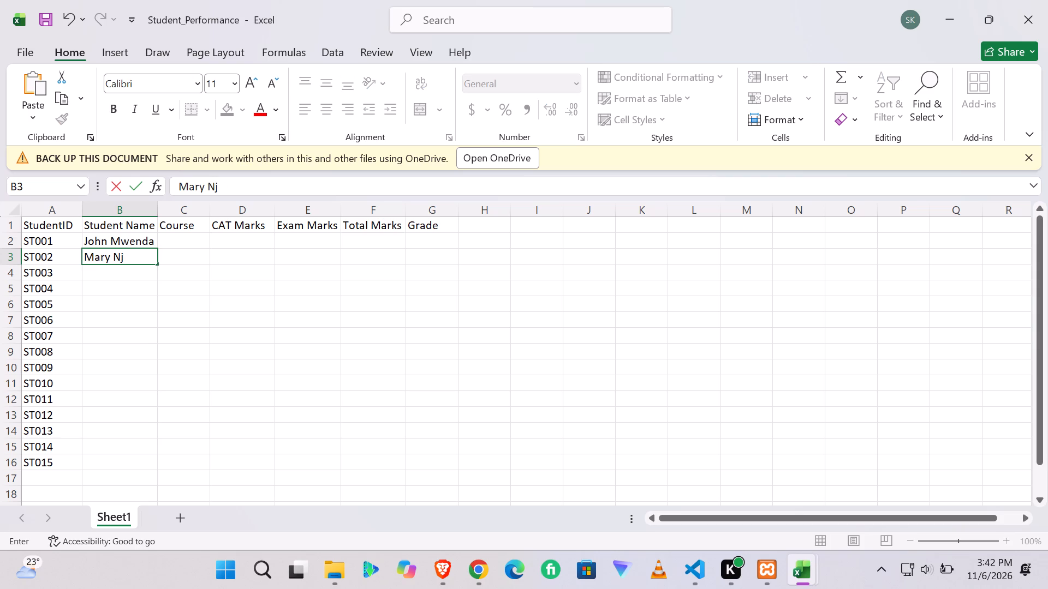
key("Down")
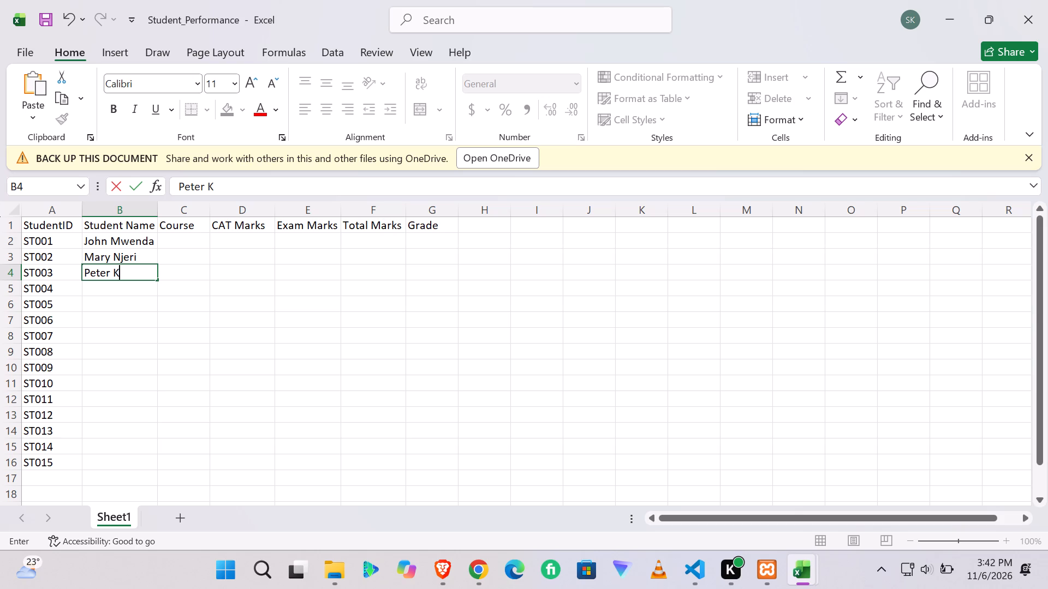
Enter the student names for ST003 and ST004 in cells B4 and B5 of the Student Name column.
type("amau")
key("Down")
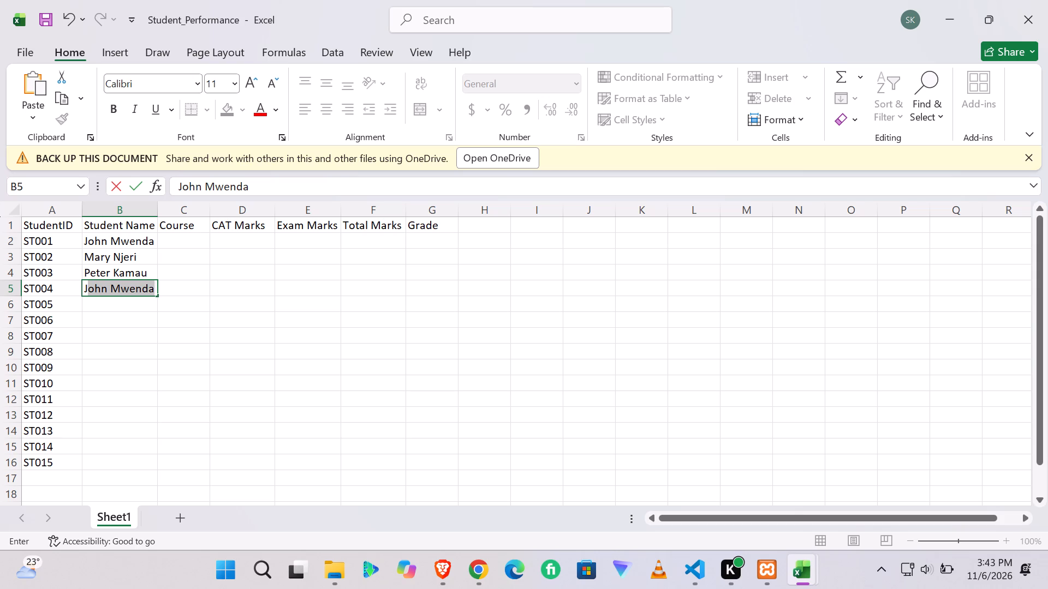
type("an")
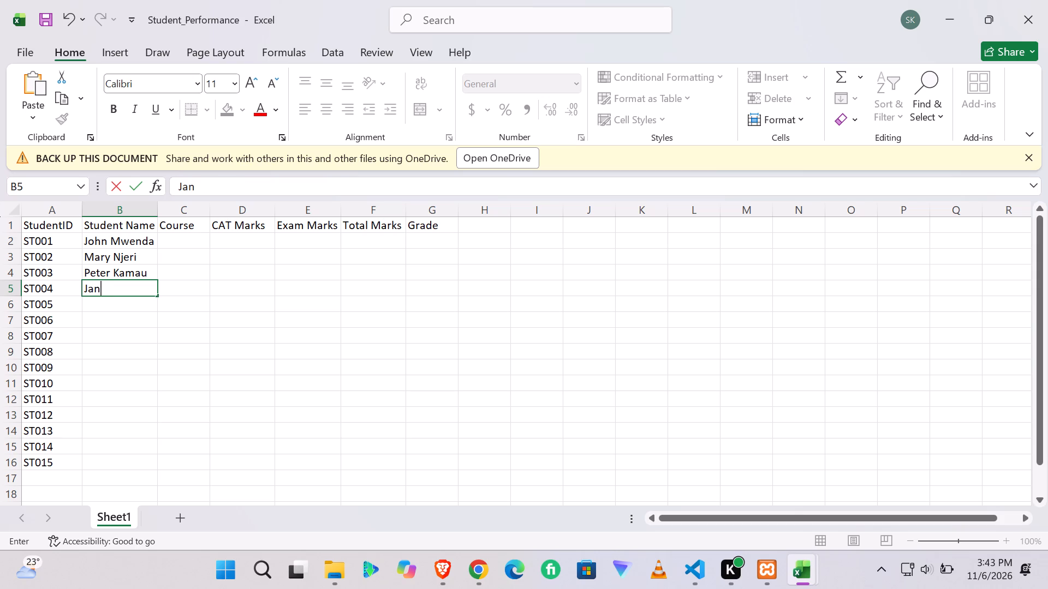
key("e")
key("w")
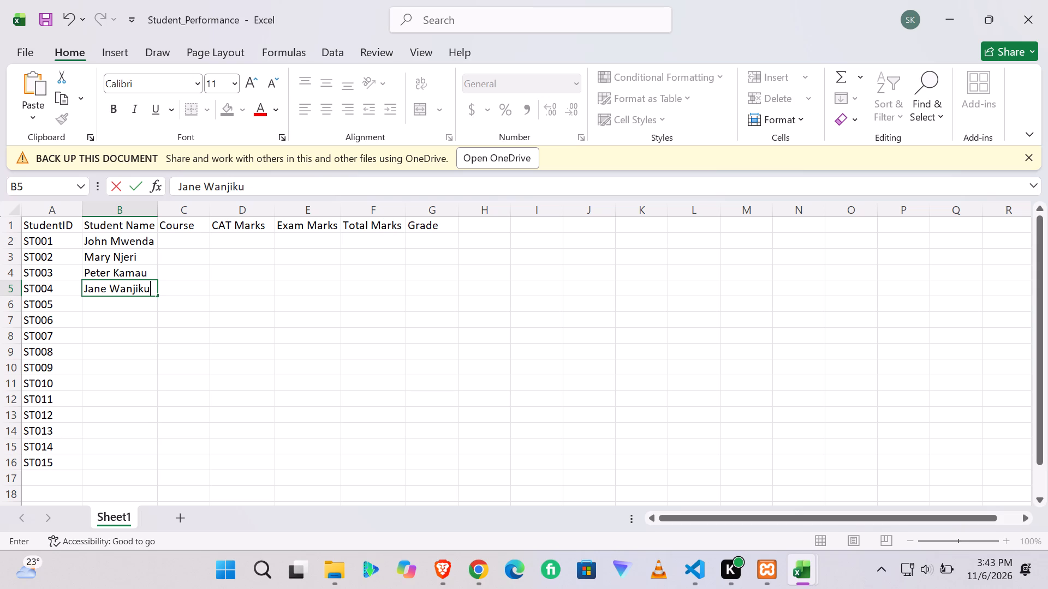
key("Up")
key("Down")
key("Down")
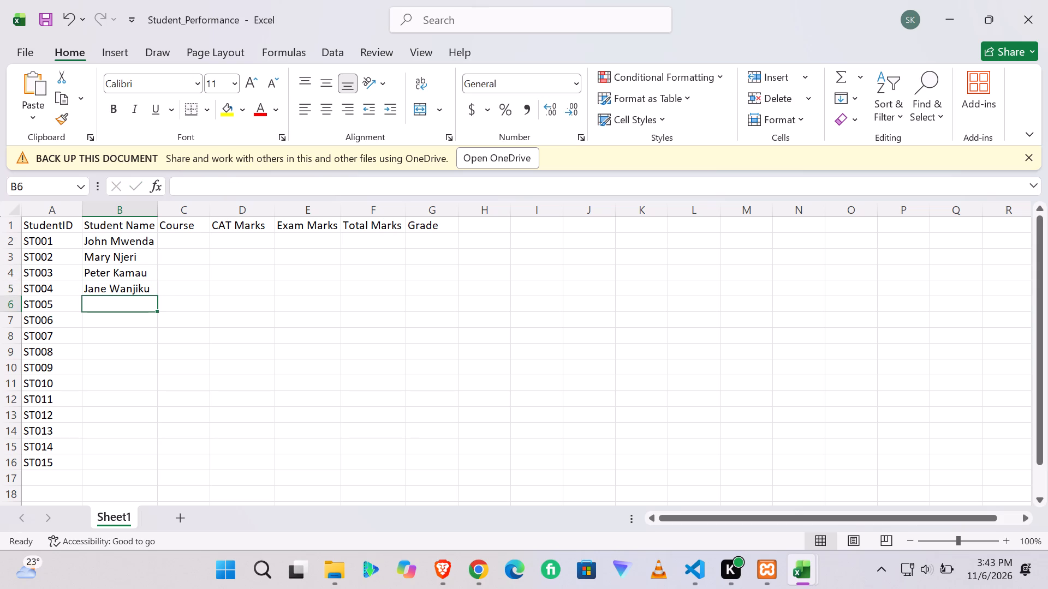
Enter the student names for ST005, ST006 and ST007 in cells B6 to B8 of the Student Name column.
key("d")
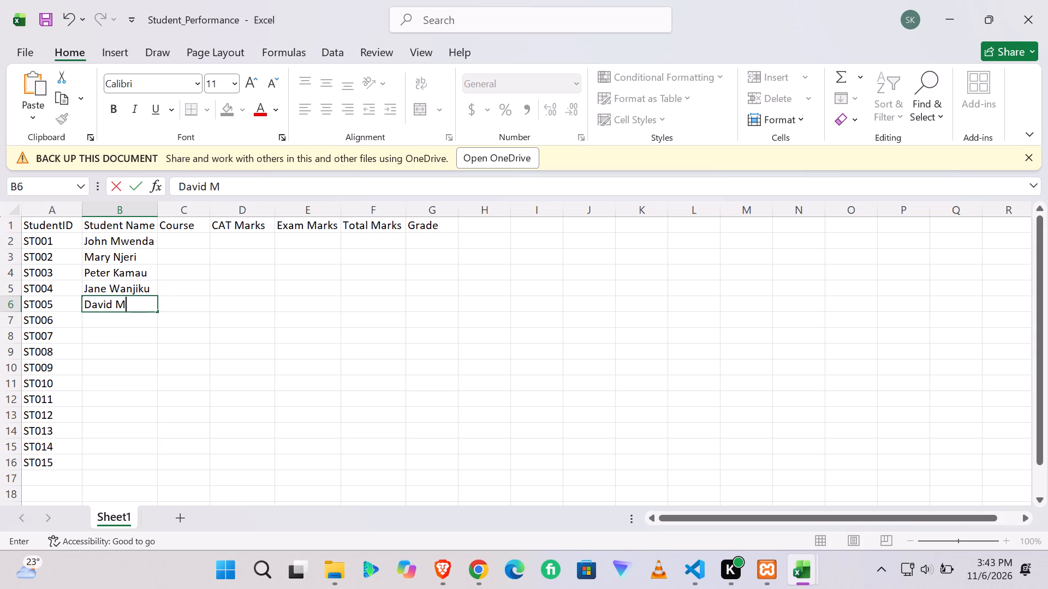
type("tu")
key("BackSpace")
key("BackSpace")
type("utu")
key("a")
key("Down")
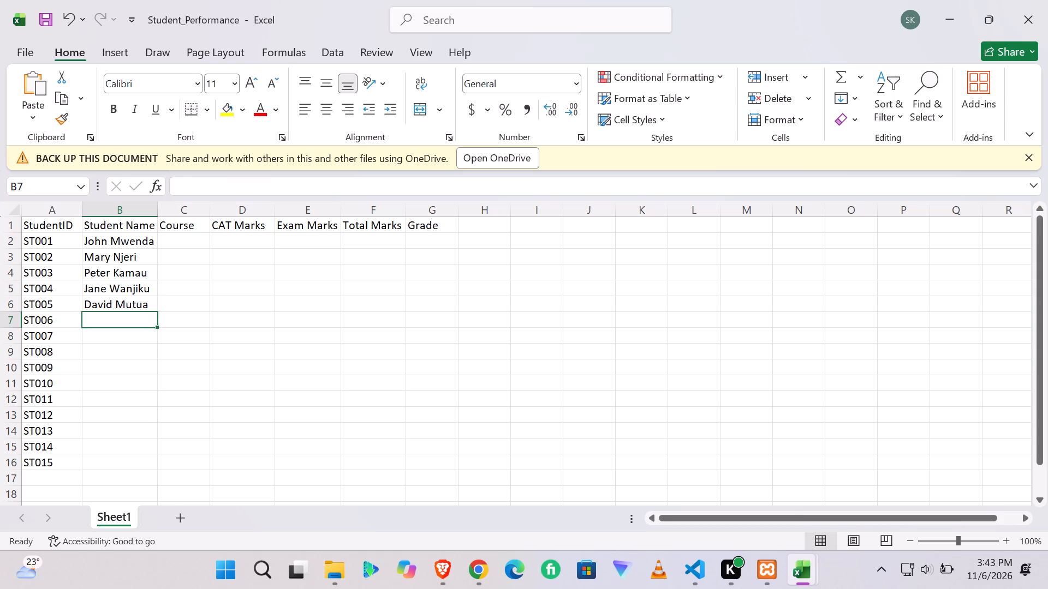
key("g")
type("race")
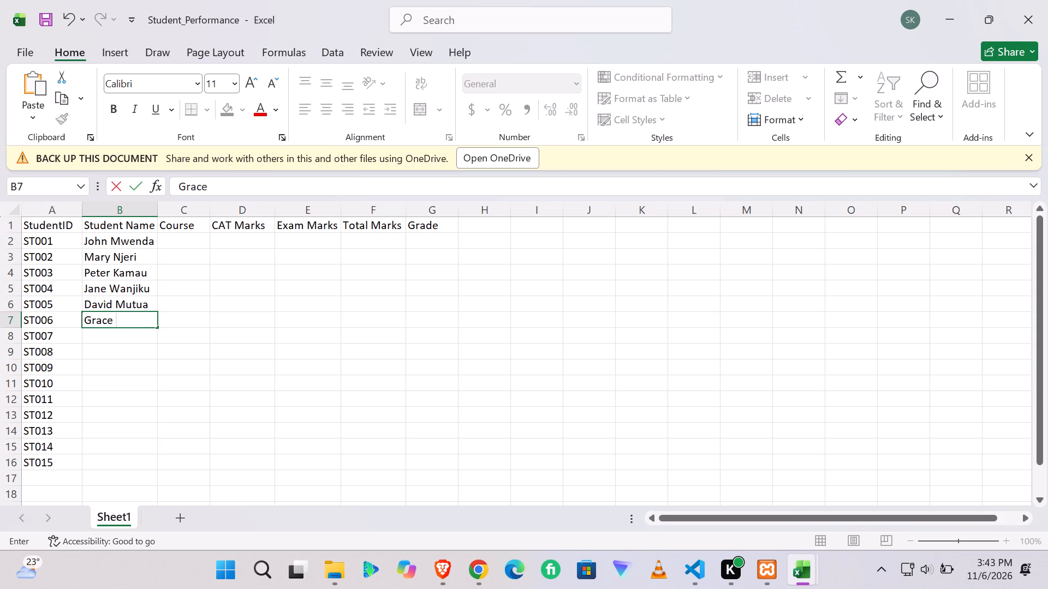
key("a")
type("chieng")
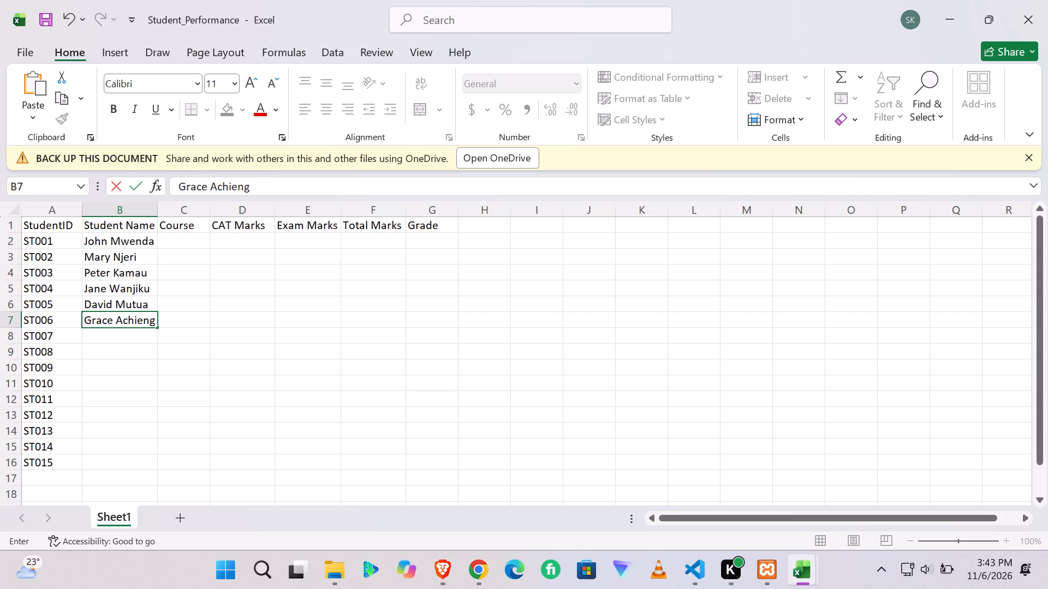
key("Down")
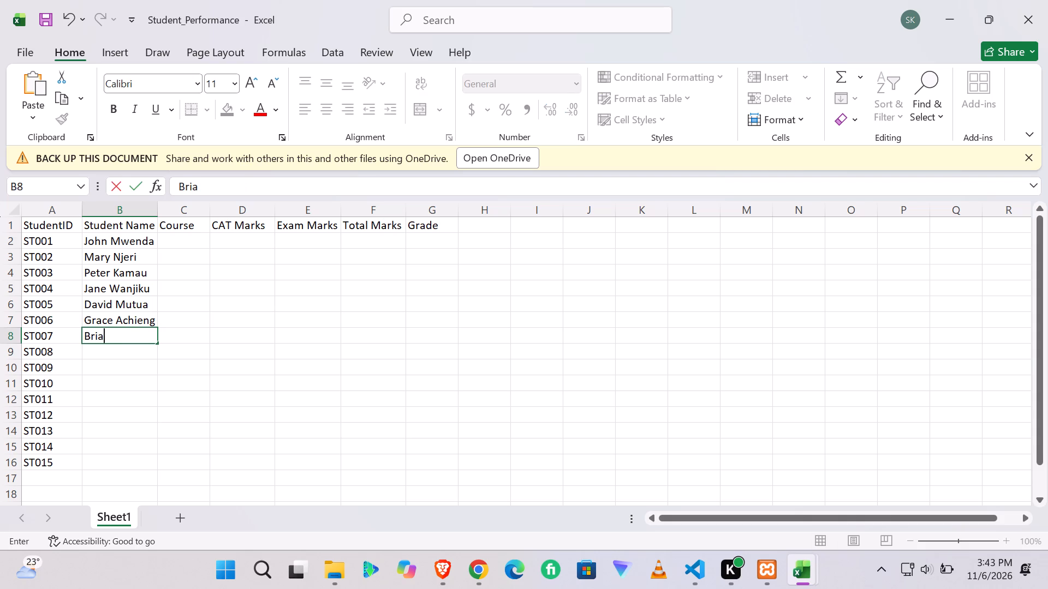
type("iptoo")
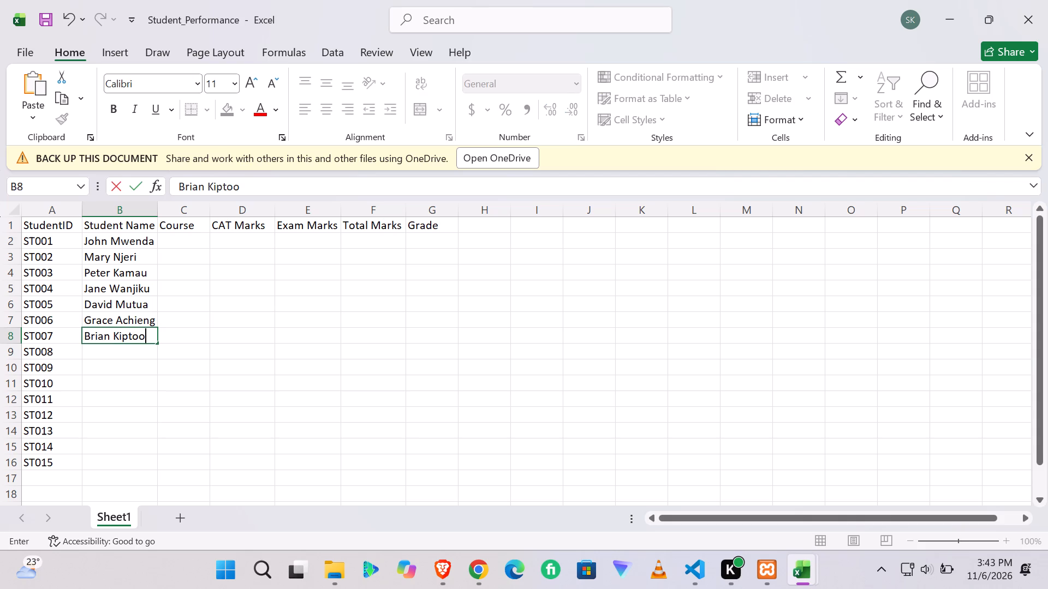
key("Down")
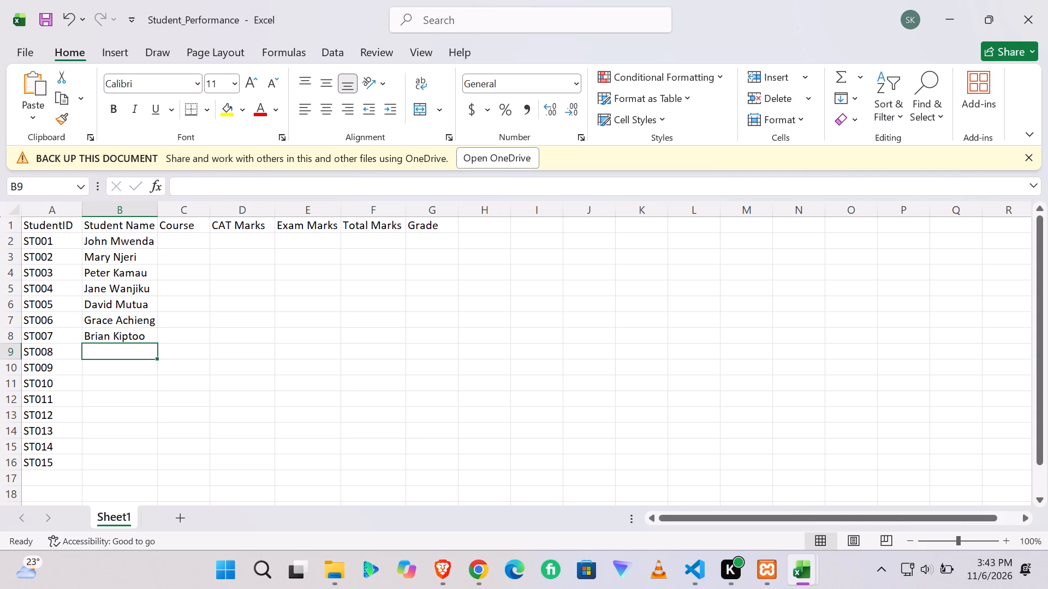
Enter the student names for ST008, ST009 and ST010 in cells B9 to B11 of the Student Name column.
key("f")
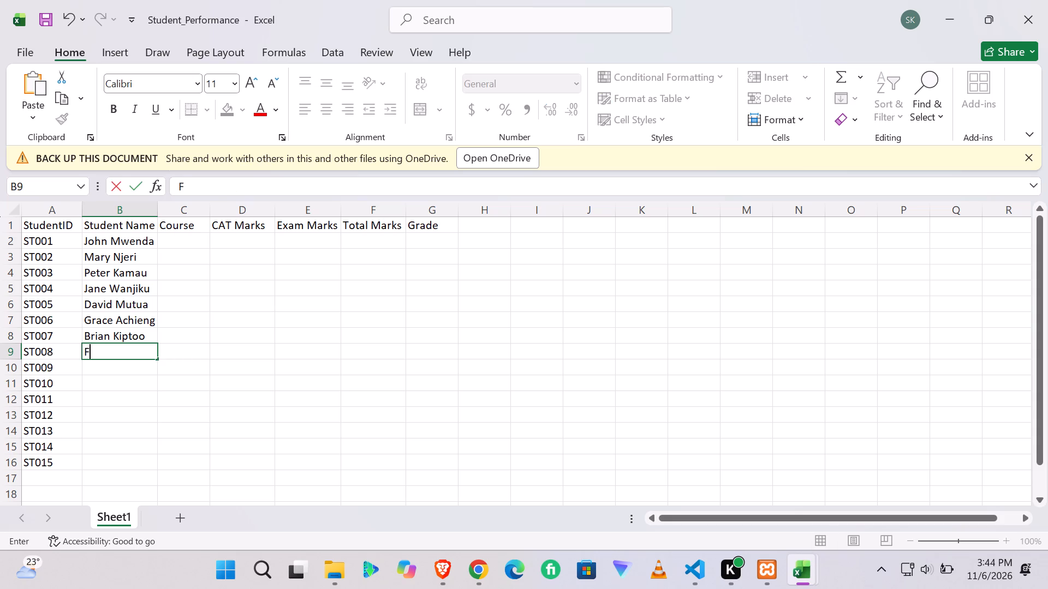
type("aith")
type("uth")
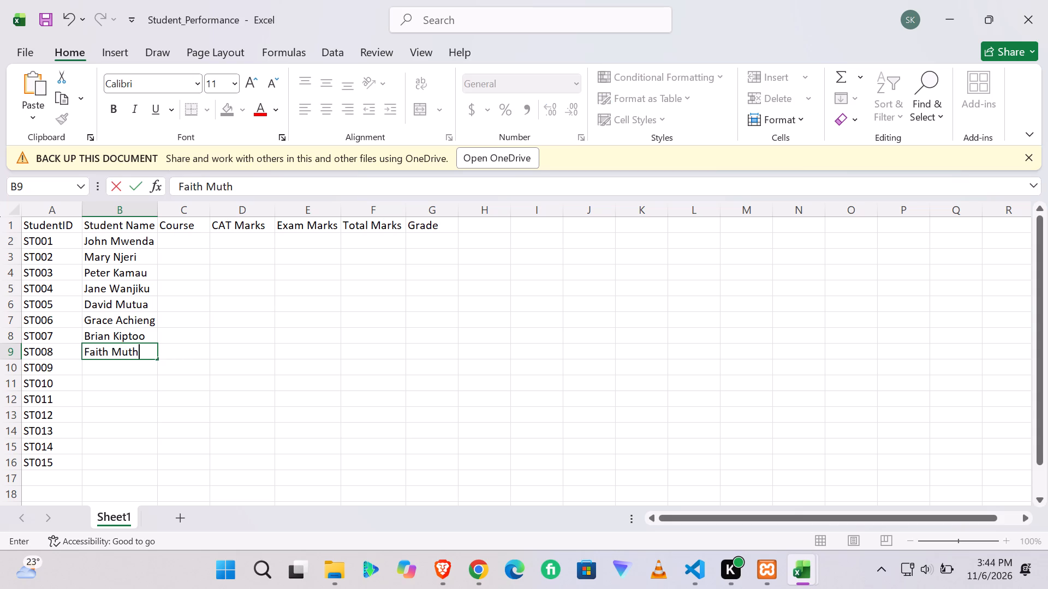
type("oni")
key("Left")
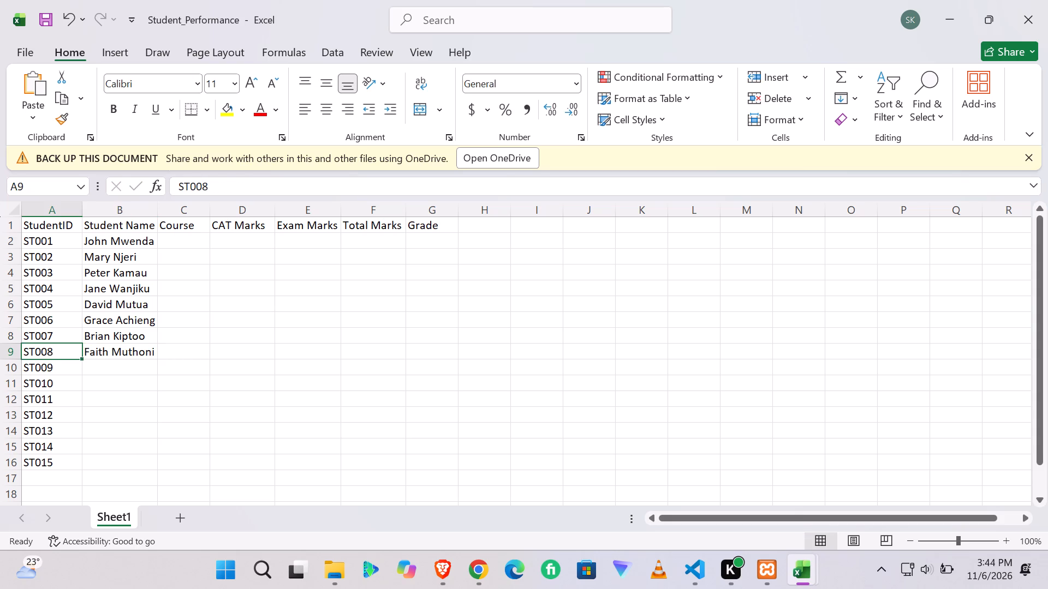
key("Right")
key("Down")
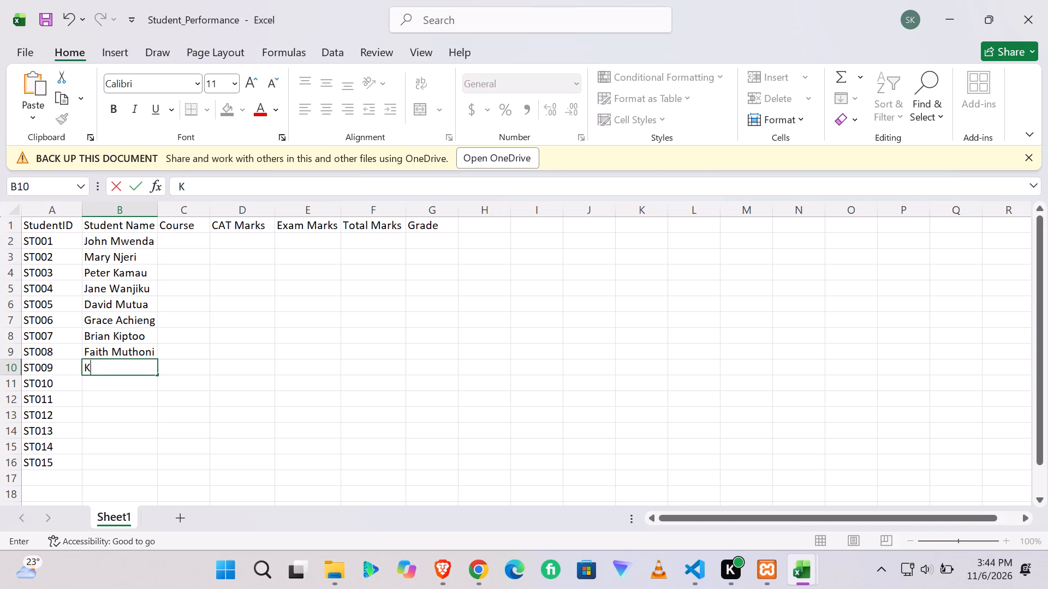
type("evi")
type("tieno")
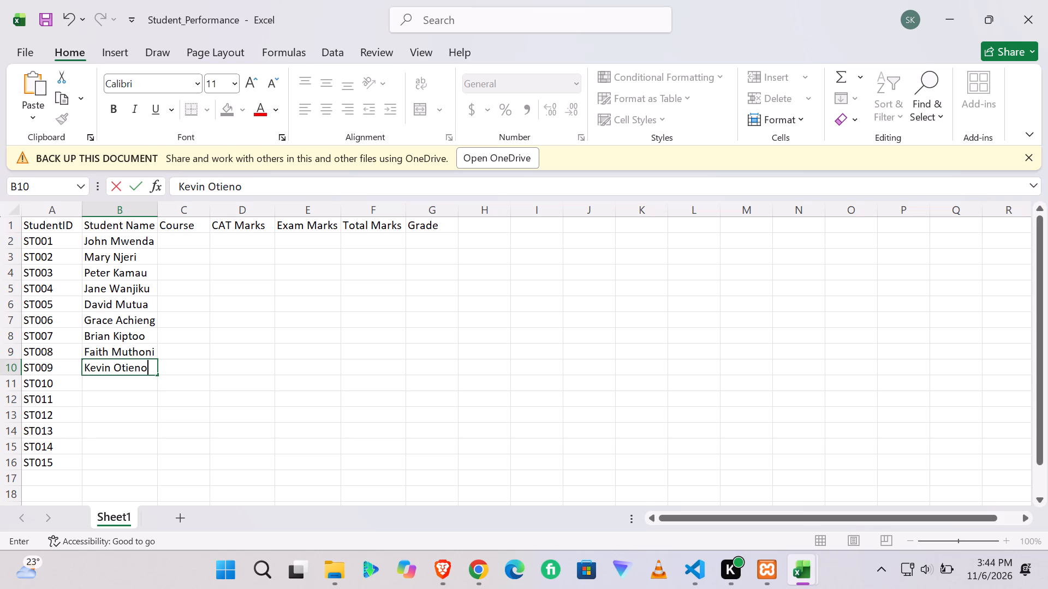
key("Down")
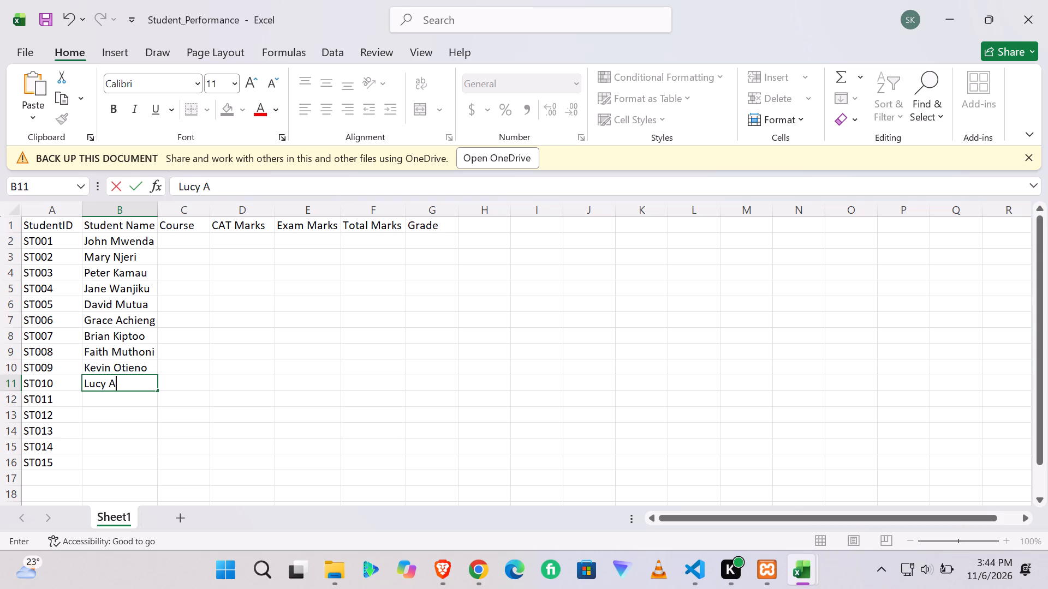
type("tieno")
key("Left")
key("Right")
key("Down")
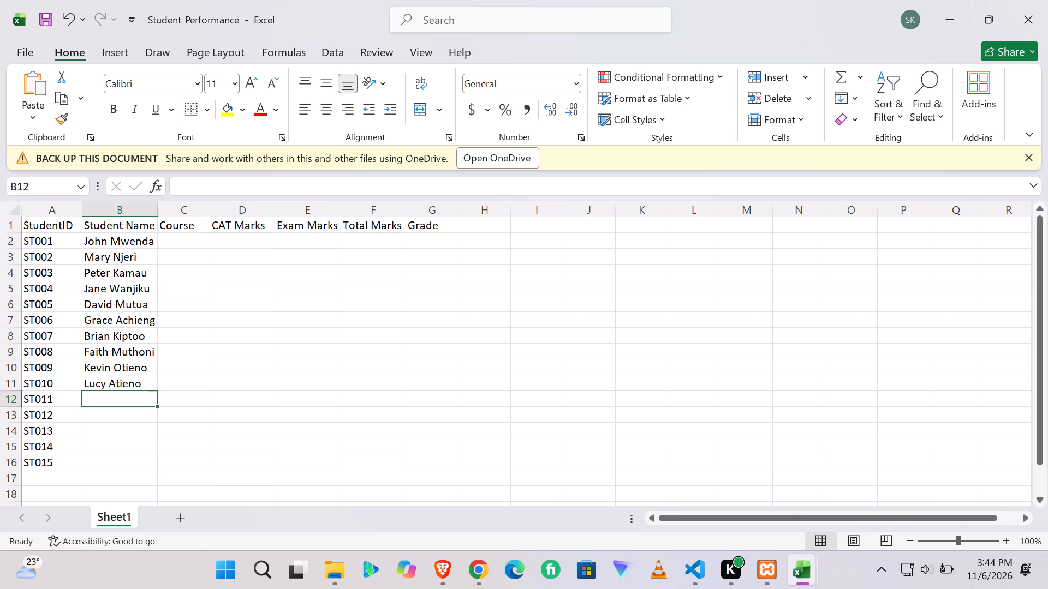
Enter the student name for ST011 in cell B12 of the Student Name column.
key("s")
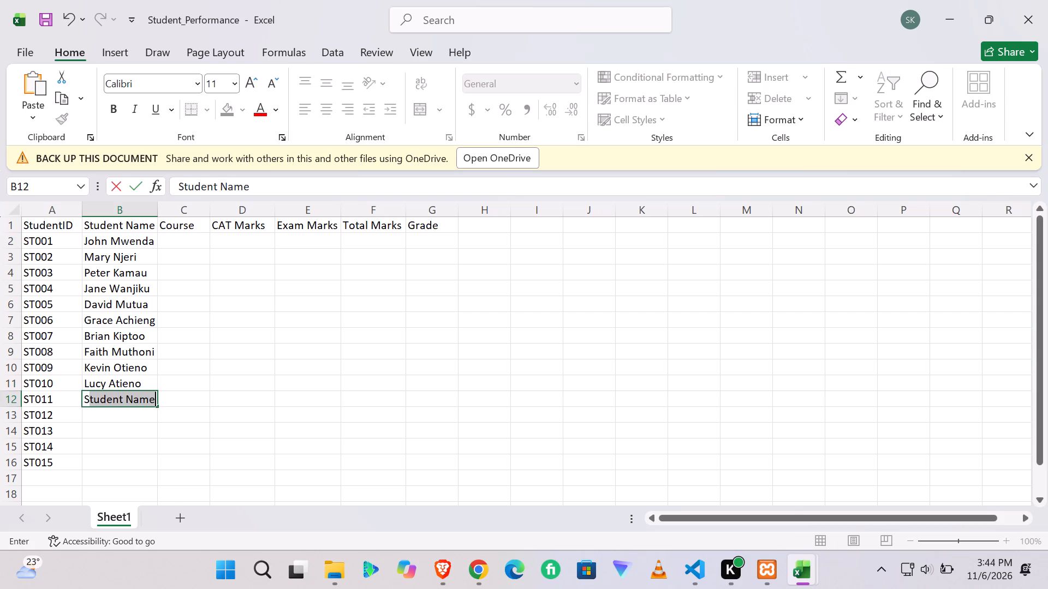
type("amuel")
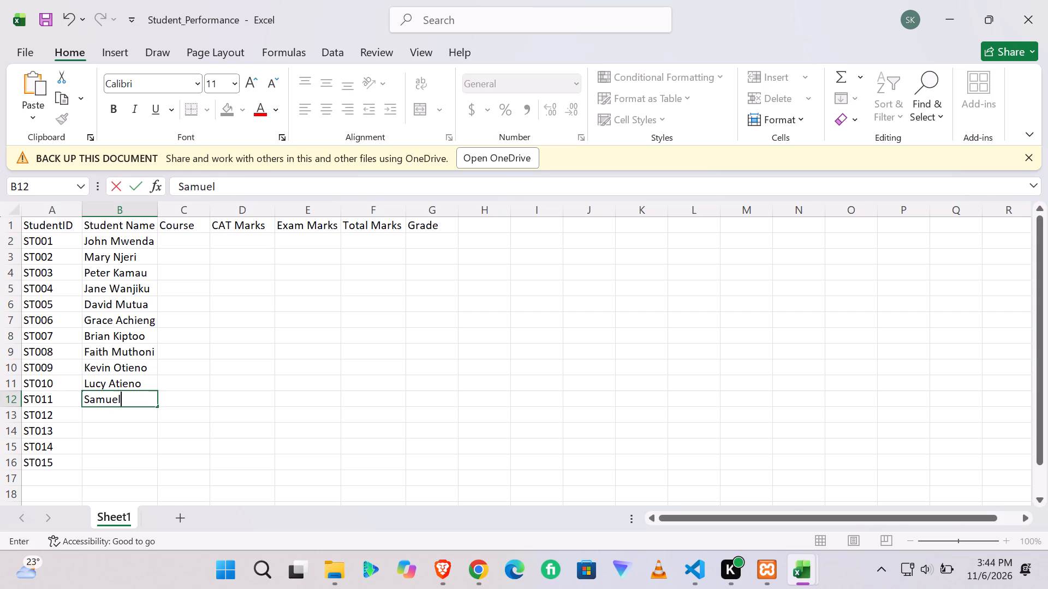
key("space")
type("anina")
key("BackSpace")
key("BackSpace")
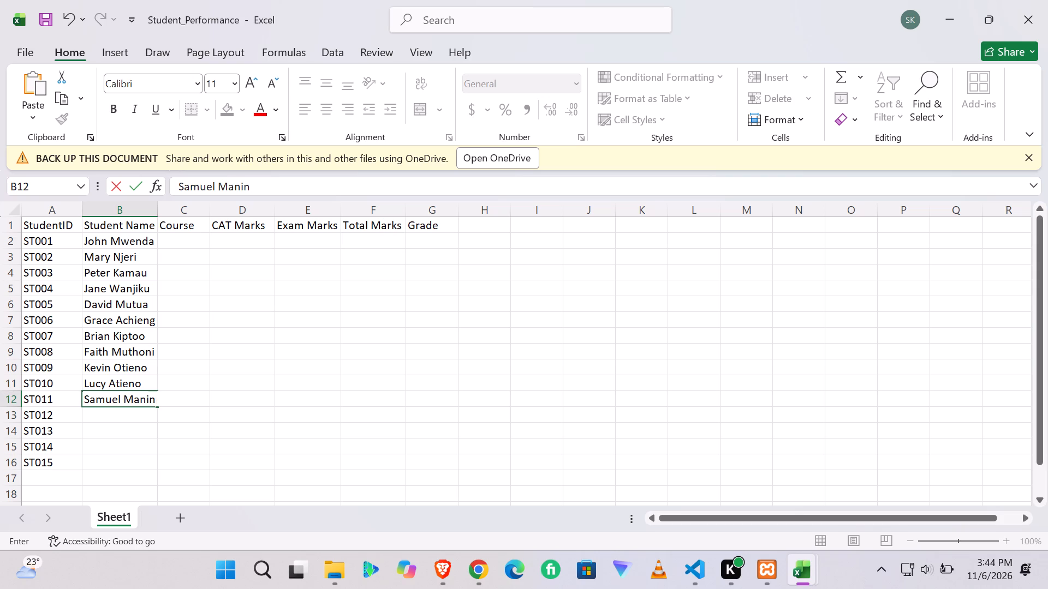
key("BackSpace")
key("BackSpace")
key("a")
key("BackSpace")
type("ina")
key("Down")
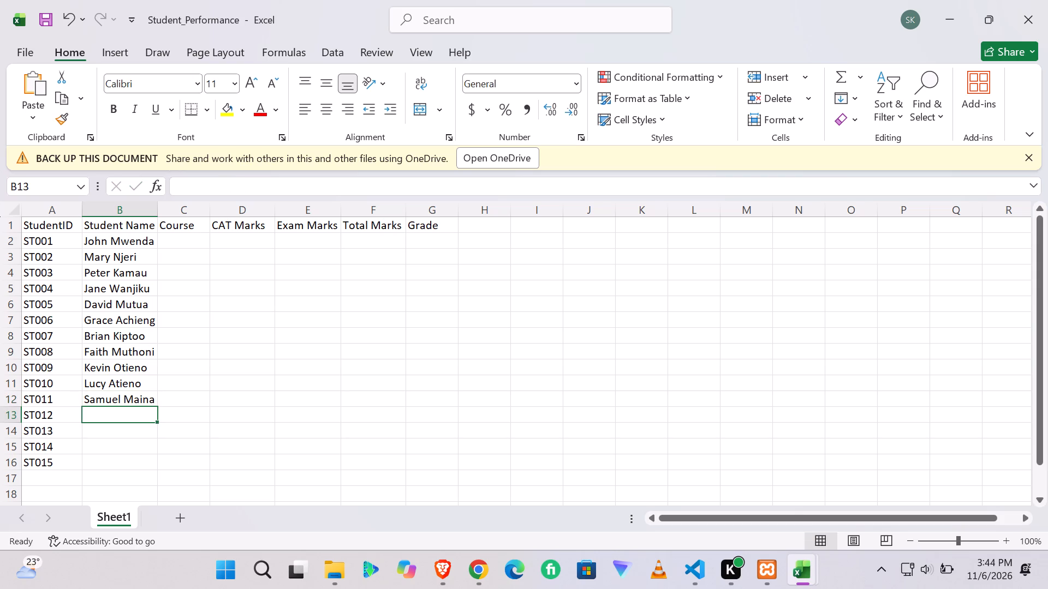
Enter the student names for ST012 and ST013 in cells B13 and B14 of the Student Name column.
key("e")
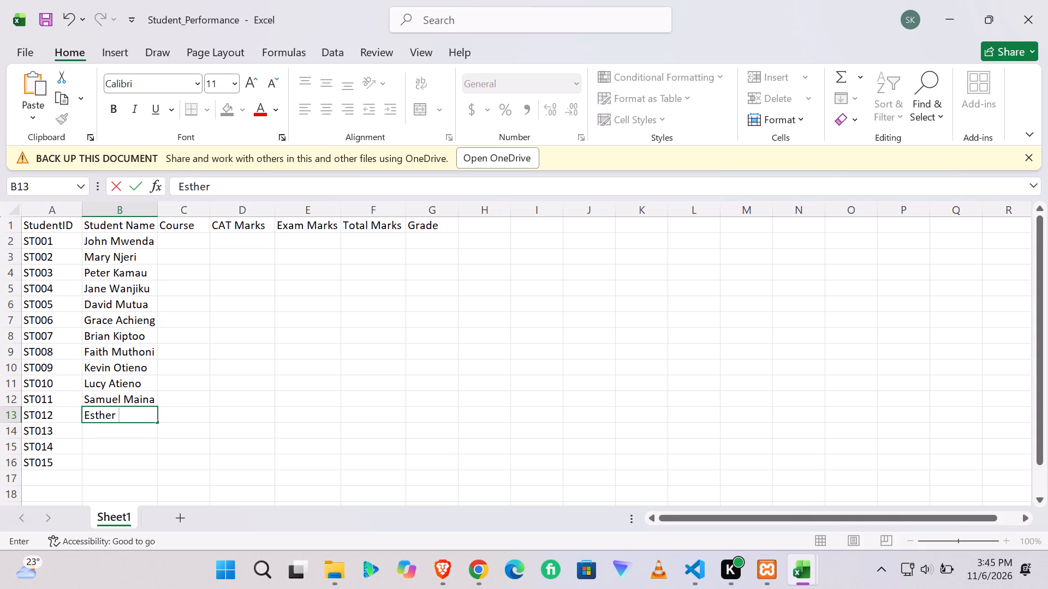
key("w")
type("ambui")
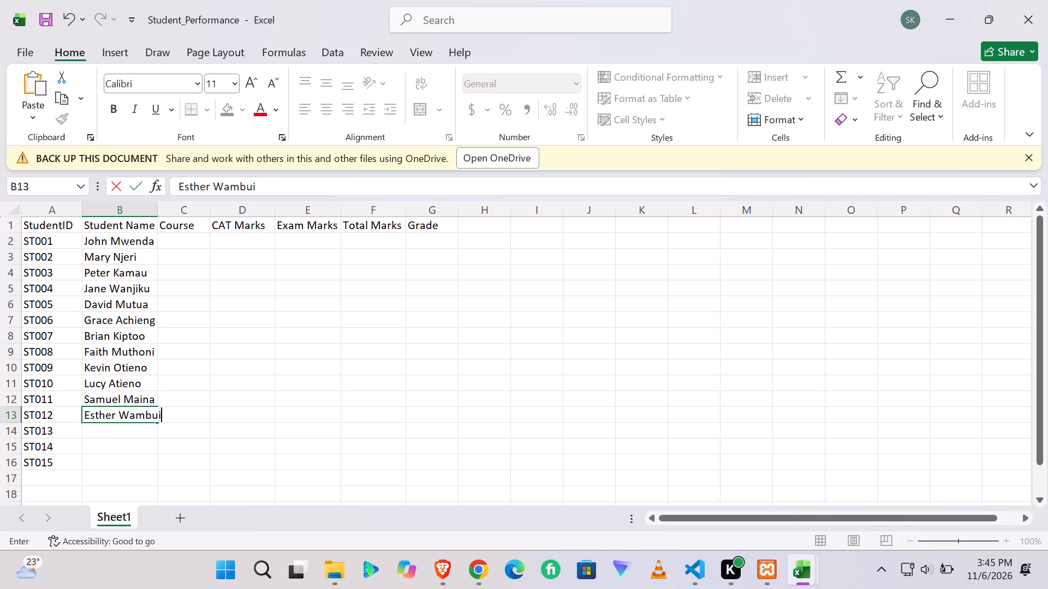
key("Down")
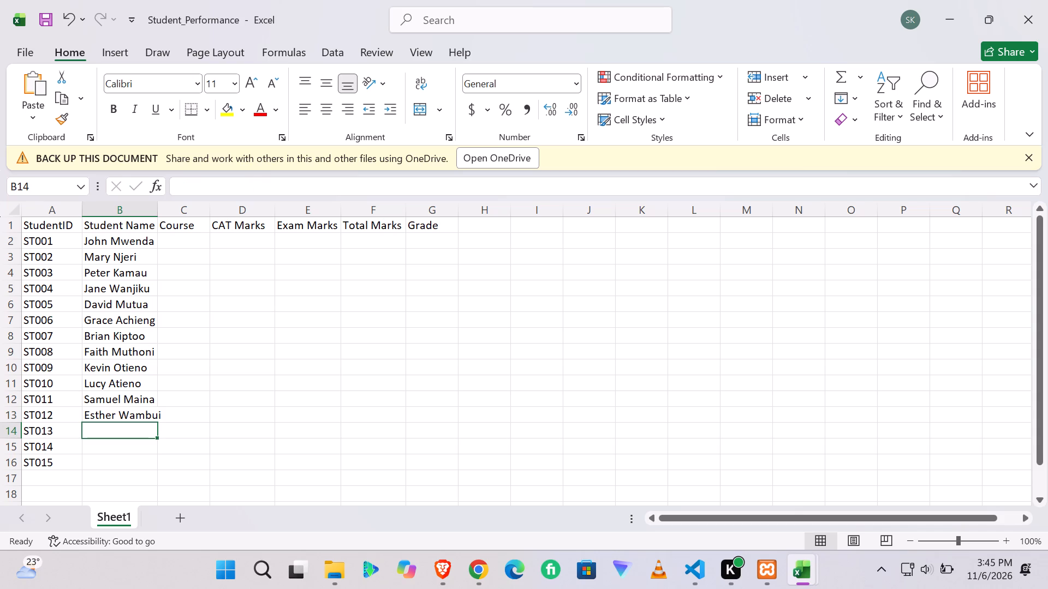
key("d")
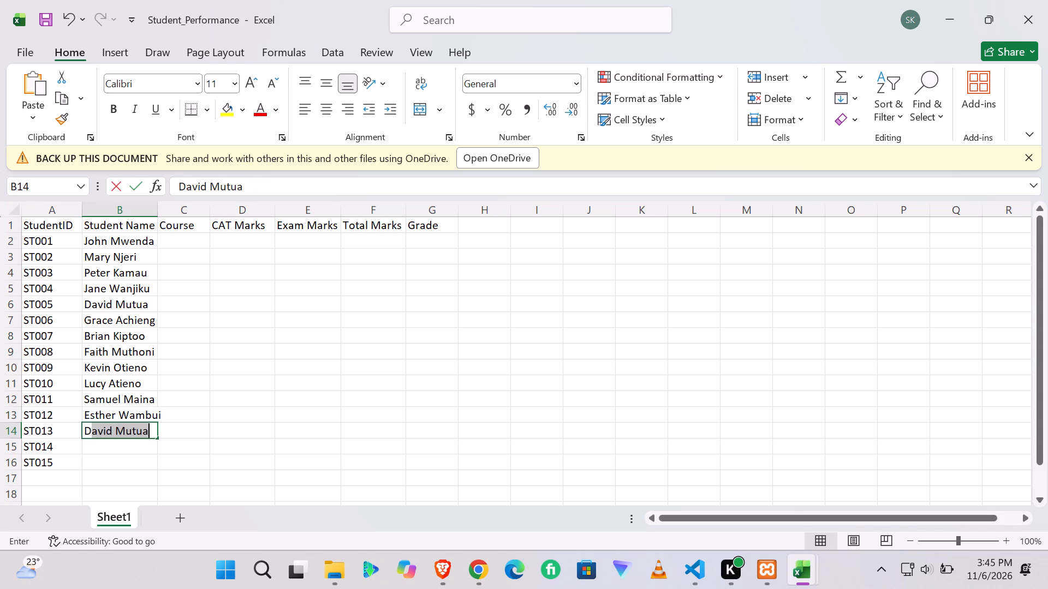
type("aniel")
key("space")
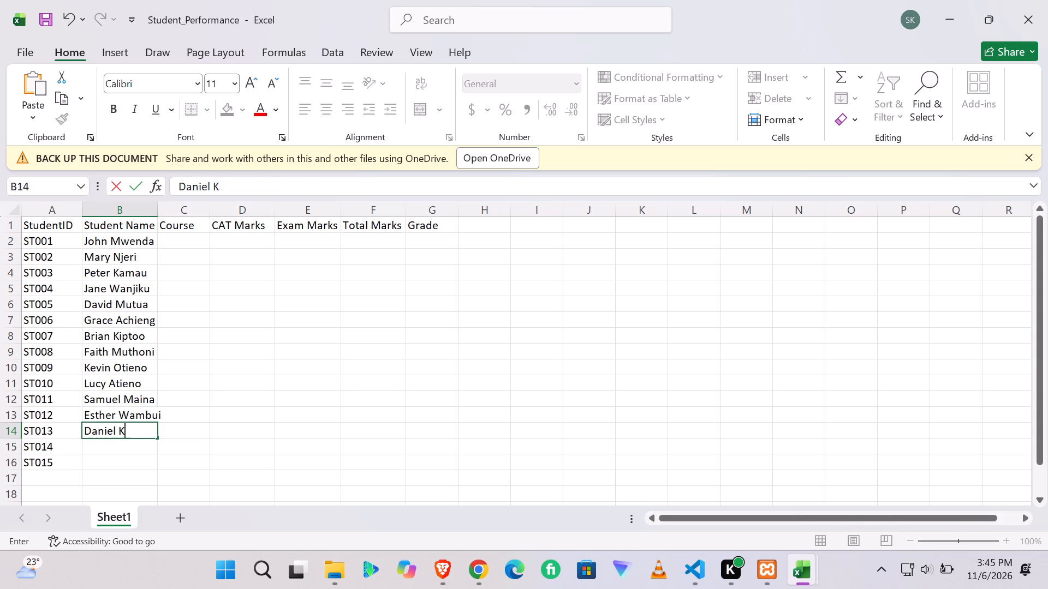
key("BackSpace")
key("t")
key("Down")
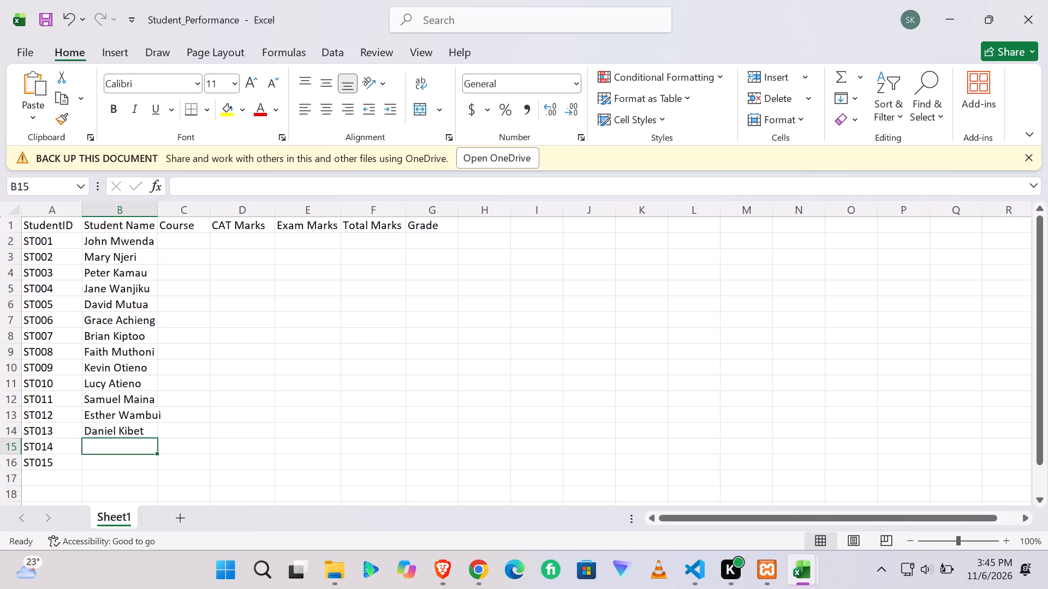
Enter the student names for ST014 and ST015 in cells B15 and B16 of the Student Name column.
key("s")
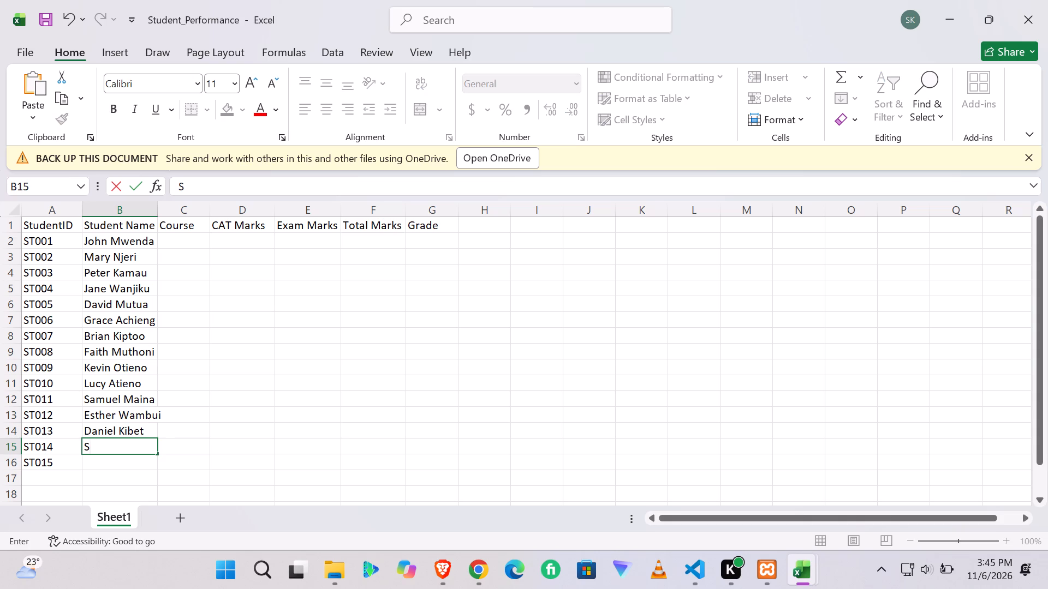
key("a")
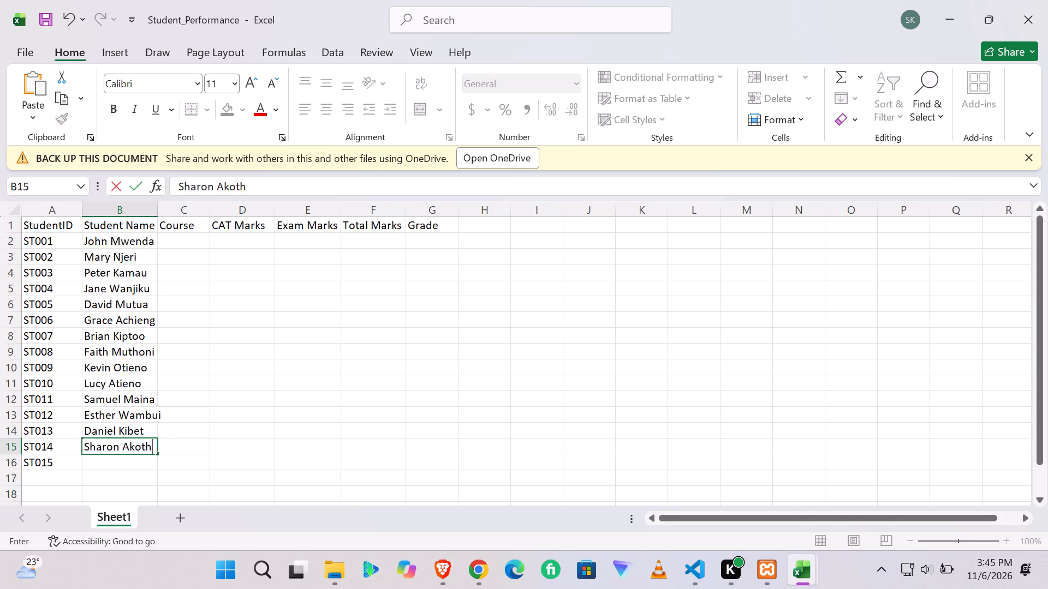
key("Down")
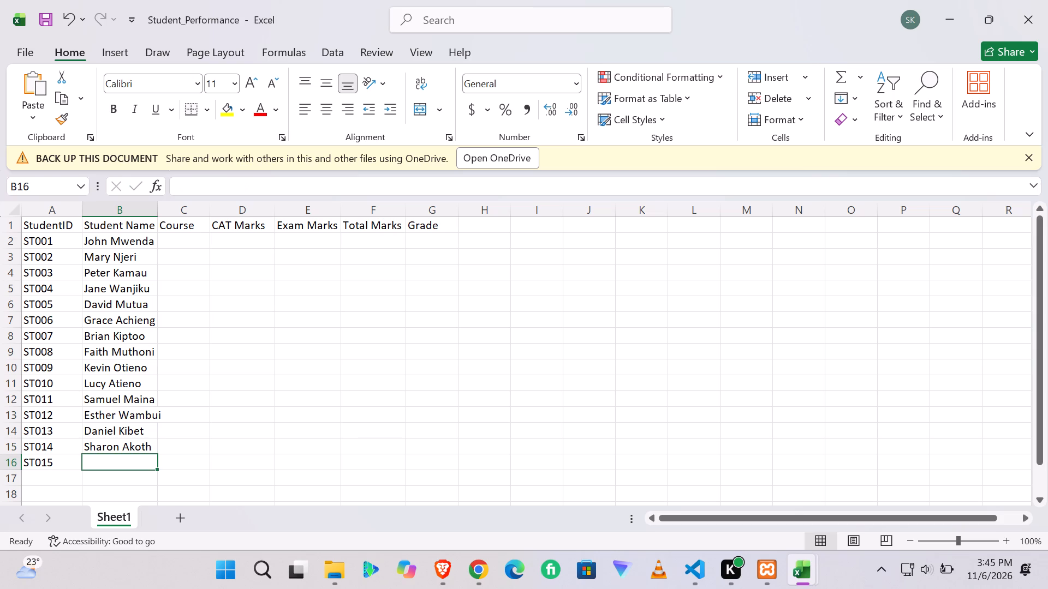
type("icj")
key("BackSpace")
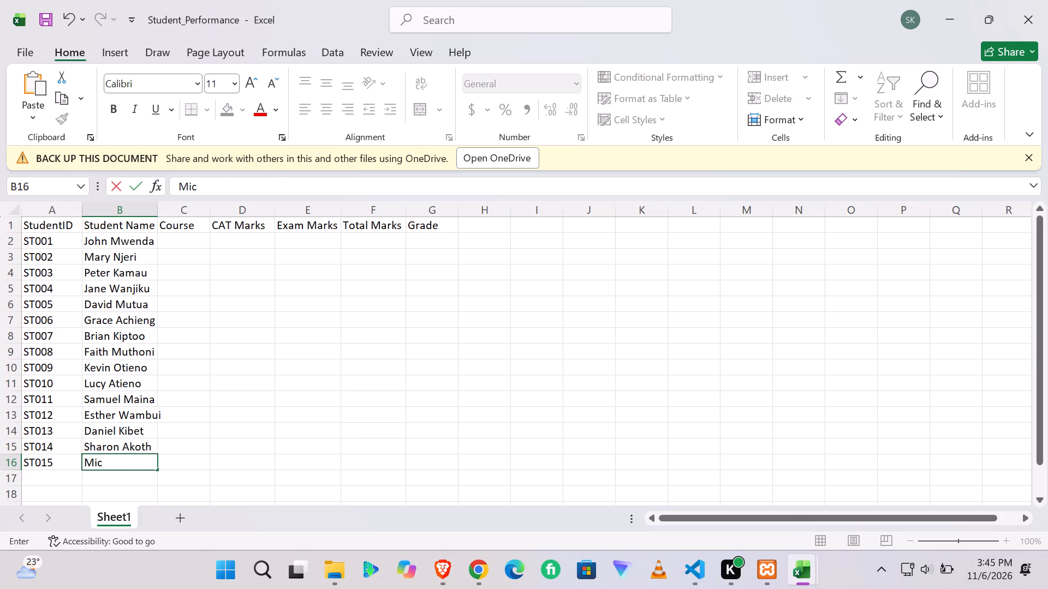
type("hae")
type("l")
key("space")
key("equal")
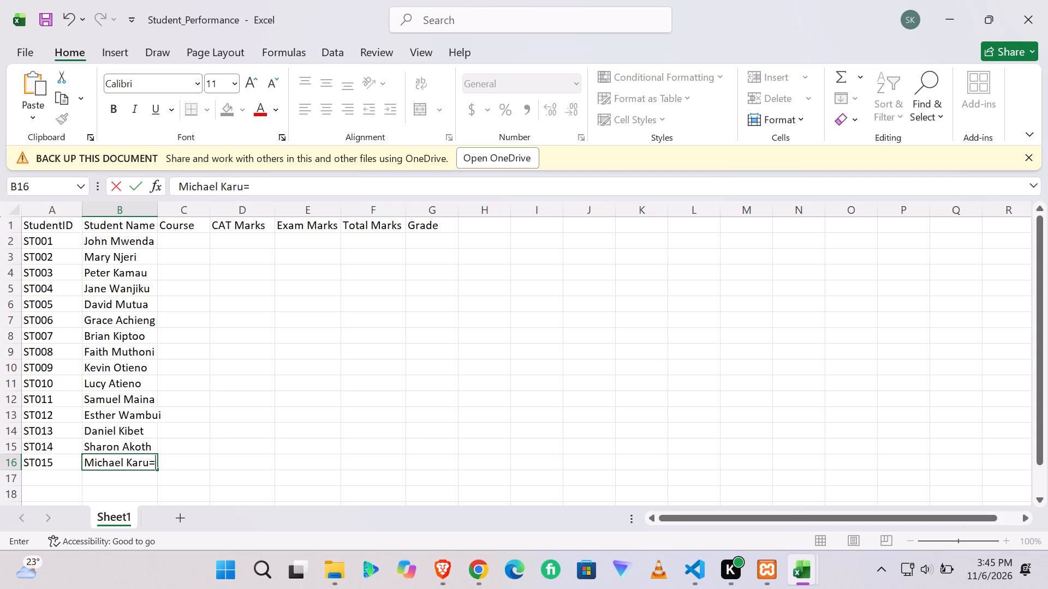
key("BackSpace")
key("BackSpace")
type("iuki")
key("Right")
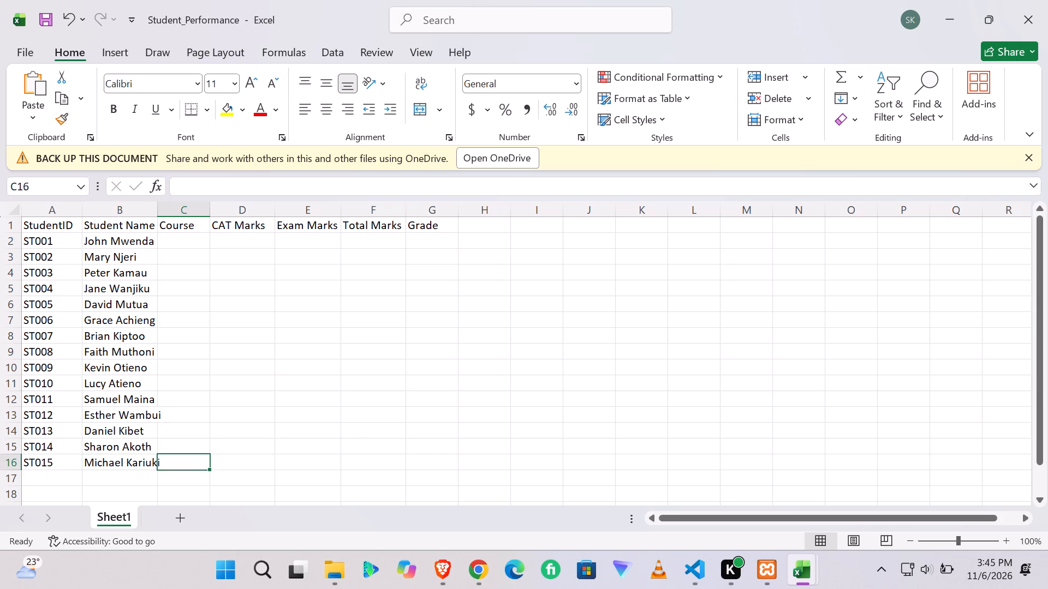
Enter ICT as the course for ST015 in cell C16 and Business for ST014 in cell C15.
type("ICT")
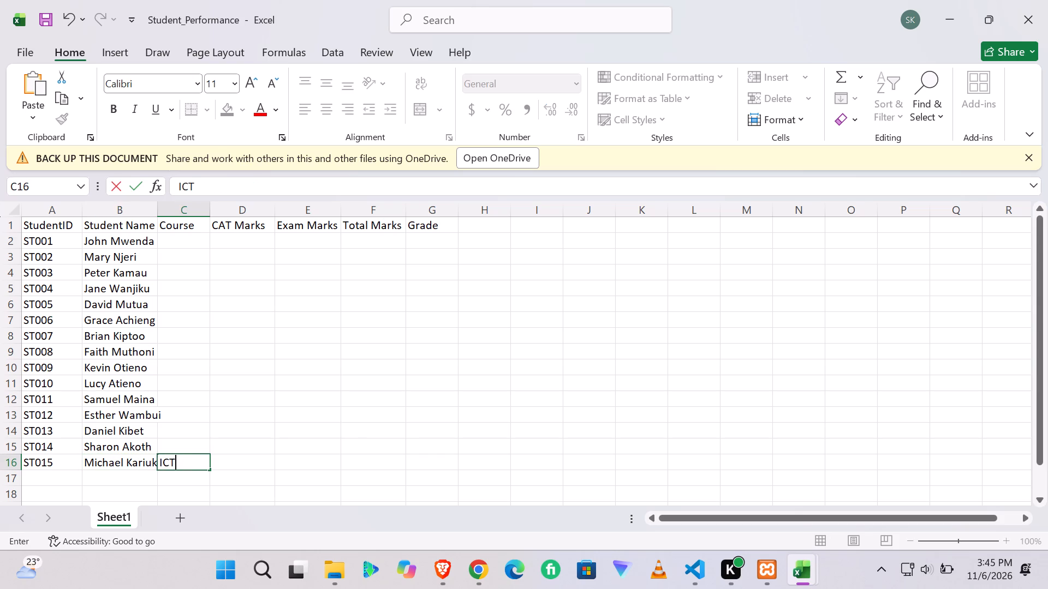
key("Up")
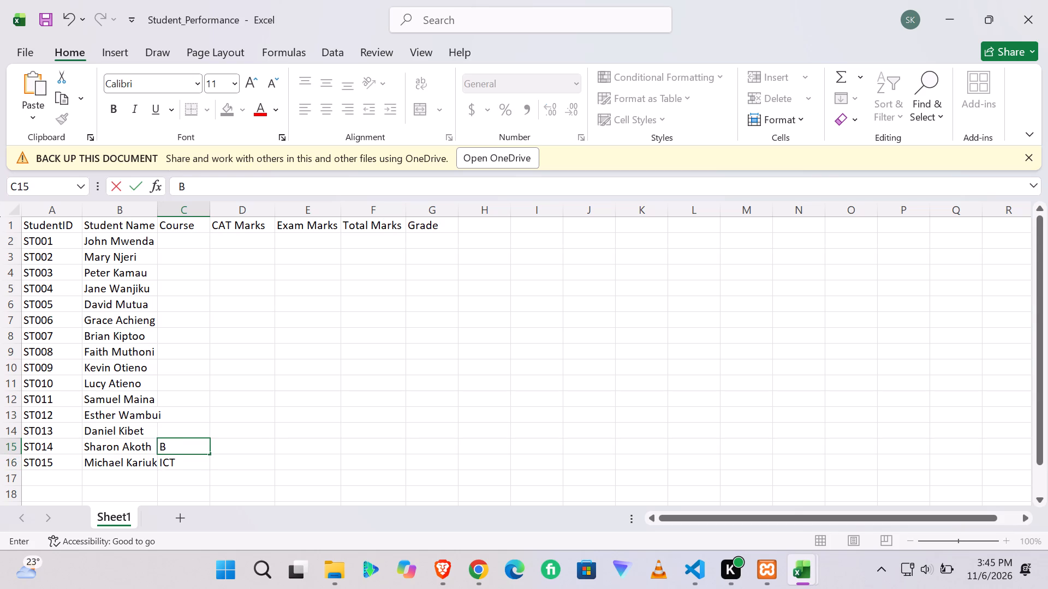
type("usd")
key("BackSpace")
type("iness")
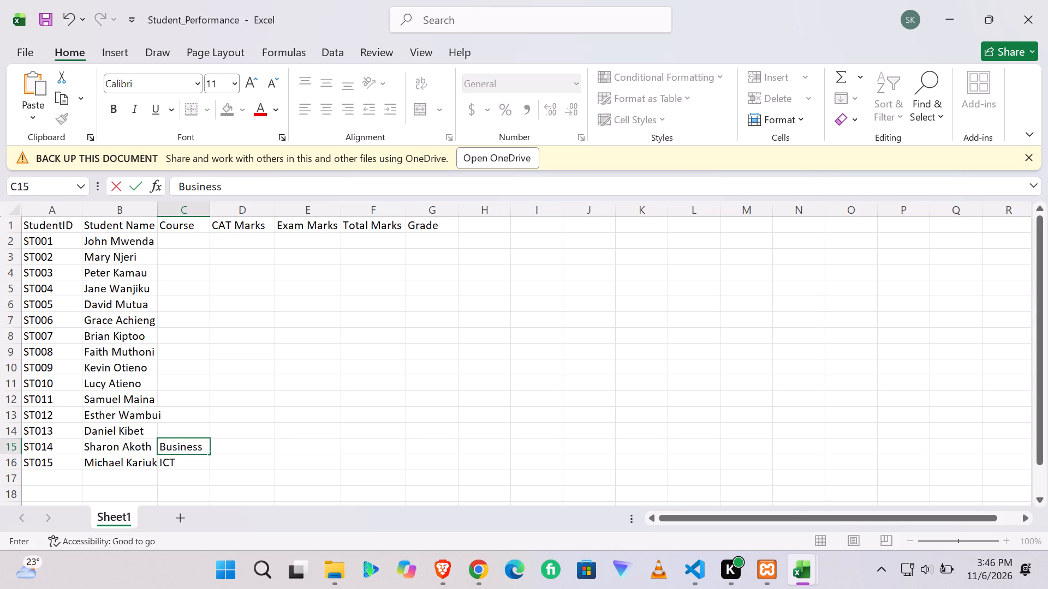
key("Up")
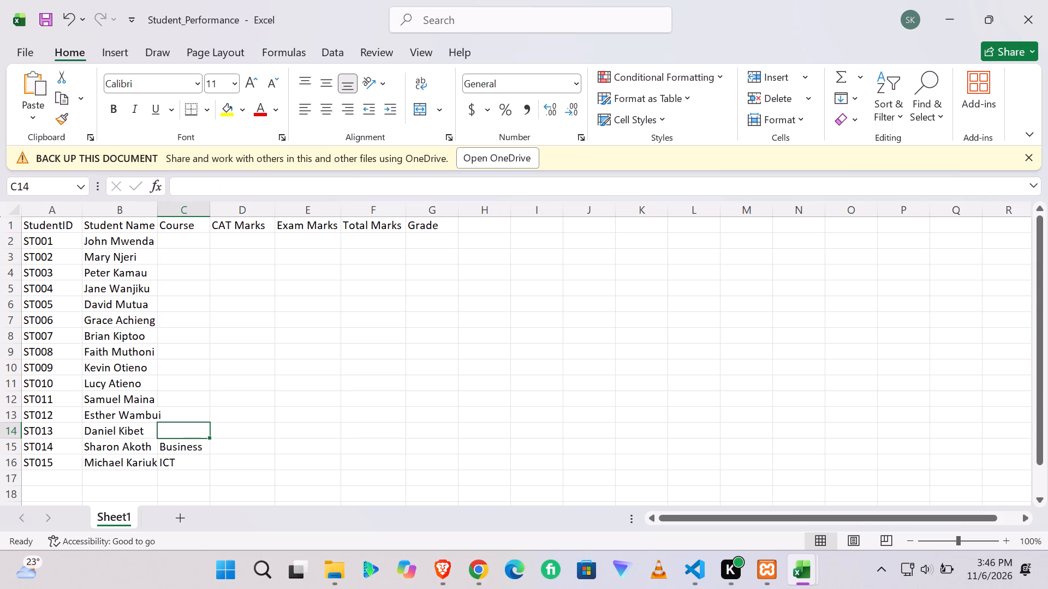
Enter ICT as the course for ST013 in cell C14 and Business for ST012 in cell C13.
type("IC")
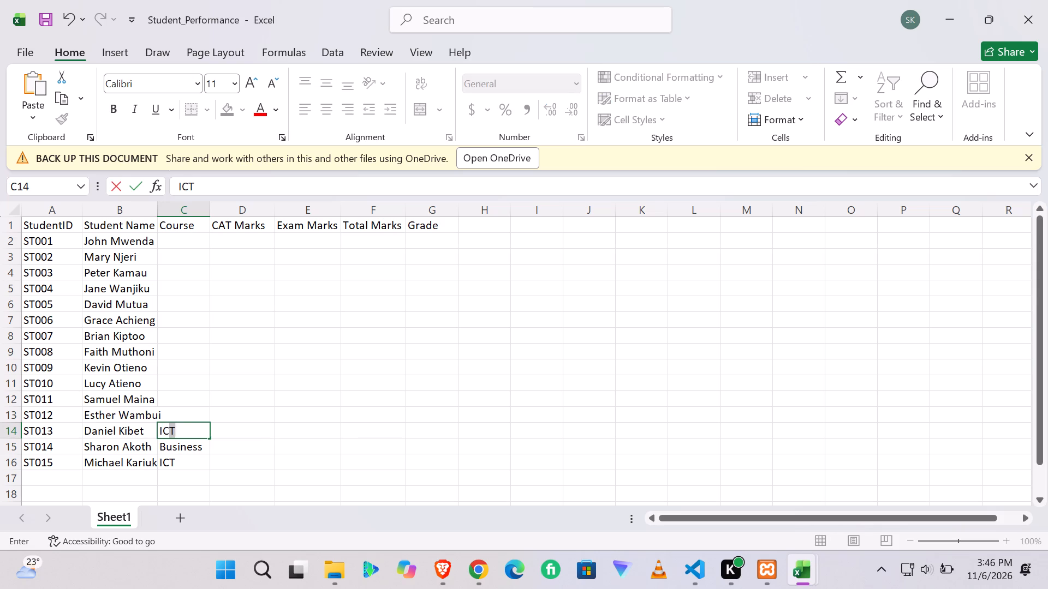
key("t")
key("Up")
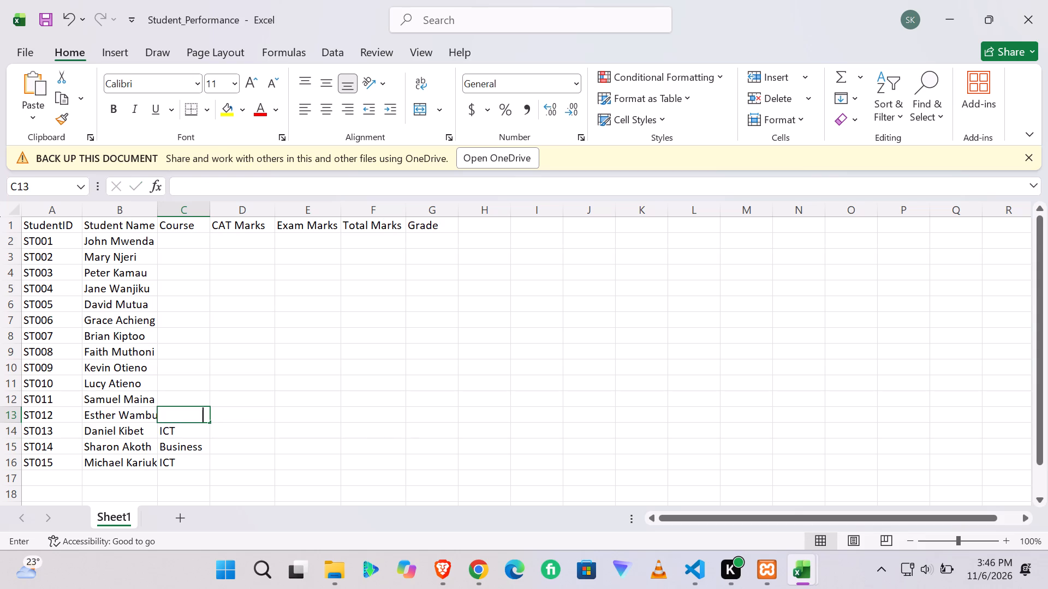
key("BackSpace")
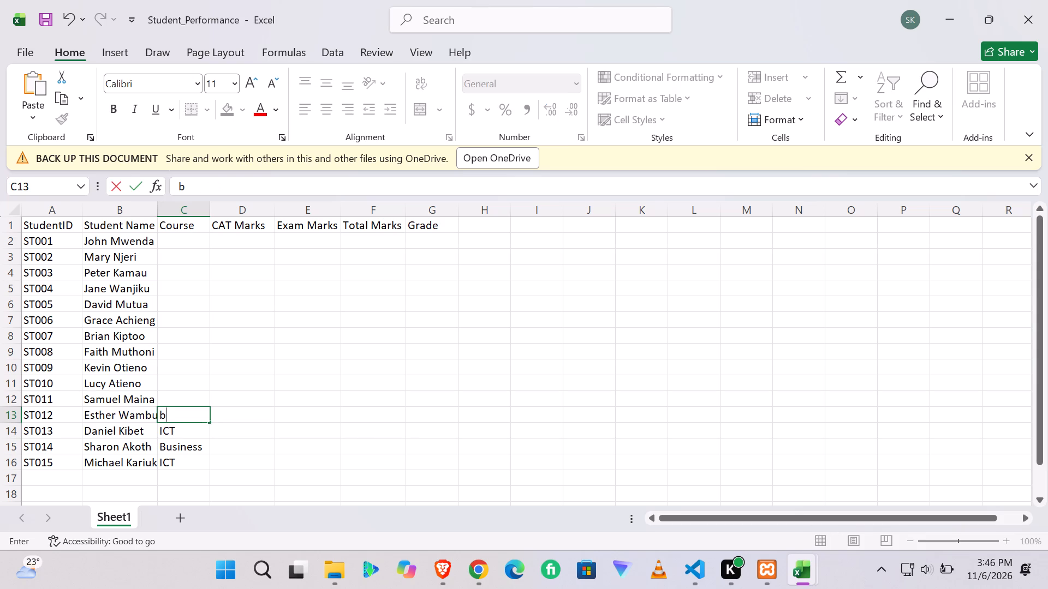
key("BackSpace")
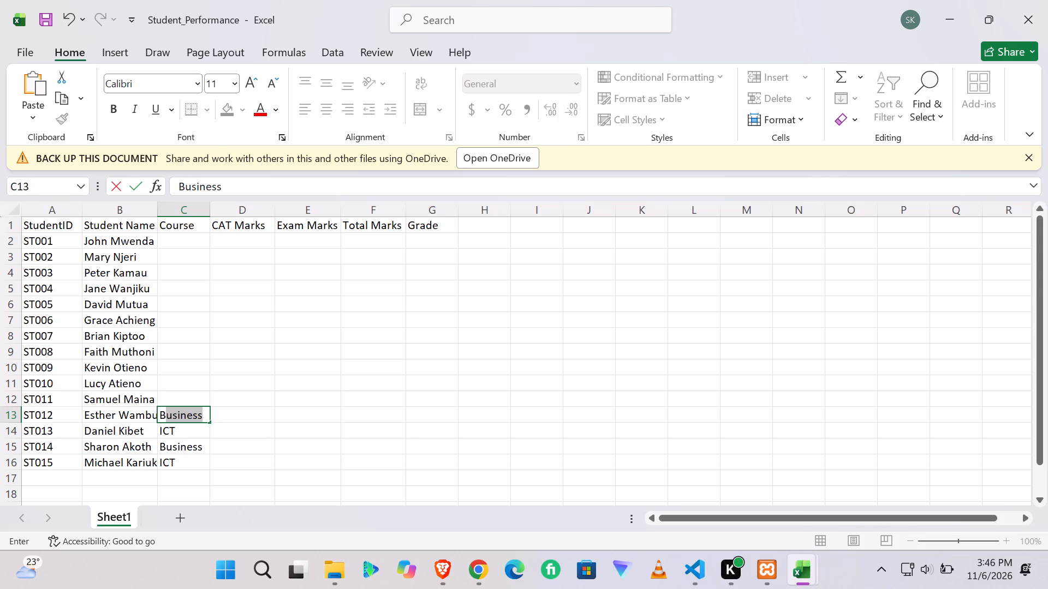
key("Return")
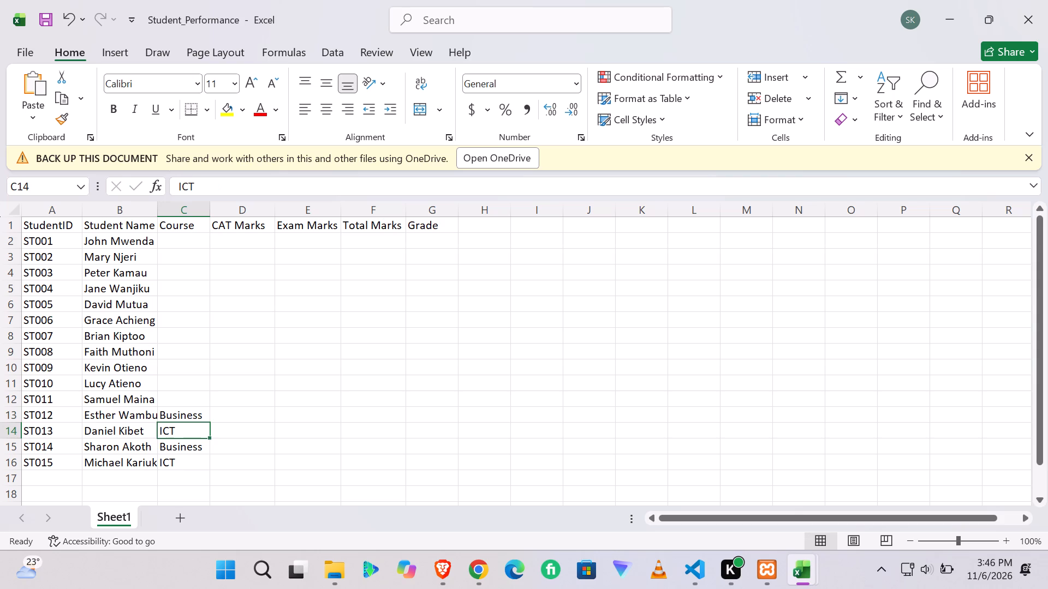
Enter ICT as the course for ST001 in cell C2 of the Course column.
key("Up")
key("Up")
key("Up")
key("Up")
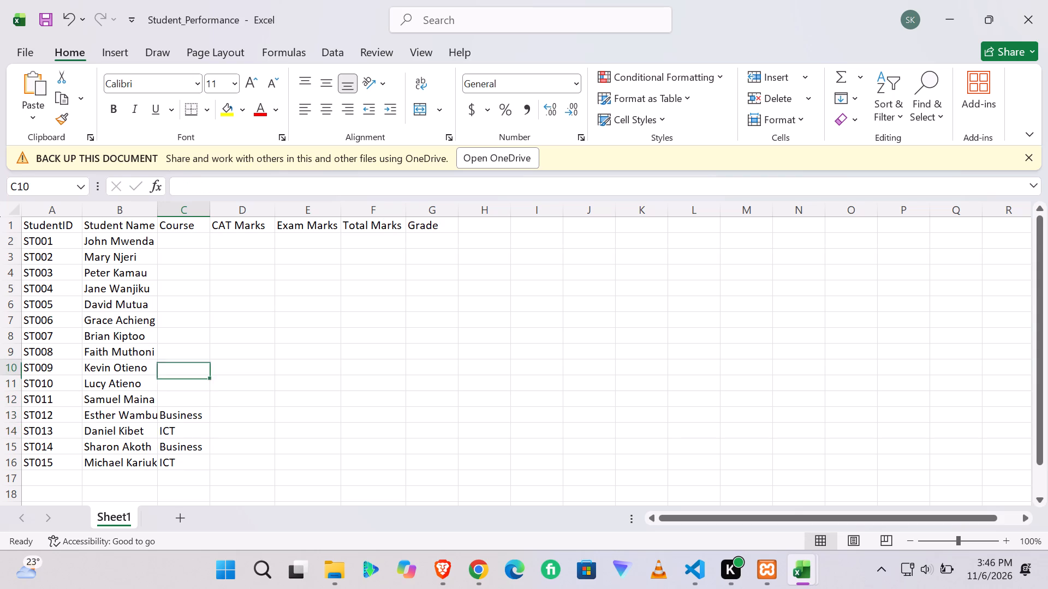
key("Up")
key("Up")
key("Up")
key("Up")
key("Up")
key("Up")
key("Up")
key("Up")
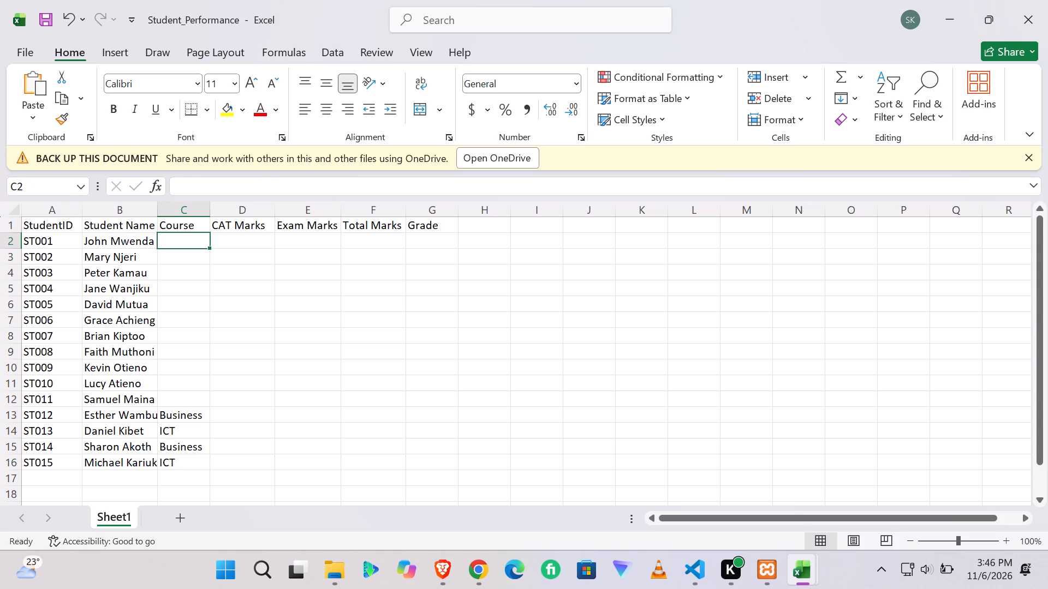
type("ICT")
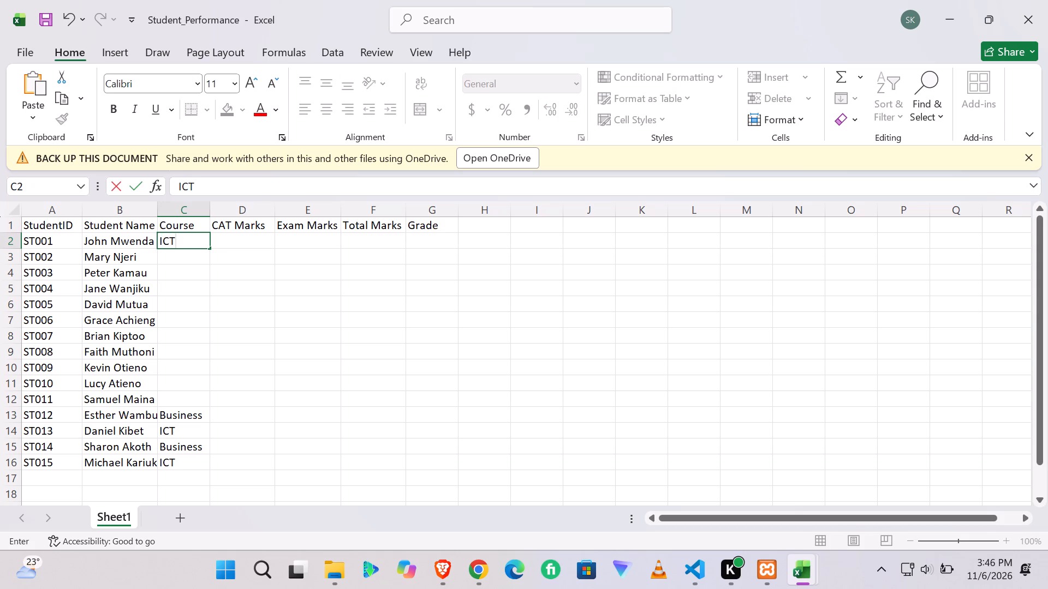
left_click(198, 261)
Fill the ICT course from cell C2 down to C6, covering students ST002 to ST005.
left_click(199, 242)
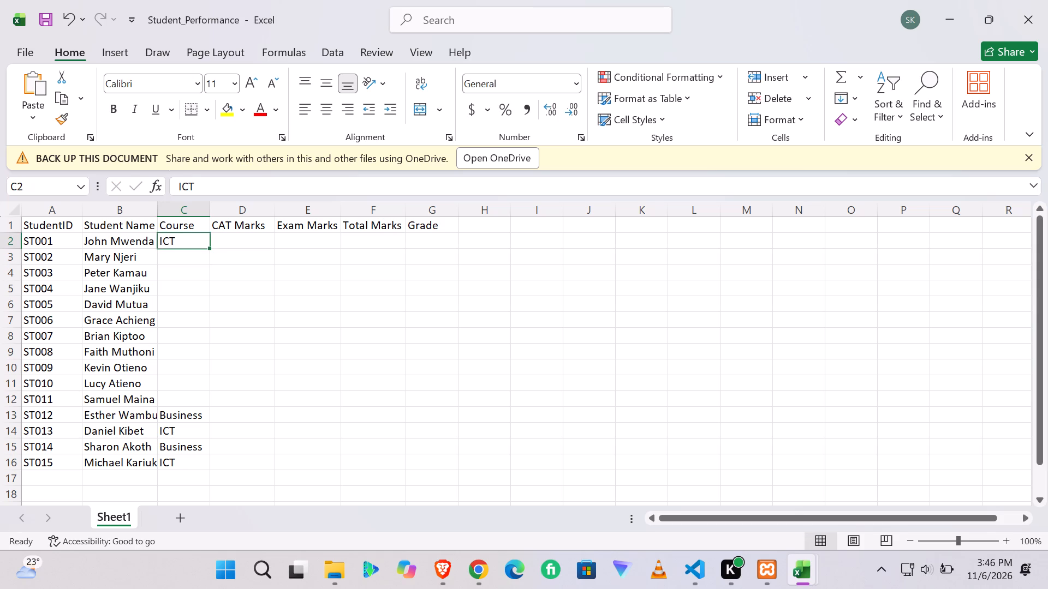
left_click_drag(209, 248, 208, 248)
left_click_drag(208, 248, 206, 264)
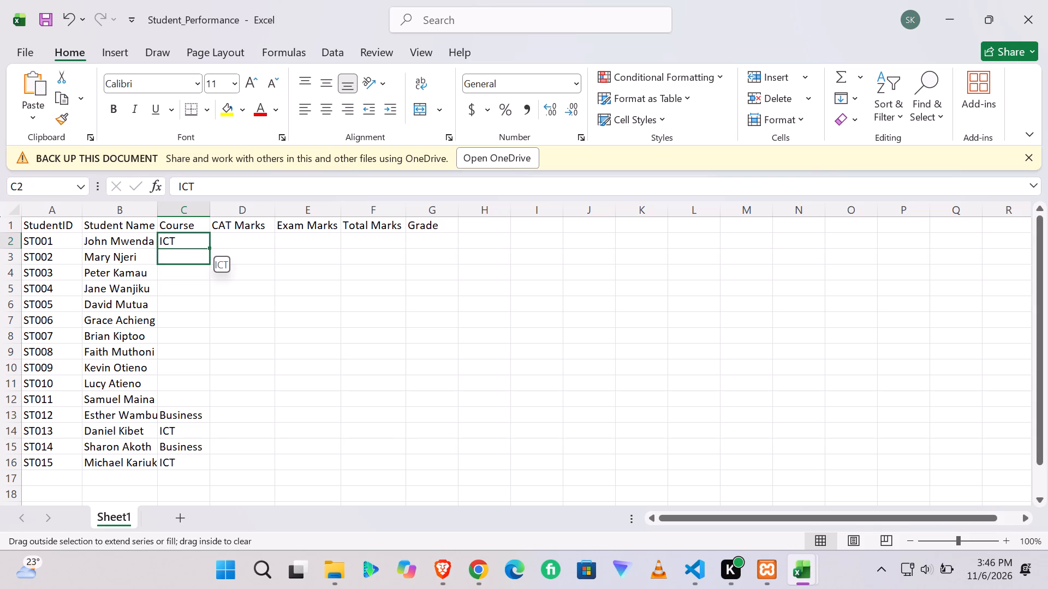
left_click_drag(206, 264, 204, 305)
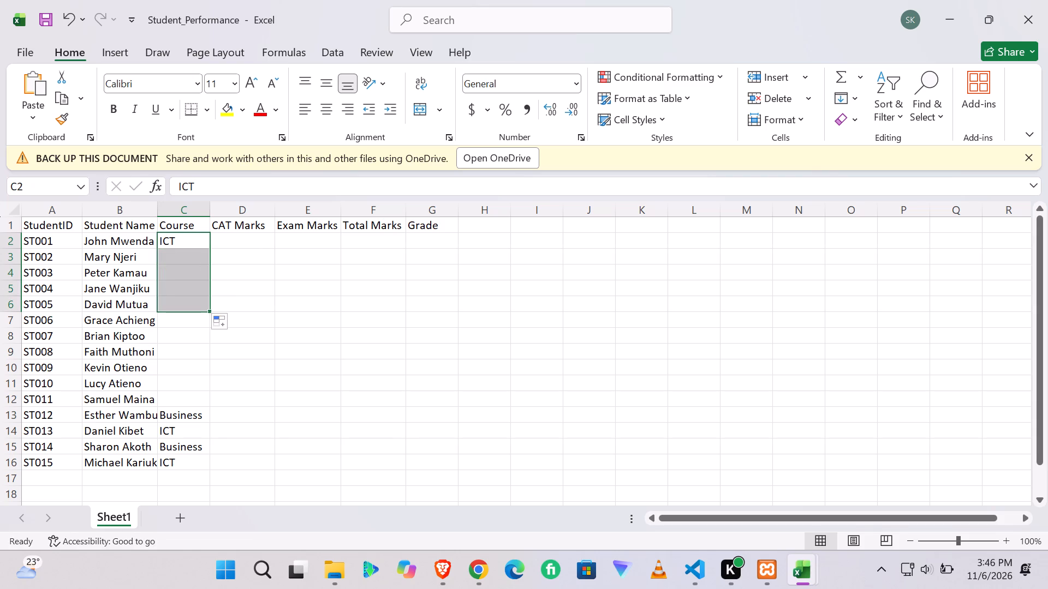
left_click(181, 331)
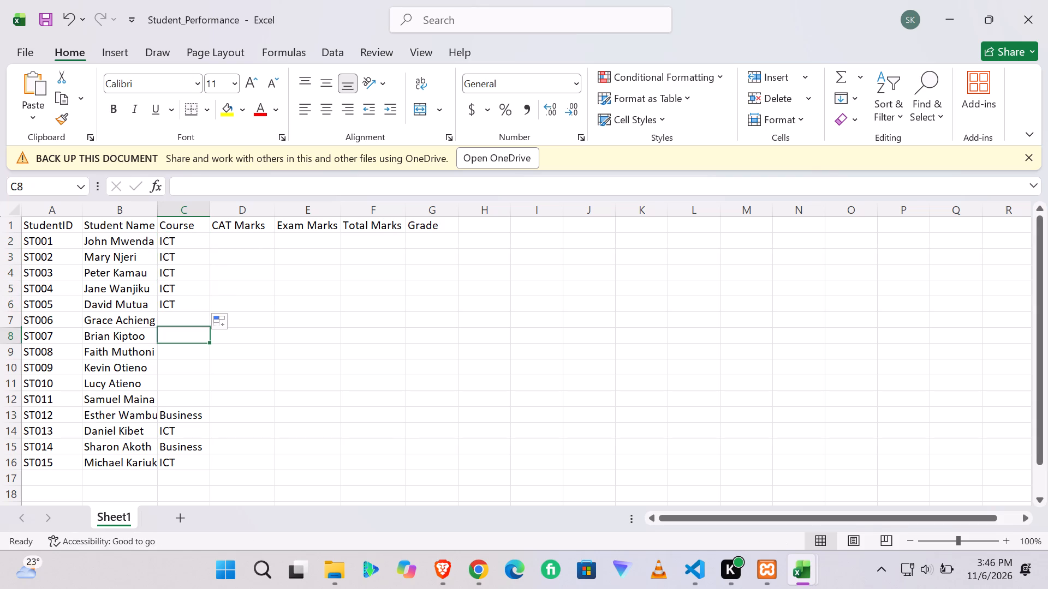
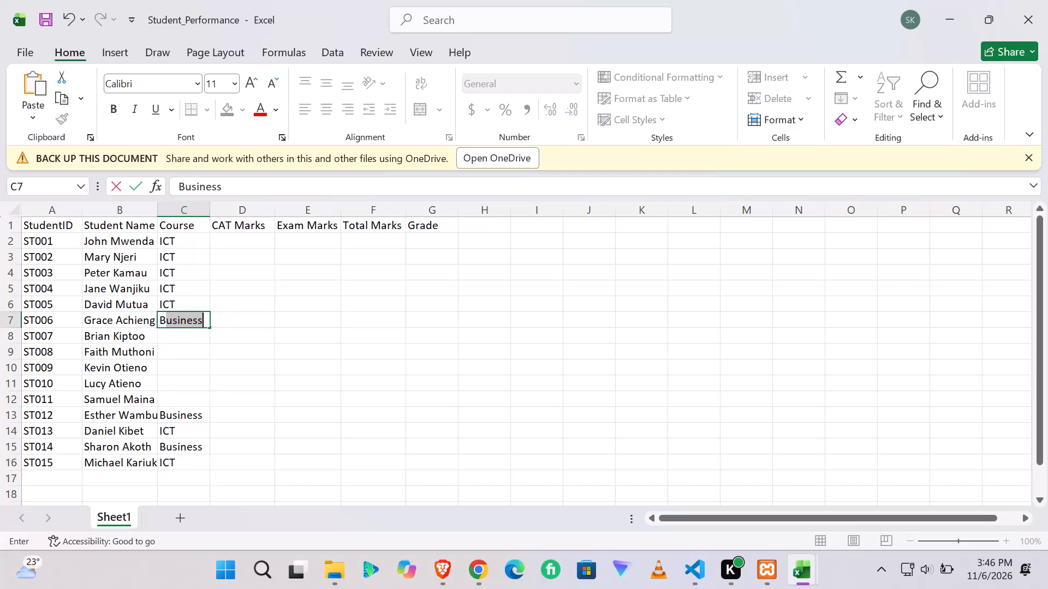
Enter the courses for ST006 to ST011 in cells C7 to C12, alternating Business and ICT, starting with Business.
key("Return")
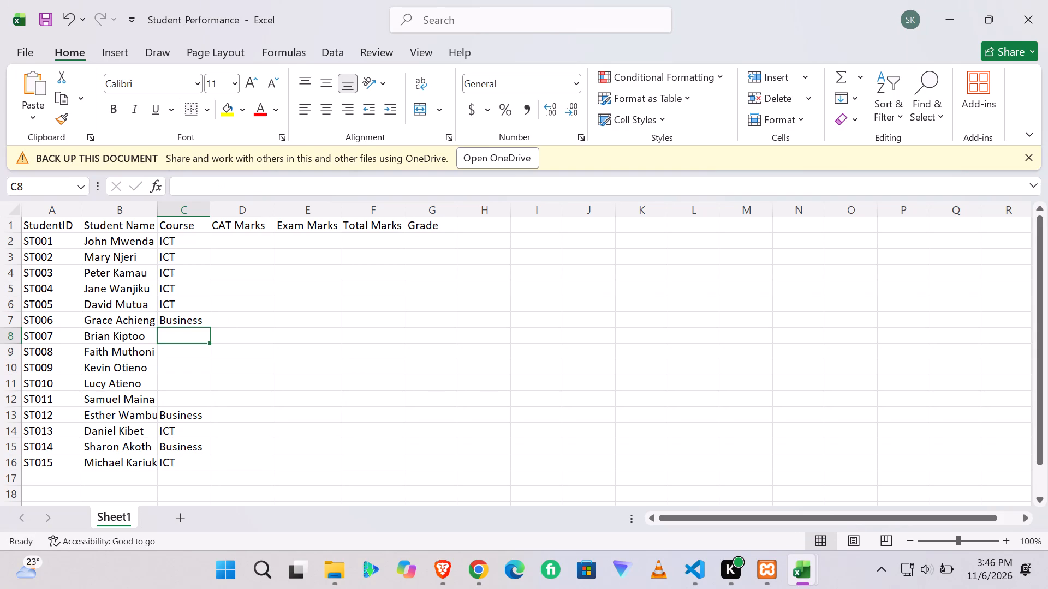
type("IC")
key("Return")
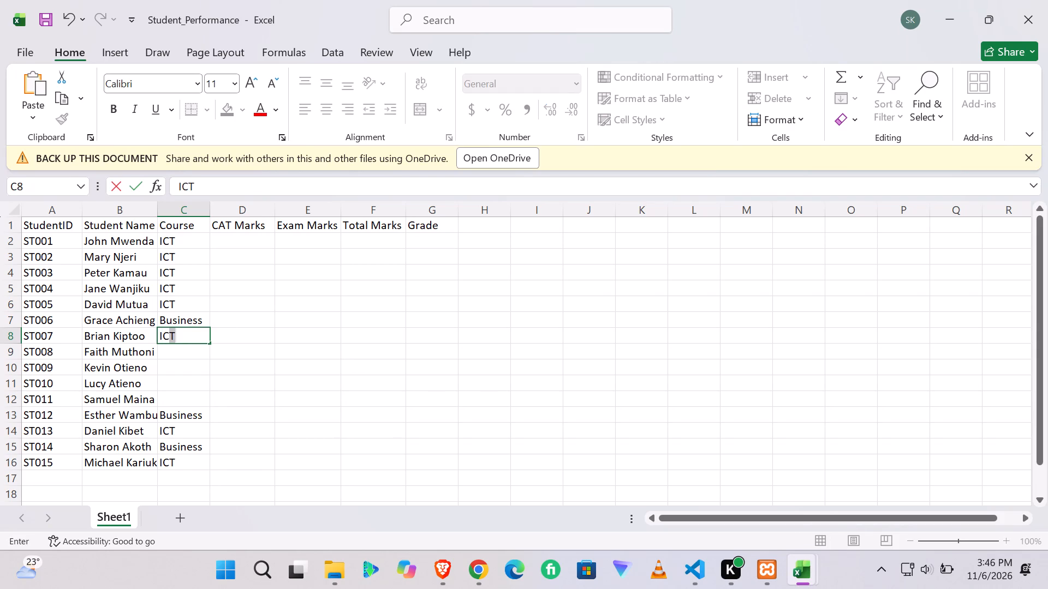
key("b")
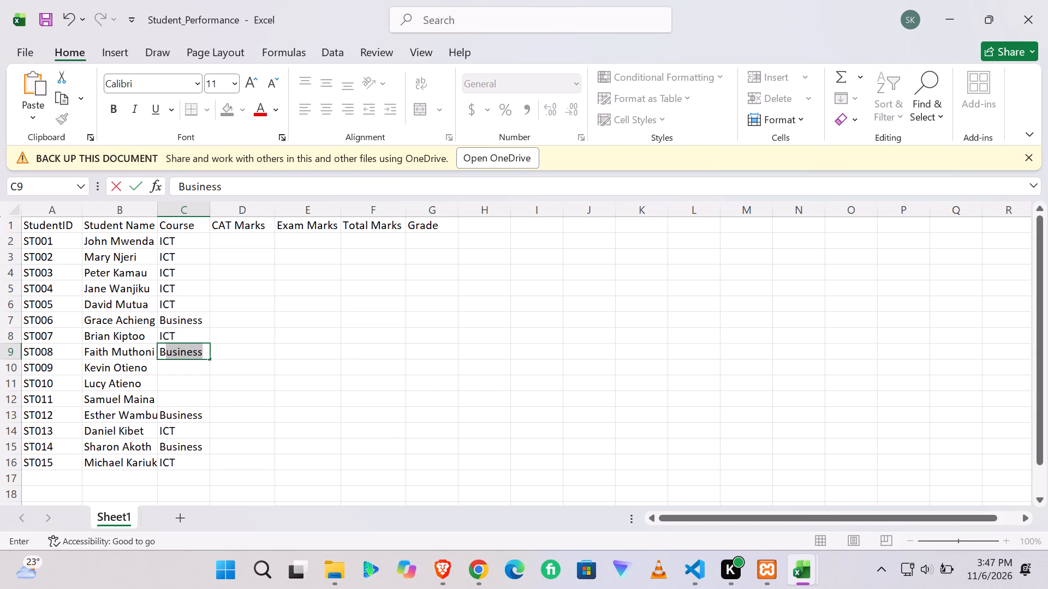
key("Return")
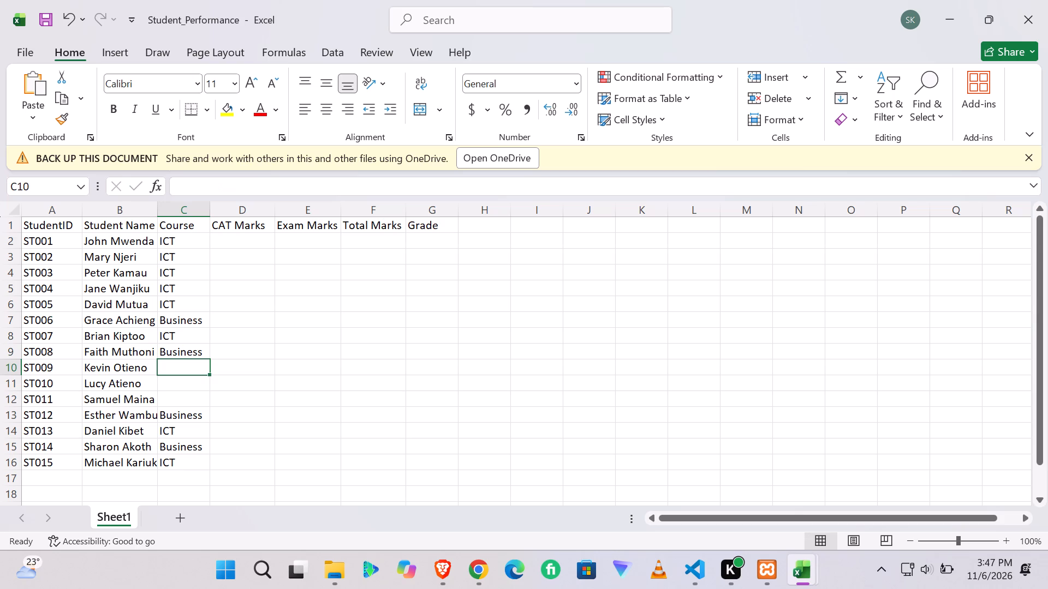
type("IC")
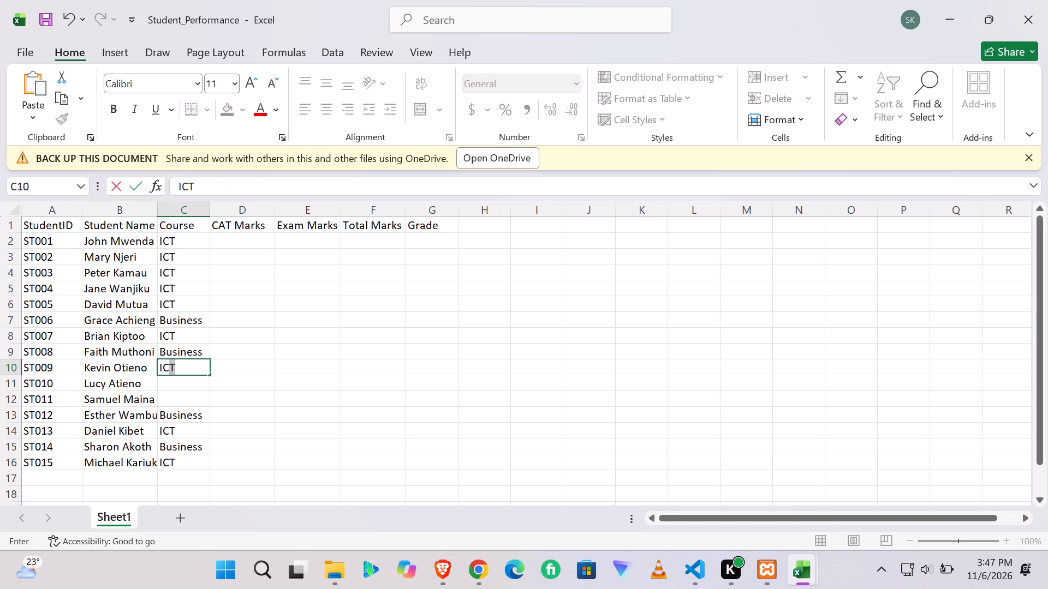
key("Return")
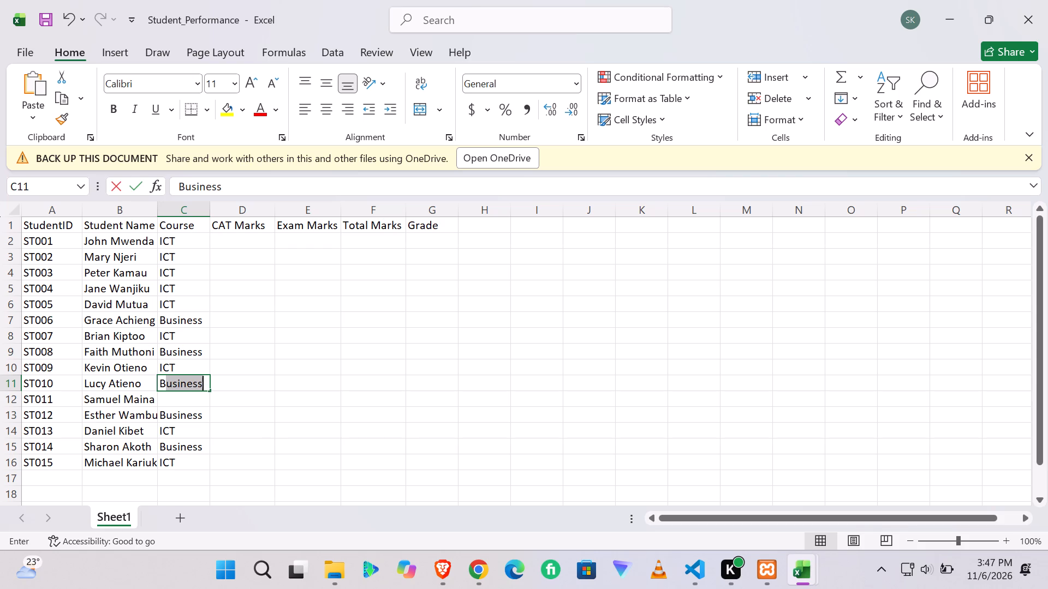
key("u")
key("Return")
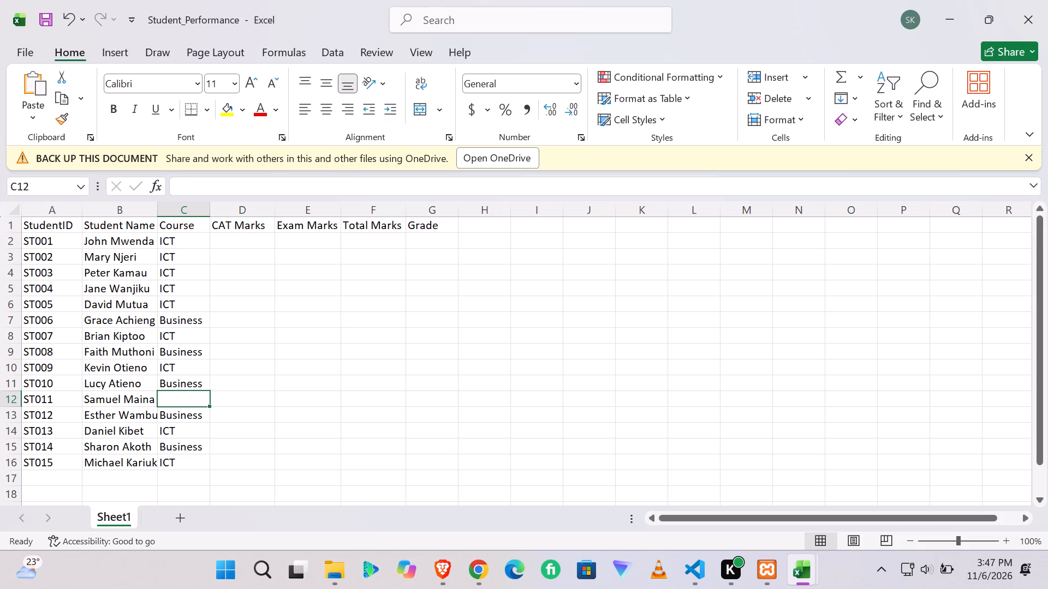
type("IC")
key("Return")
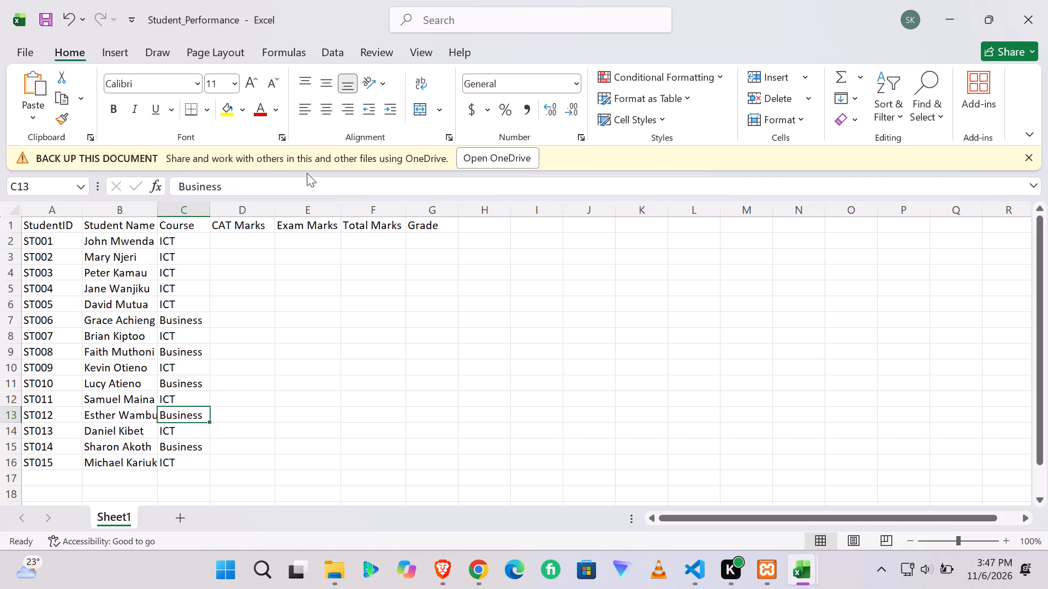
Enter the CAT marks 25, 28, 18, 30 and 20 for ST001 to ST005 in cells D2 to D6.
left_click(233, 244)
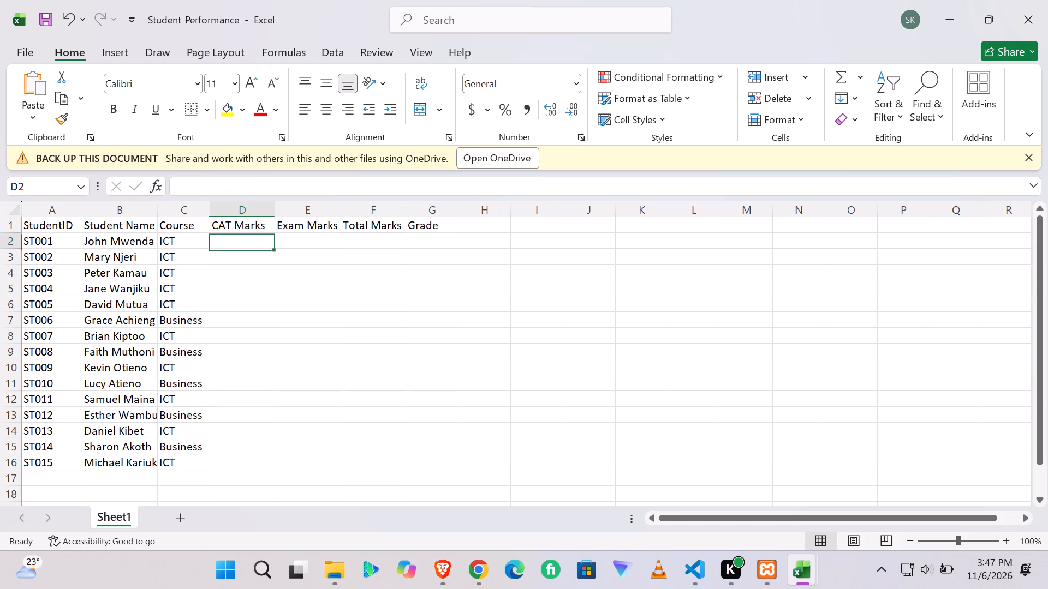
type("25")
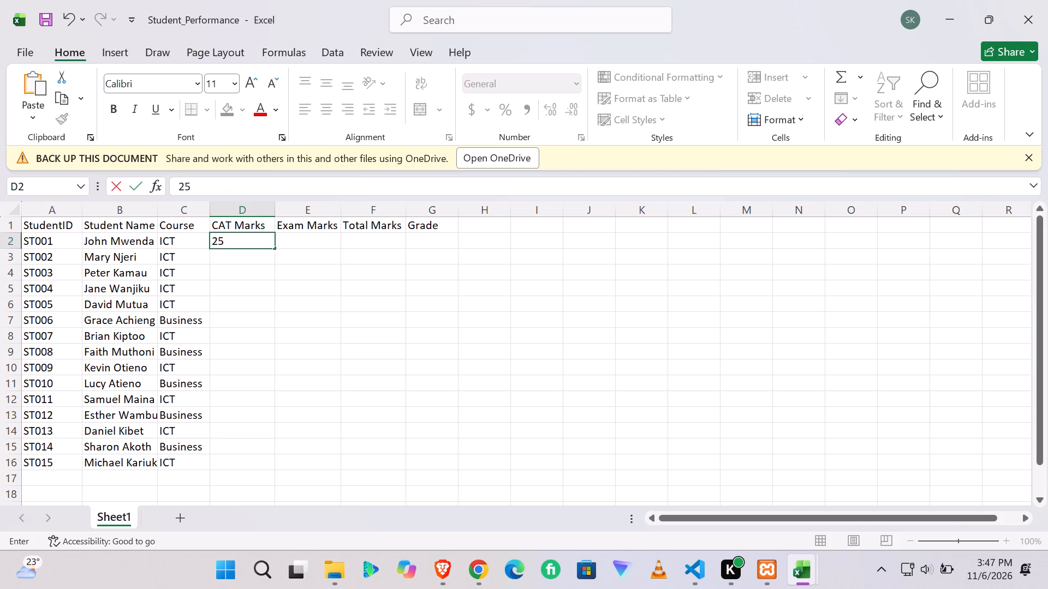
key("Down")
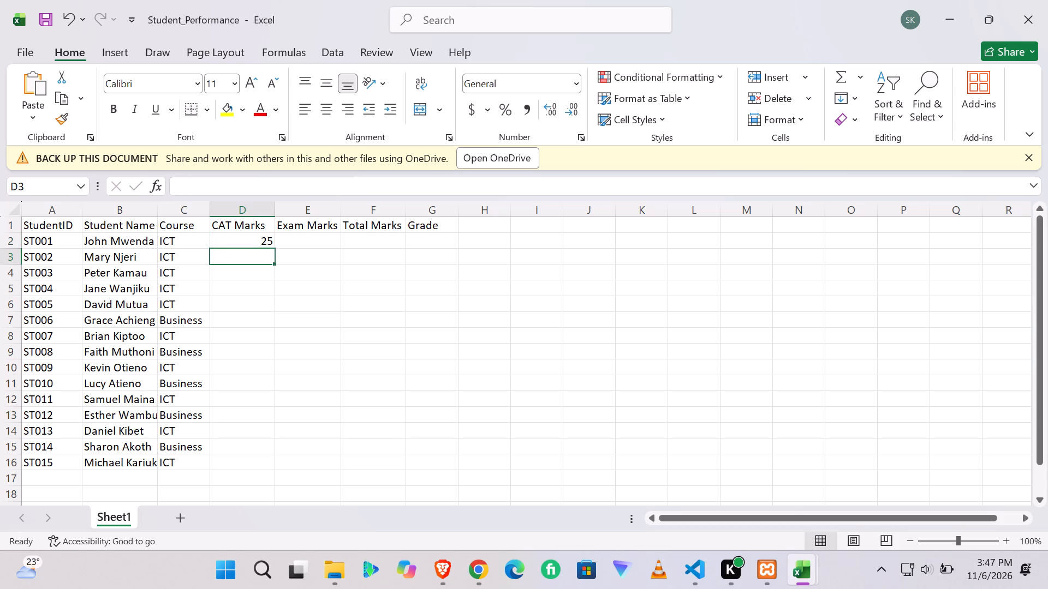
type("28")
key("Down")
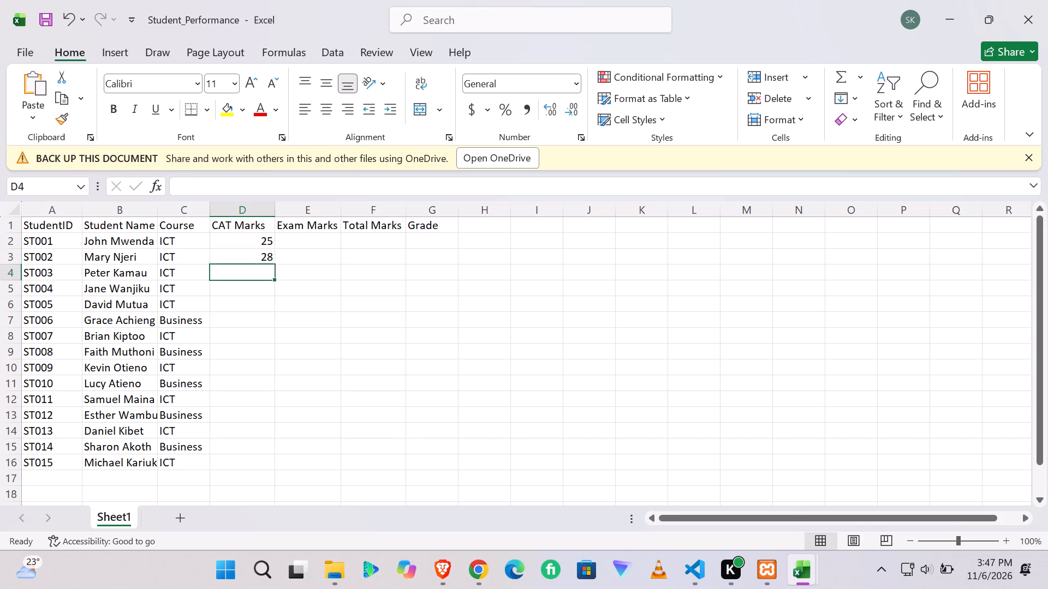
type("18")
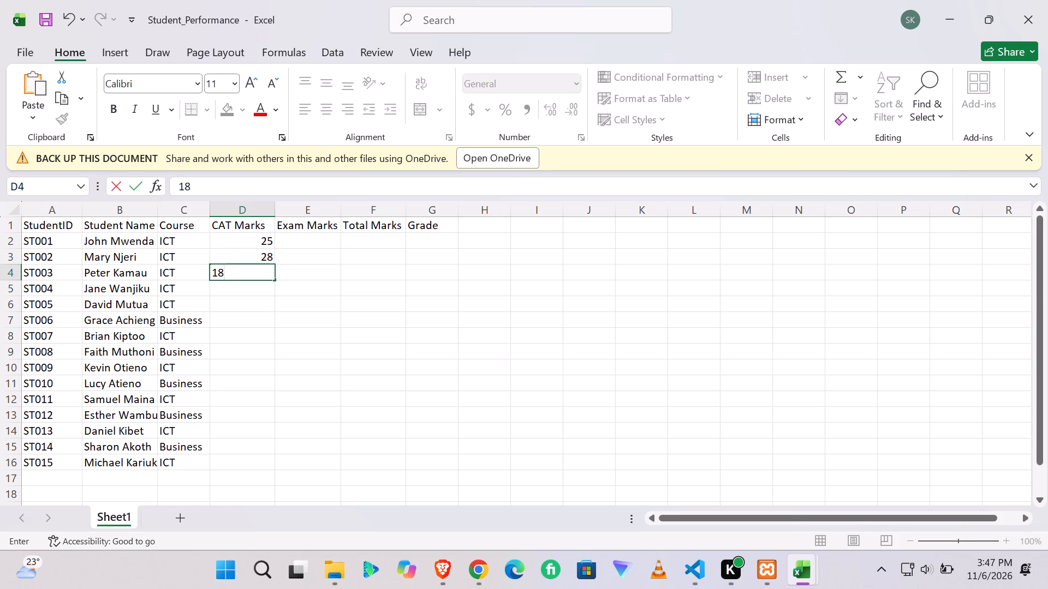
key("Down")
type("30")
key("Down")
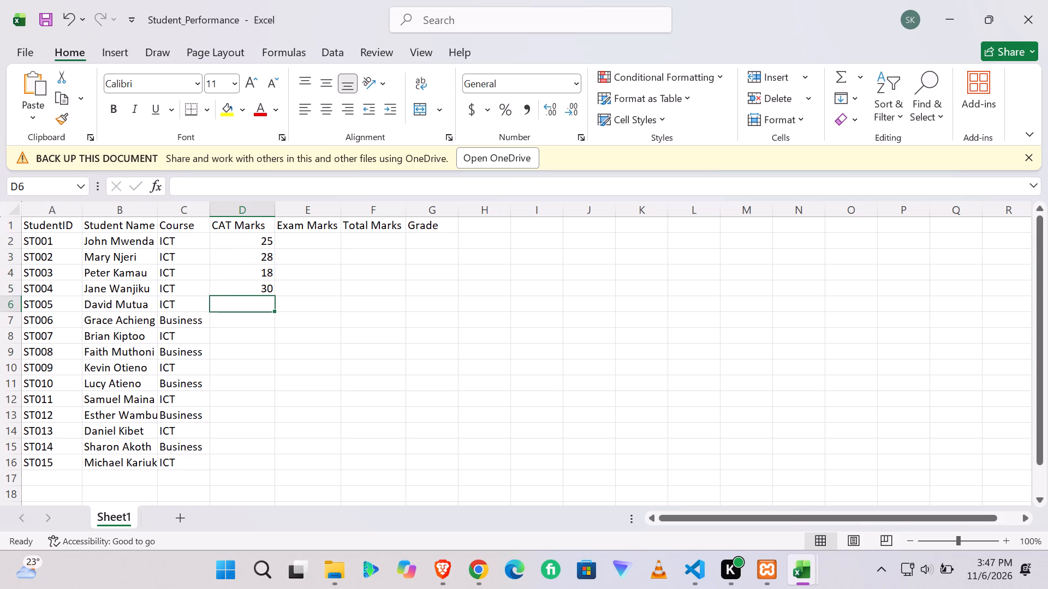
type("20")
key("Down")
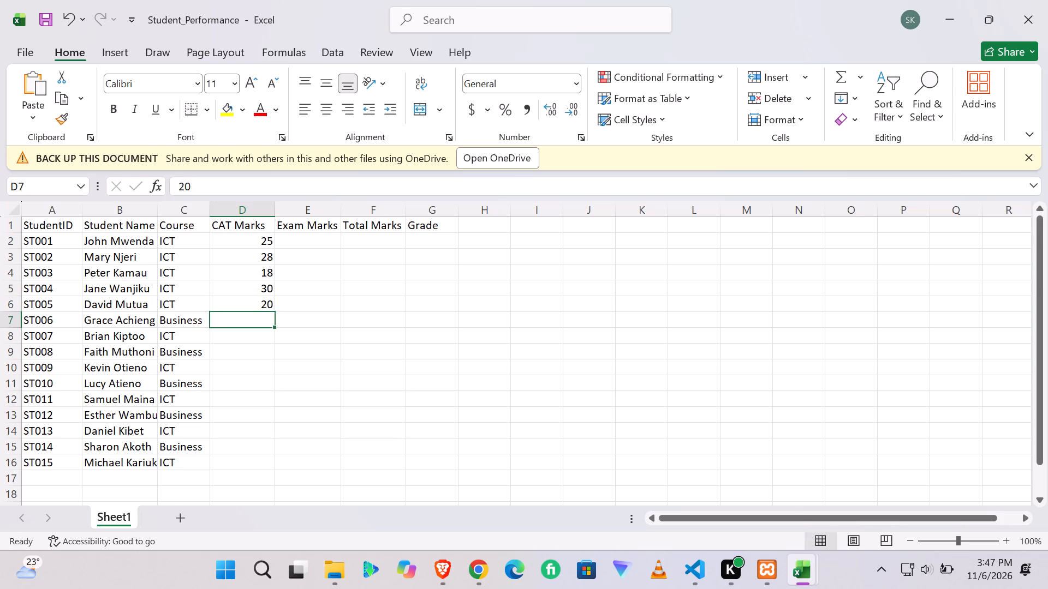
Enter the CAT marks 24, 15, 27, 22 and 29 for ST006 to ST010 in cells D7 to D11.
type("24")
key("Down")
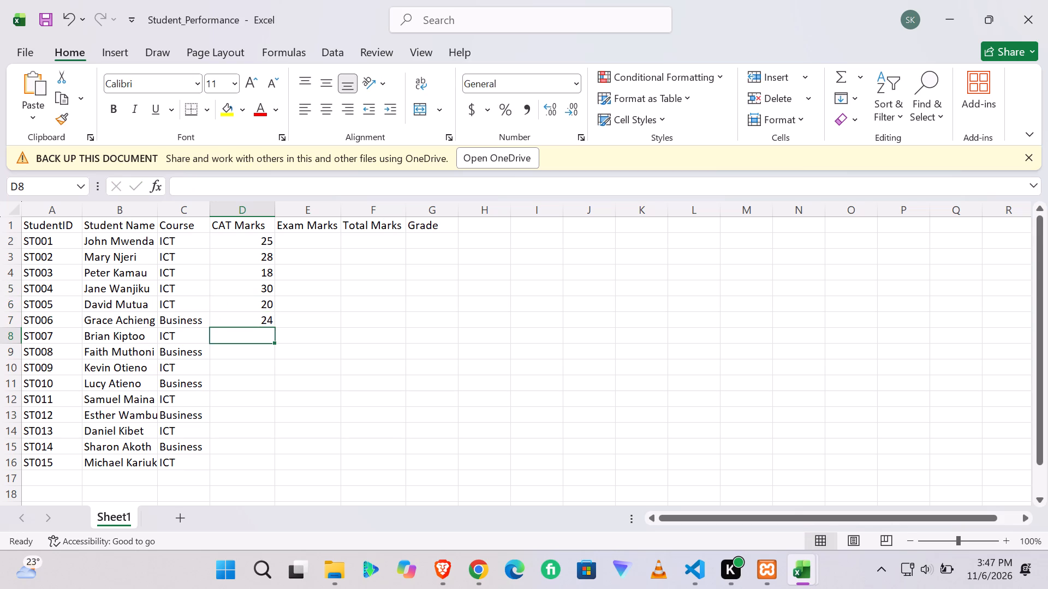
type("15")
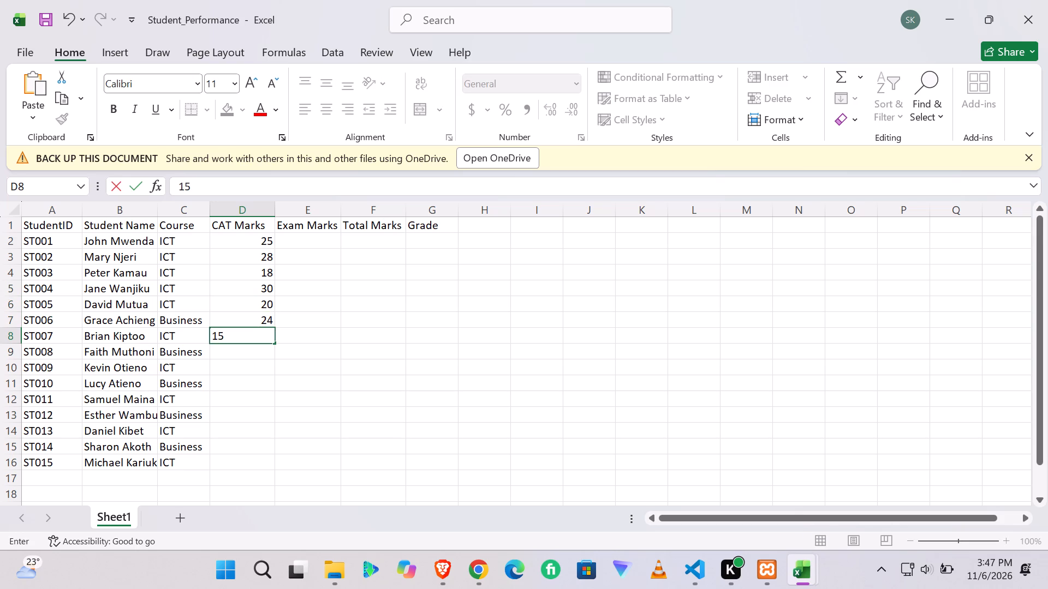
key("Down")
type("27")
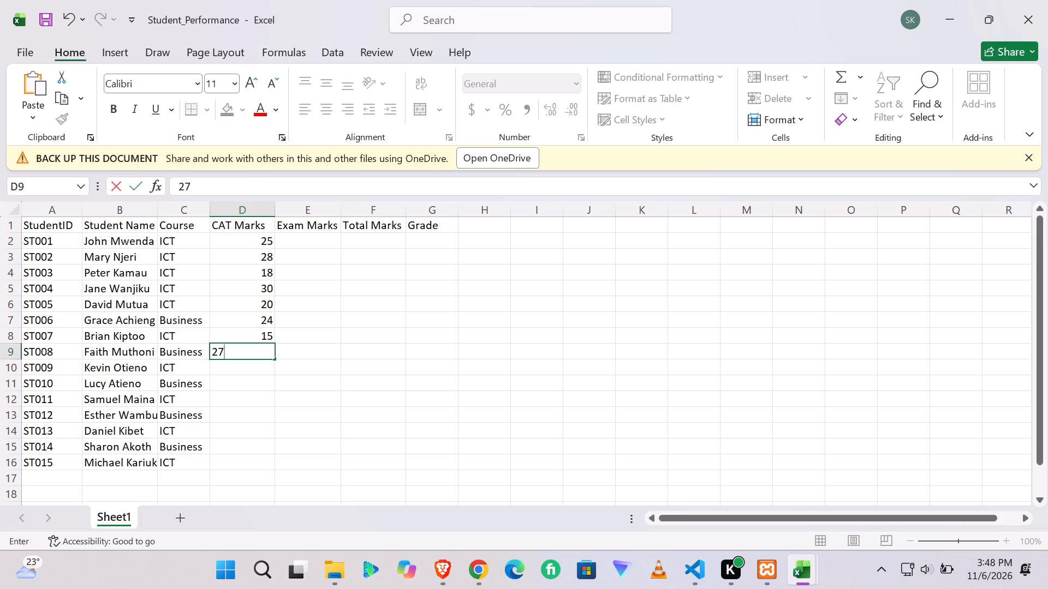
key("Down")
type("22")
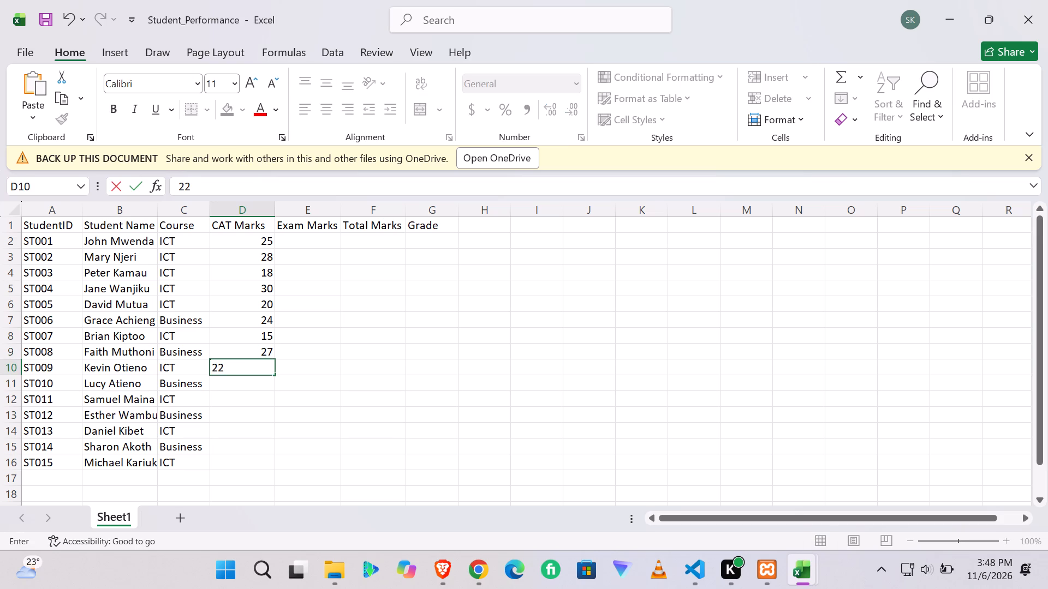
key("Down")
type("29")
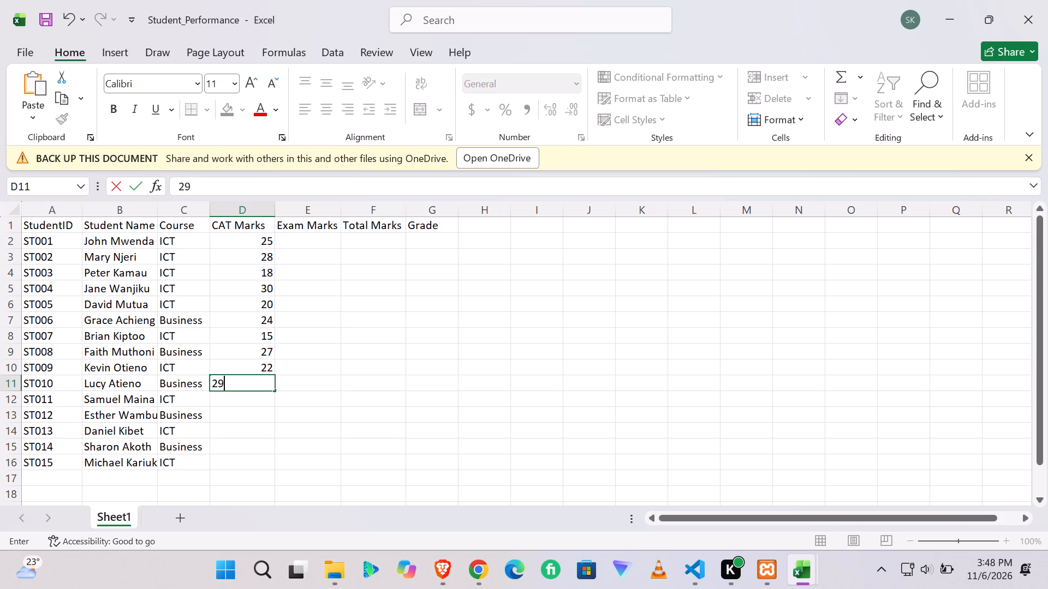
key("Down")
Enter the CAT marks 19, 26 and 23 for ST011 to ST013 in cells D12 to D14.
key("1")
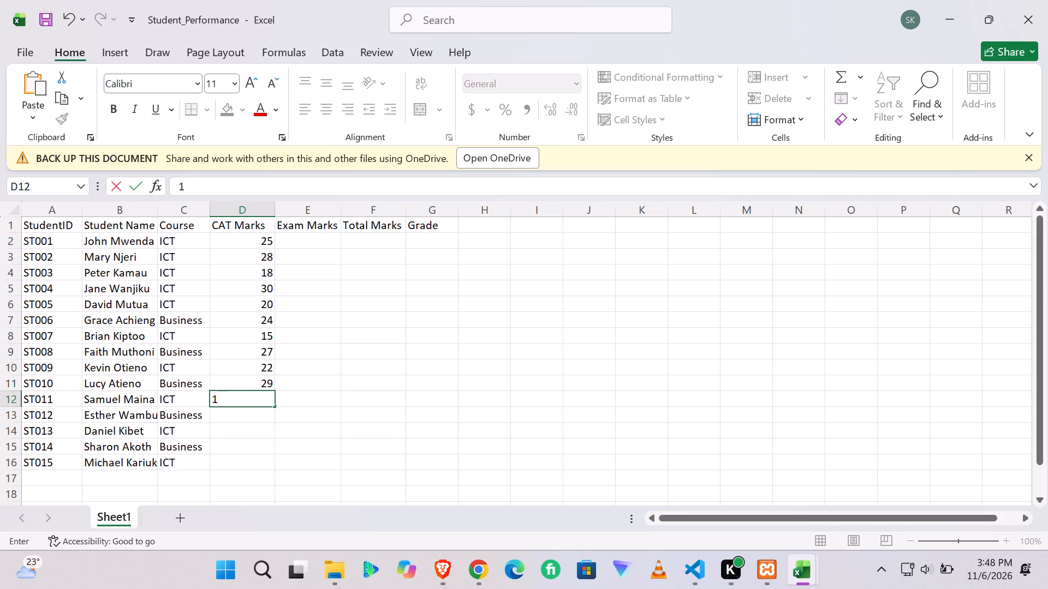
key("9")
key("Down")
type("26")
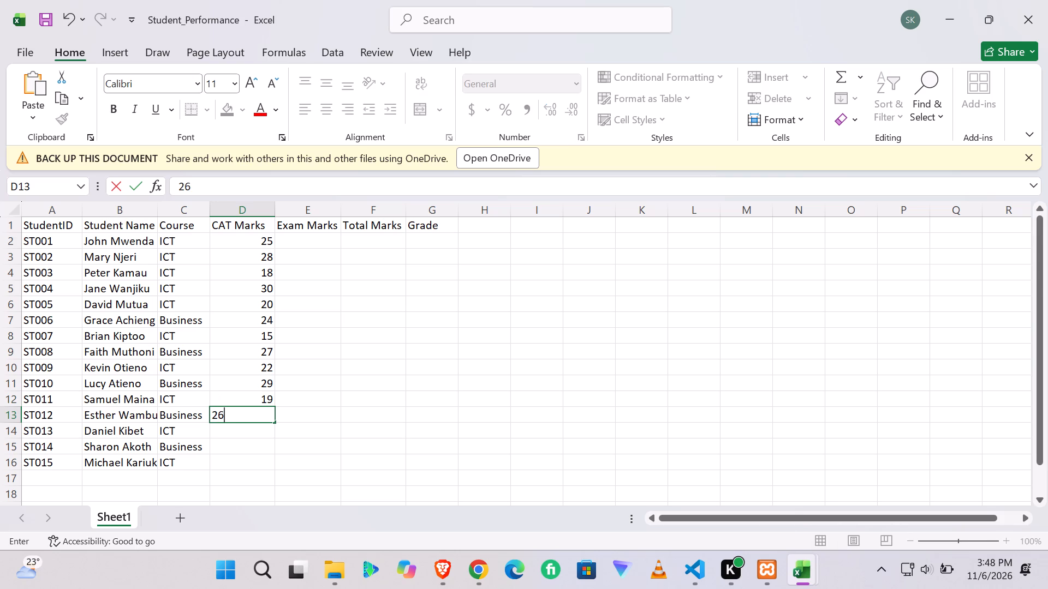
key("Down")
type("23")
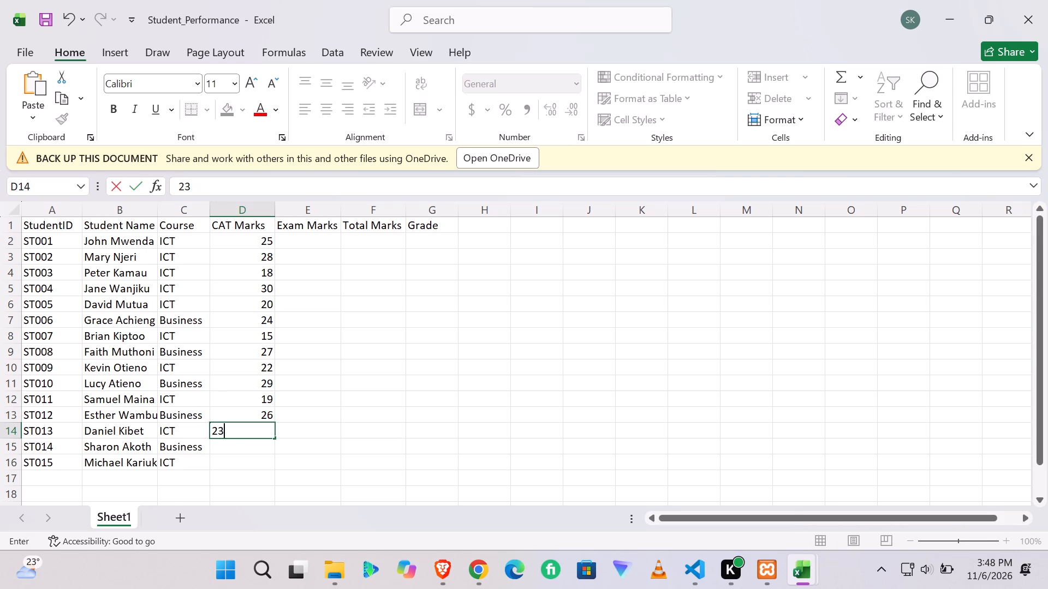
key("Page_Down")
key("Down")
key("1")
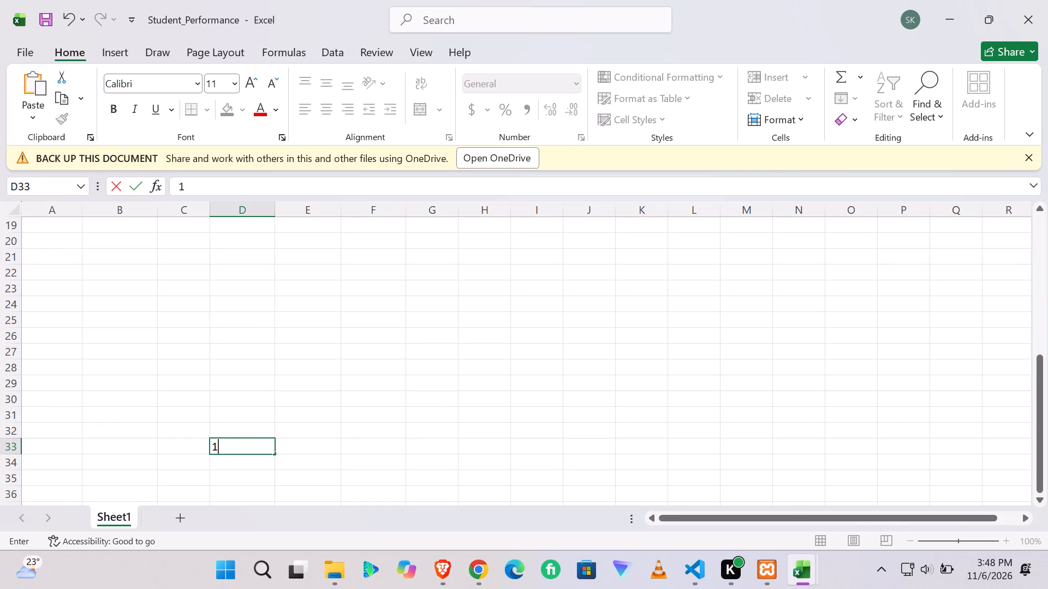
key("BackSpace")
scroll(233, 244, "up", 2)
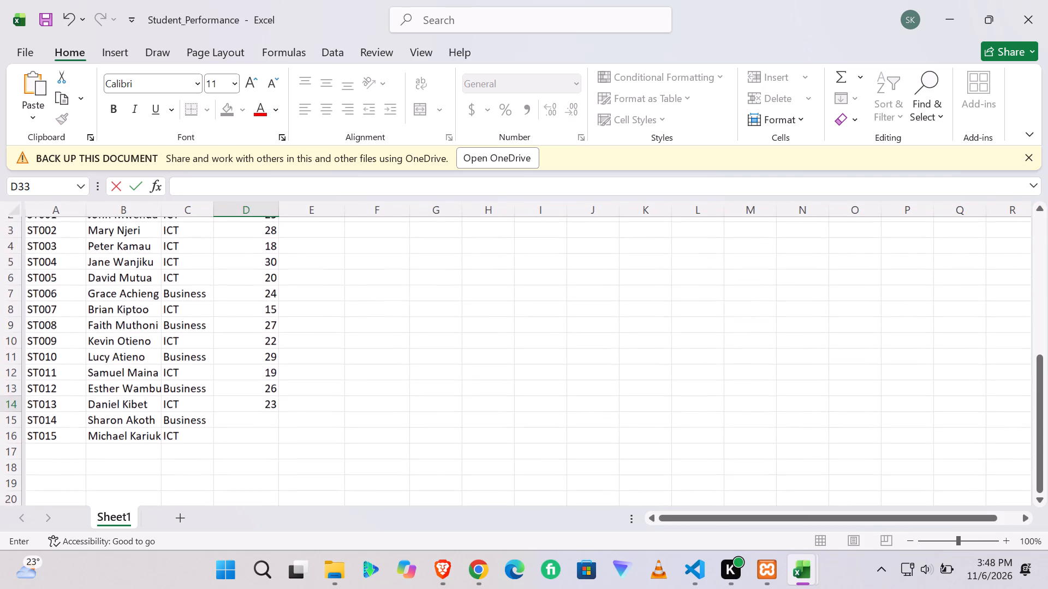
left_click(247, 416)
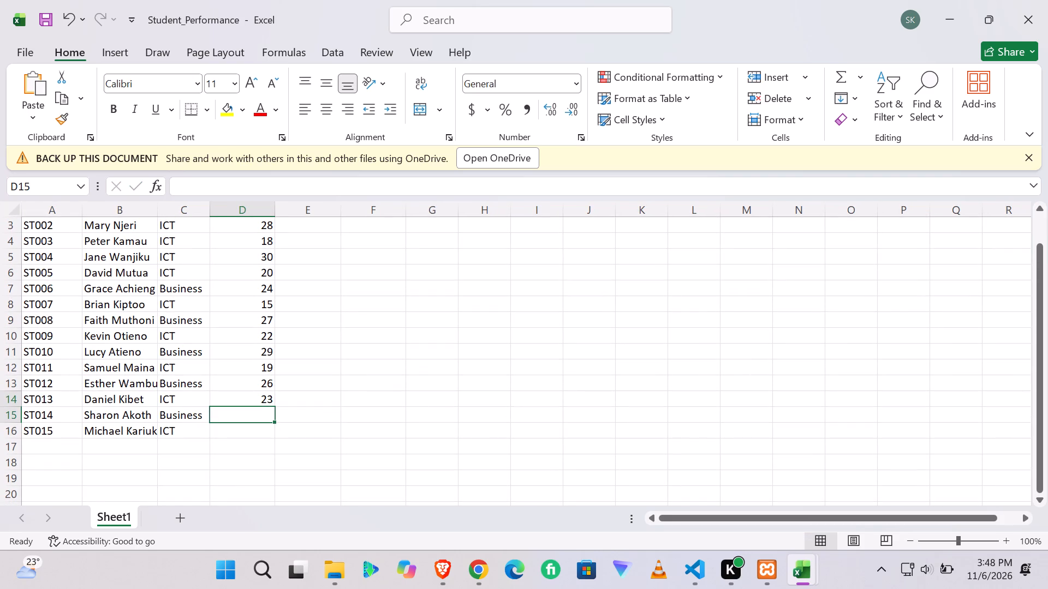
key("1")
key("7")
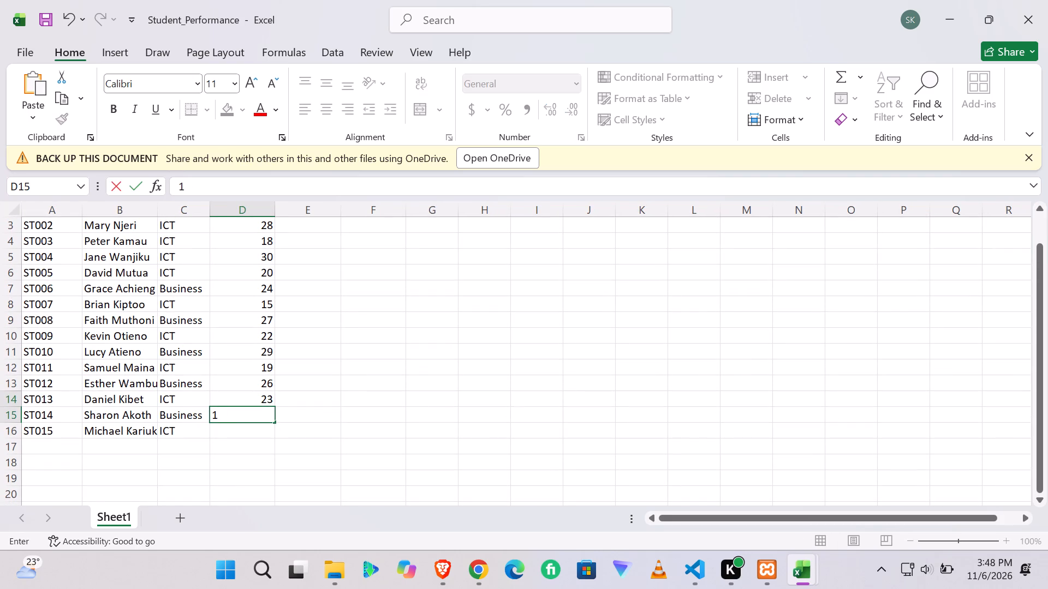
key("Down")
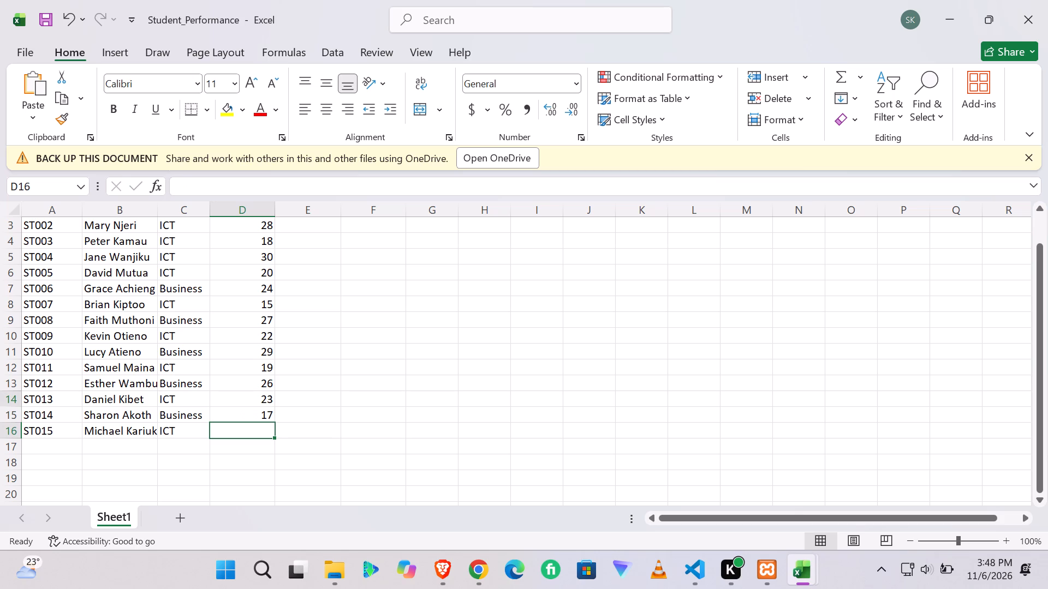
type("30")
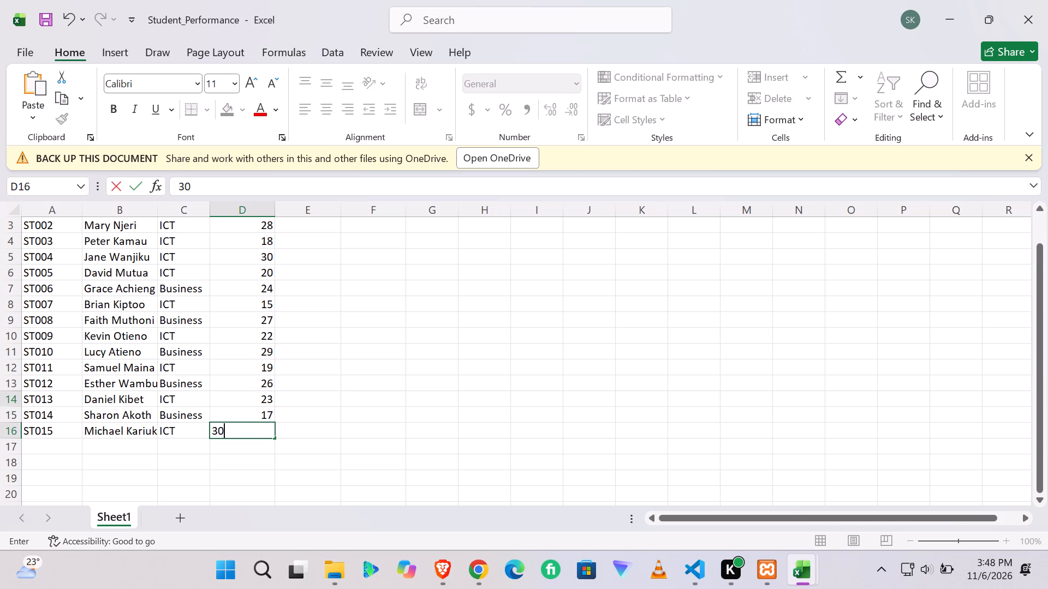
scroll(295, 260, "up", 1)
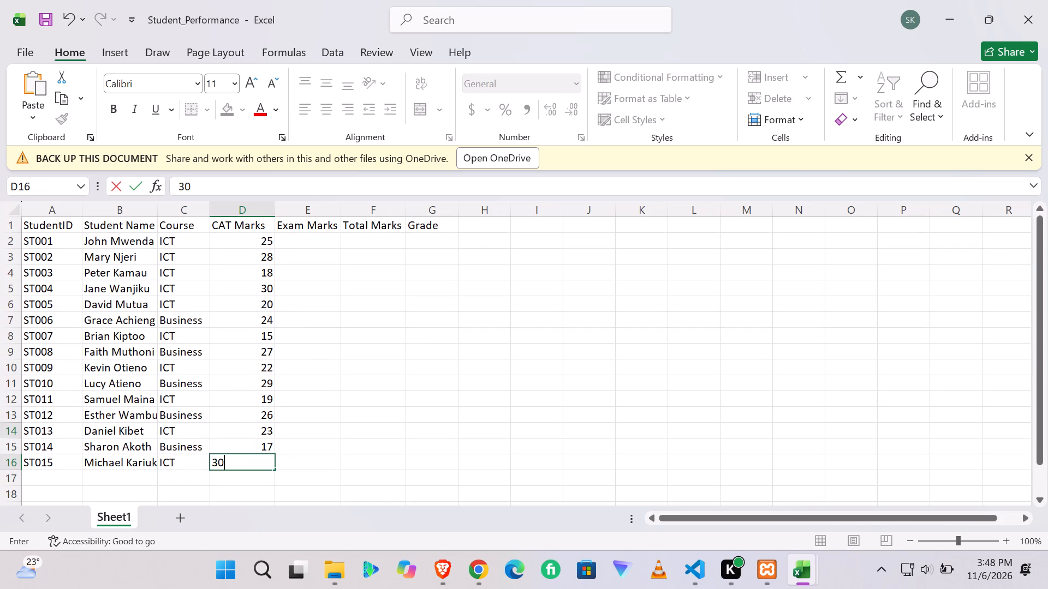
Enter the exam marks 60, 55, 40, 65 and 45 for ST001 to ST005 in cells E2 to E6.
left_click(307, 246)
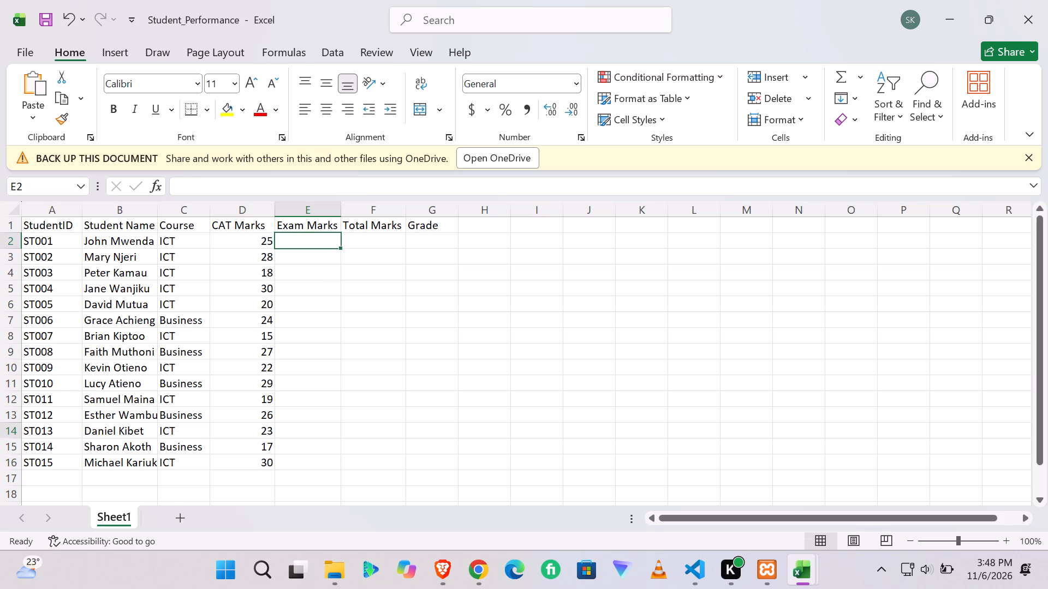
type("60")
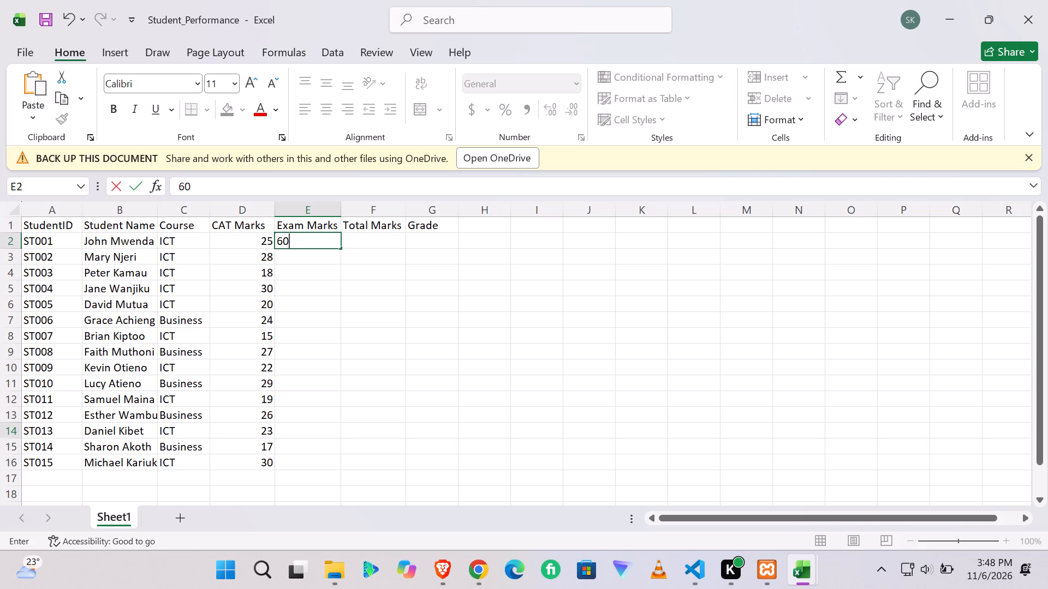
key("Down")
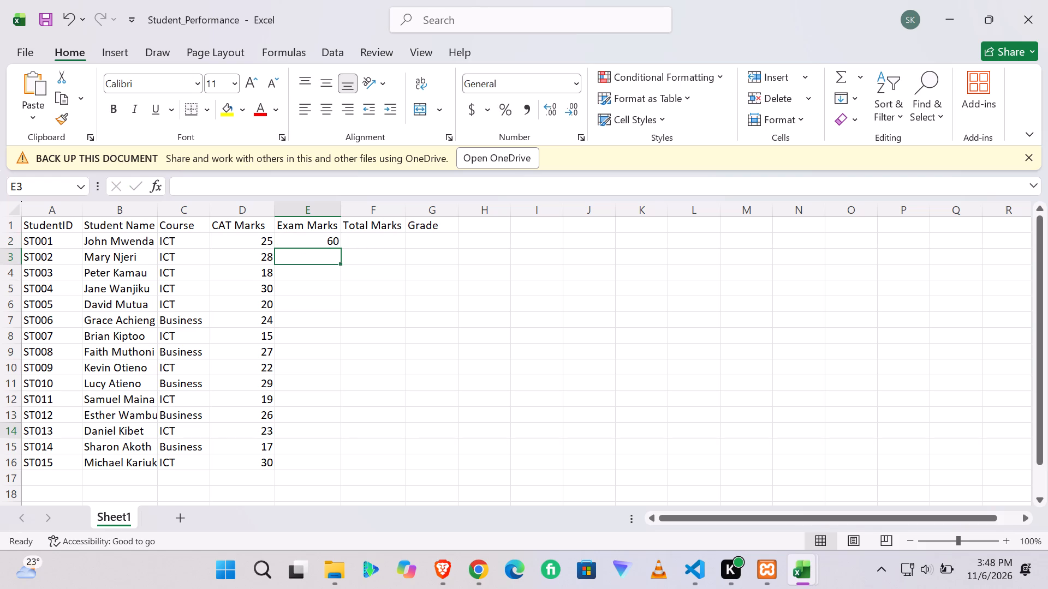
type("55")
key("Down")
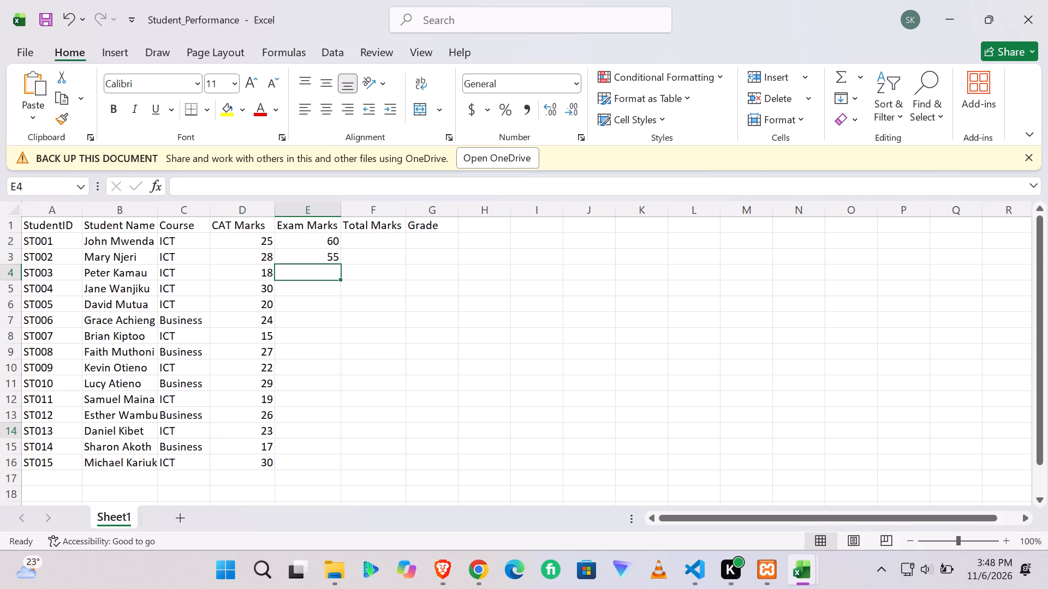
key("4")
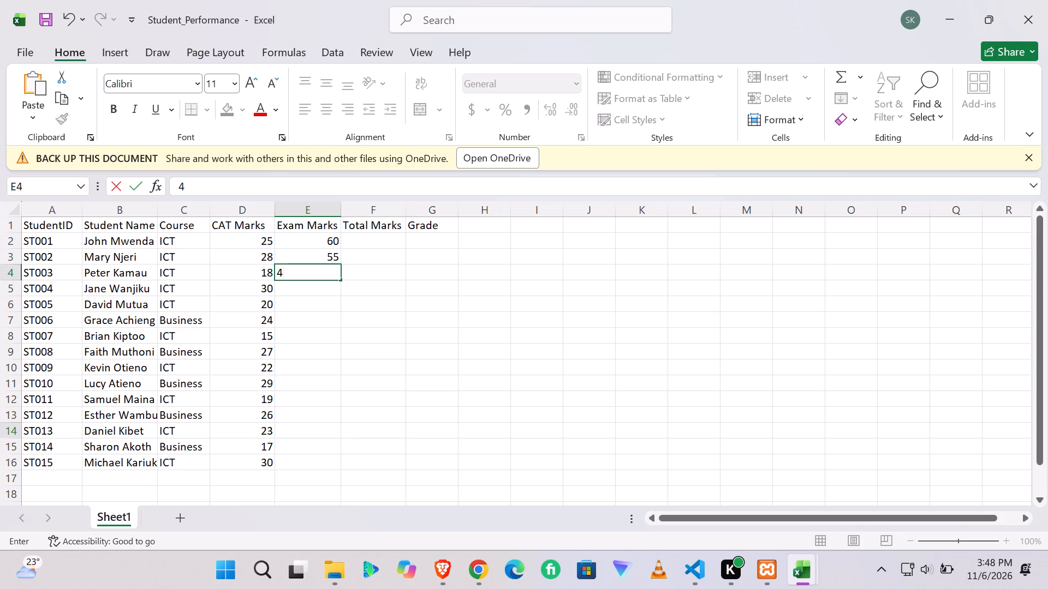
key("0")
key("Down")
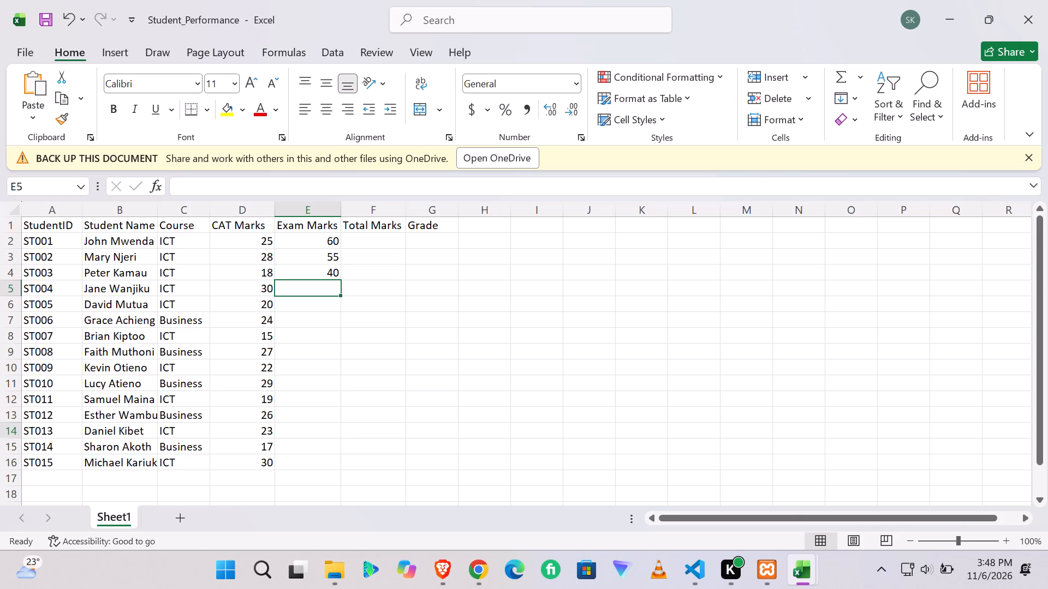
type("65")
key("Down")
type("45")
key("Down")
Enter the exam marks 58, 35, 62, 50 and 66 for ST006 to ST010 in cells E7 to E11.
type("58")
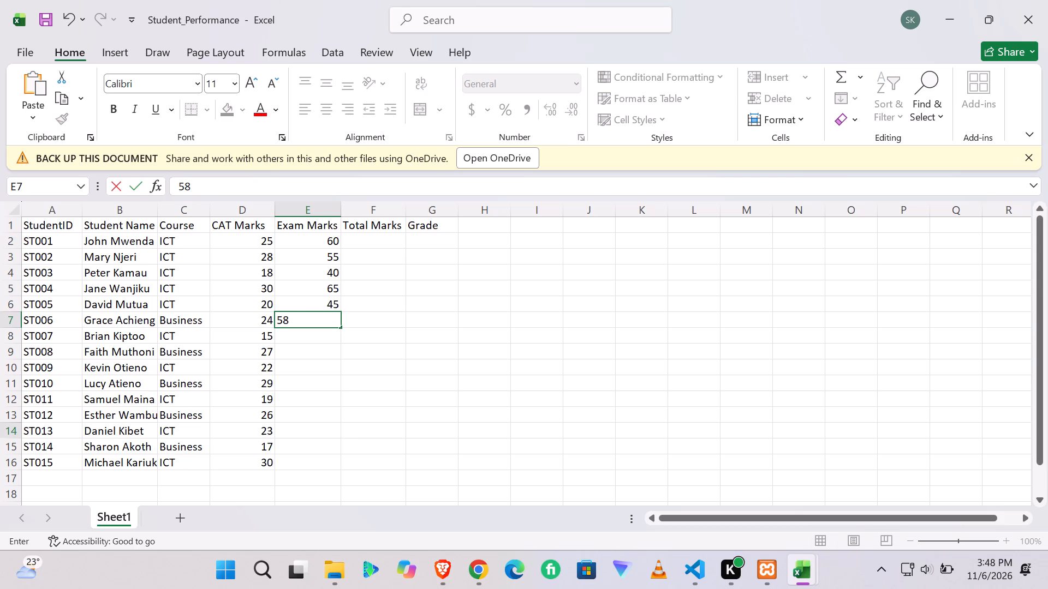
key("Down")
key("3")
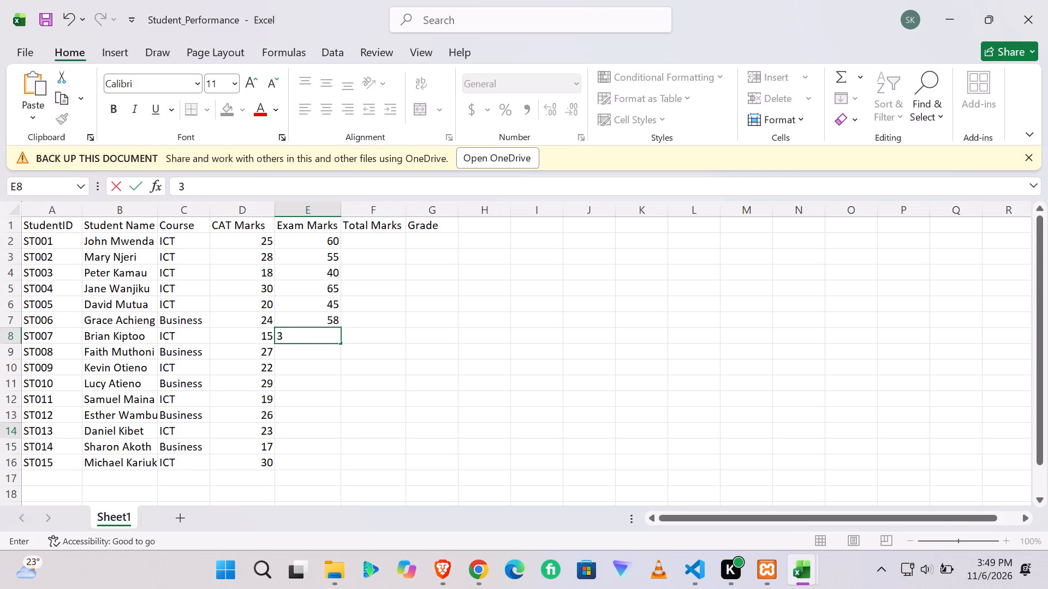
key("5")
key("Down")
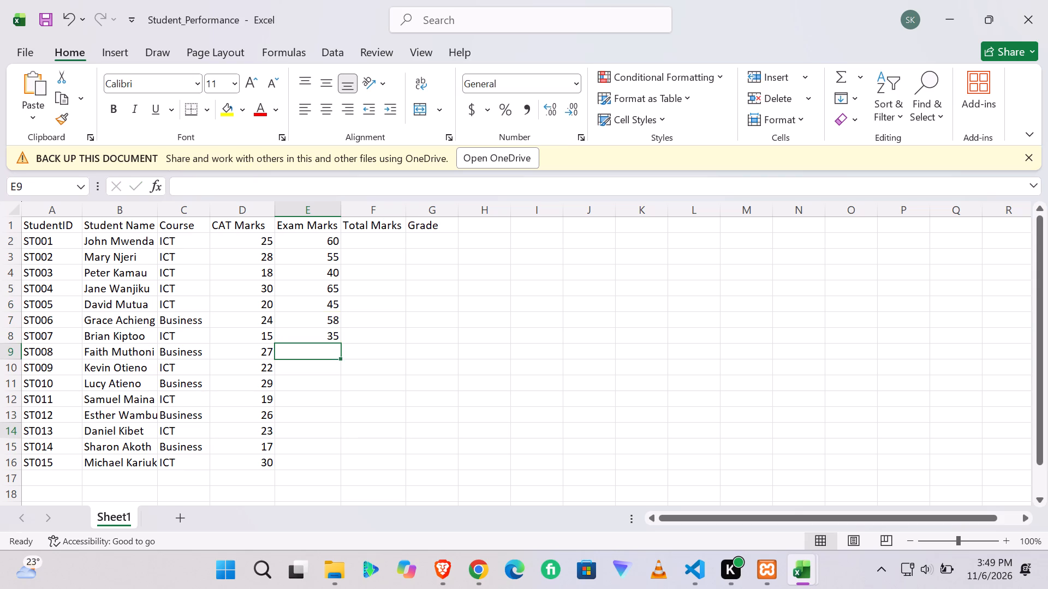
key("6")
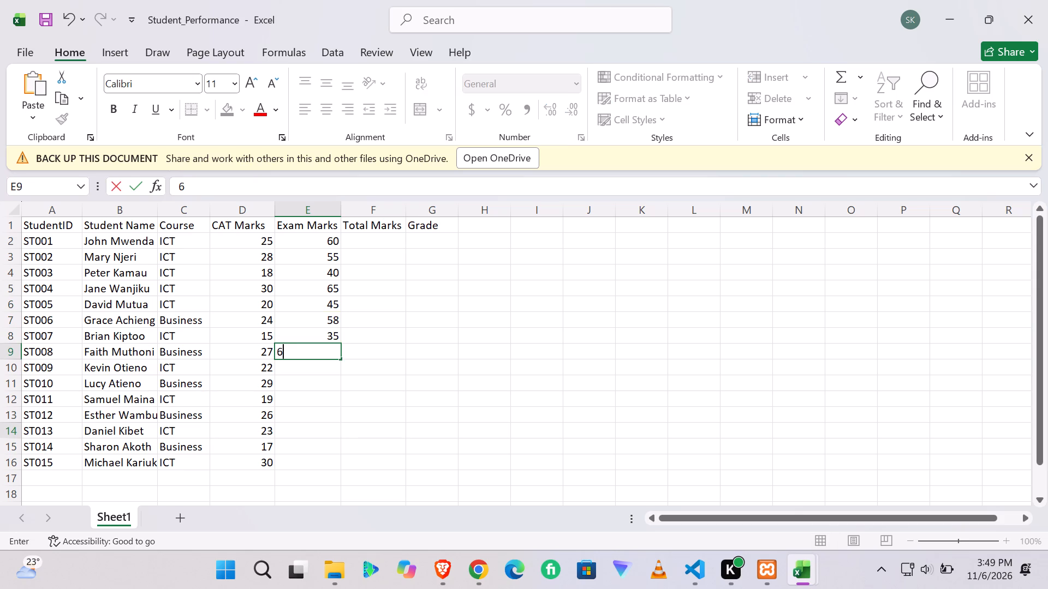
key("2")
key("Down")
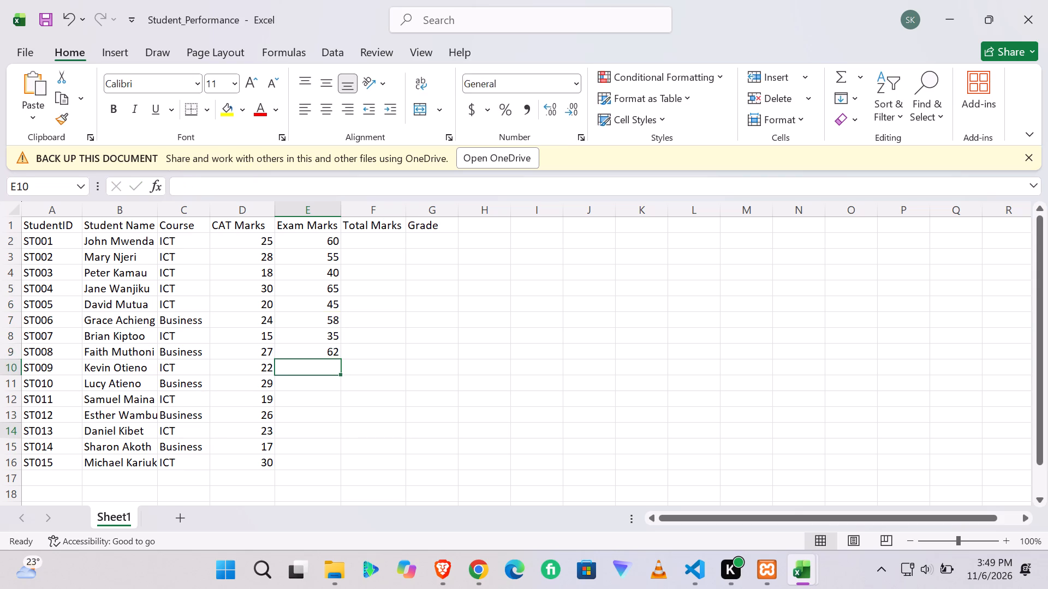
type("50")
key("Down")
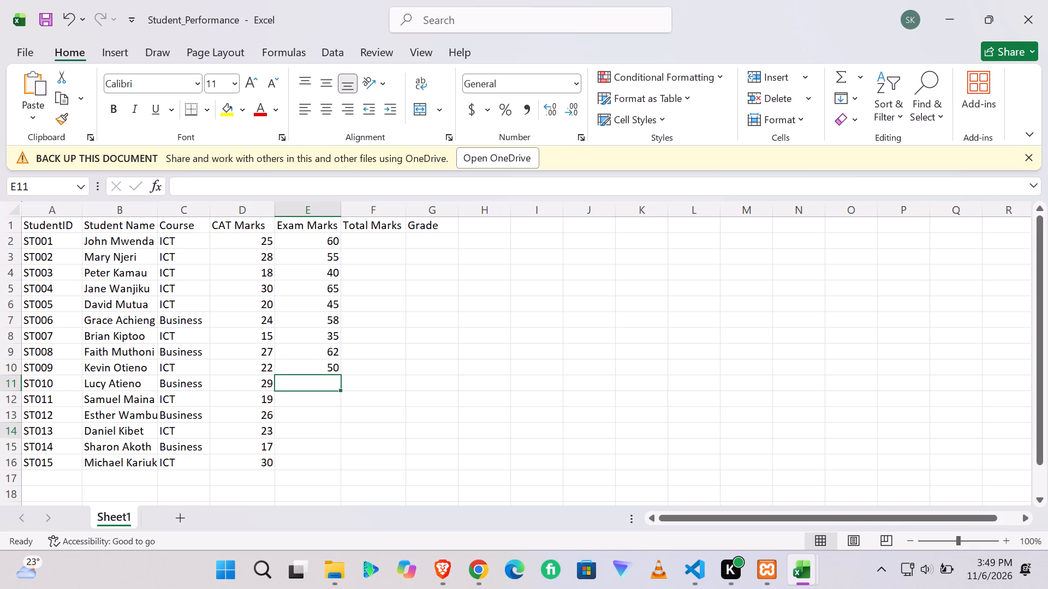
type("66")
key("Down")
Enter the exam marks 48, 57, 54, 42 and 68 for ST011 to ST015 in cells E12 to E16.
type("48")
key("Down")
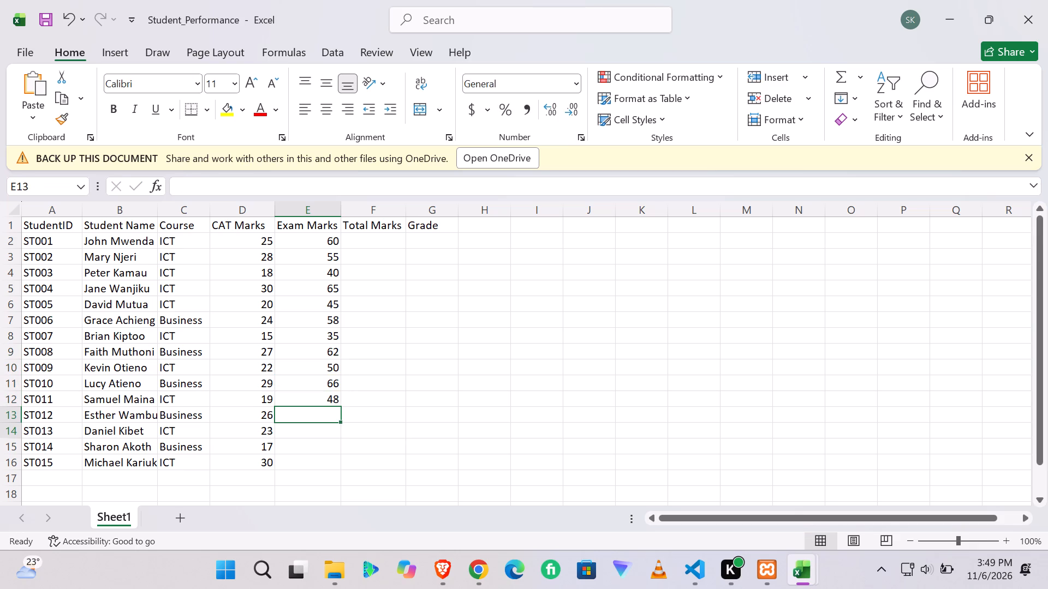
type("57")
key("Down")
type("54")
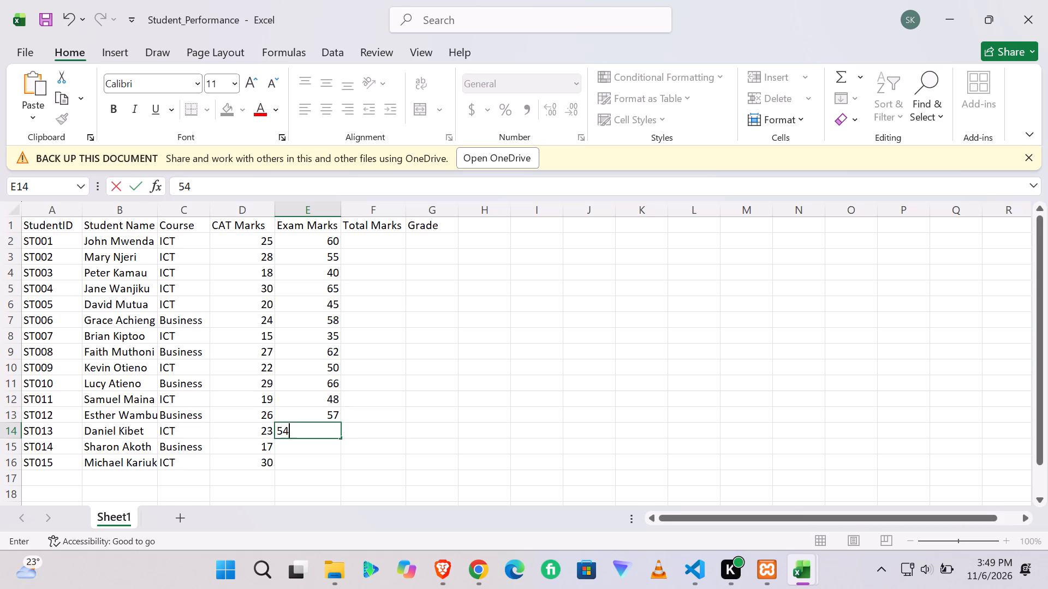
key("Down")
type("42")
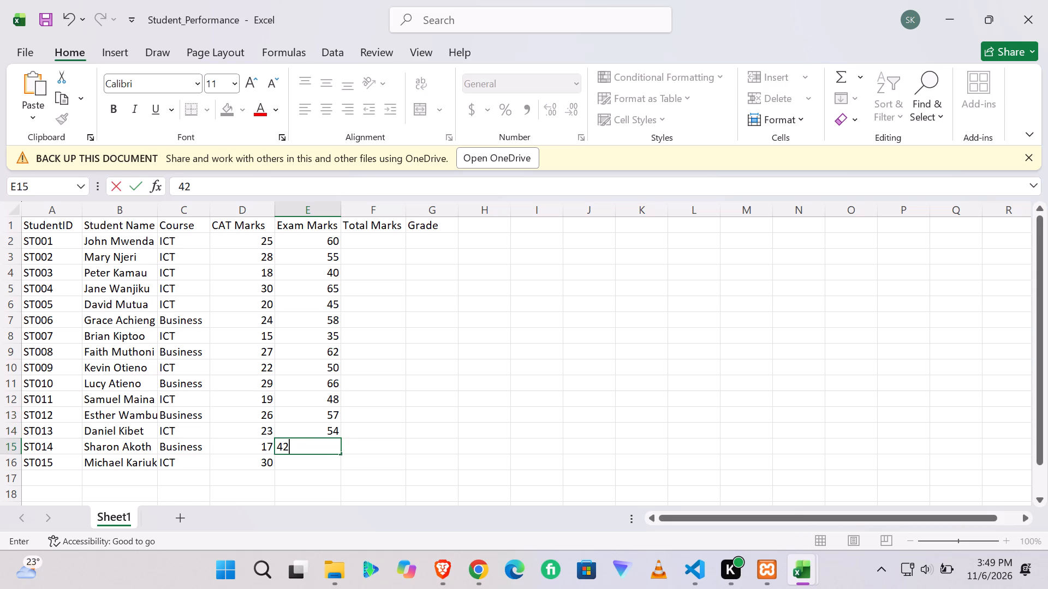
key("Down")
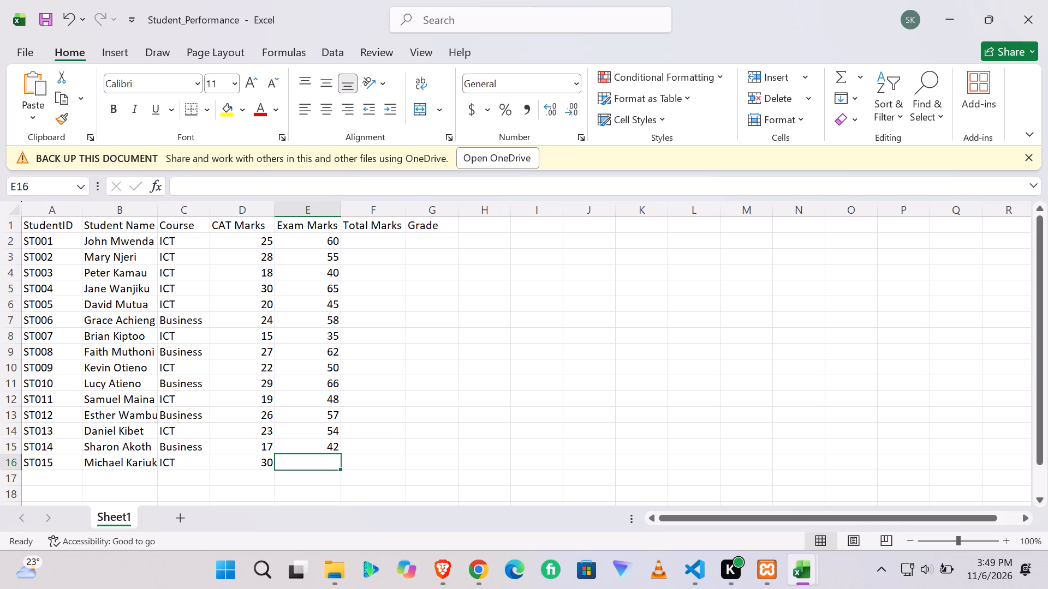
type("68")
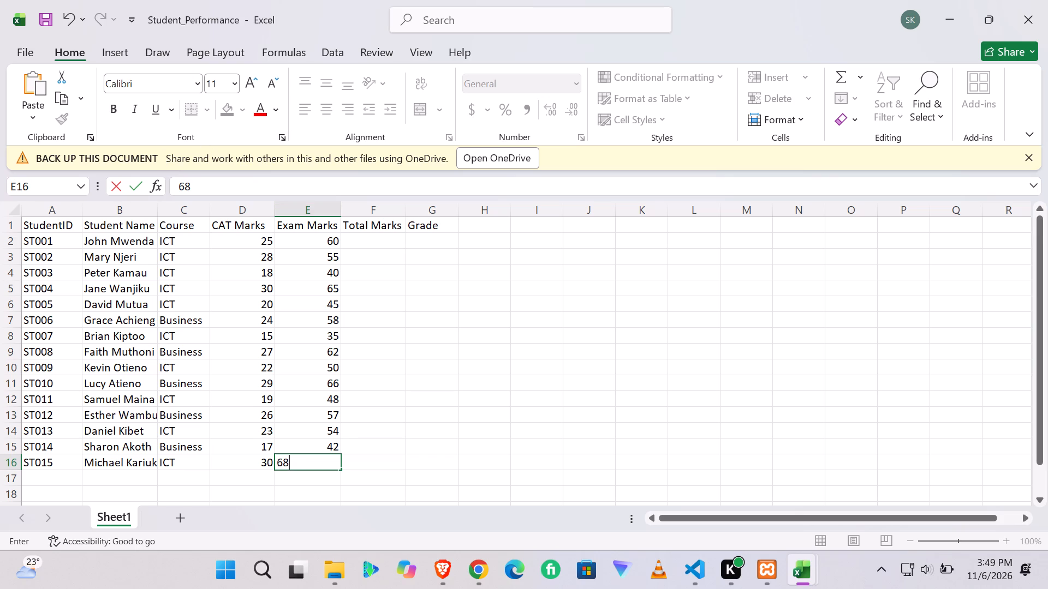
Format the header cells A1 to G1 as bold, standard green text at font size 14.
left_click_drag(27, 225, 306, 230)
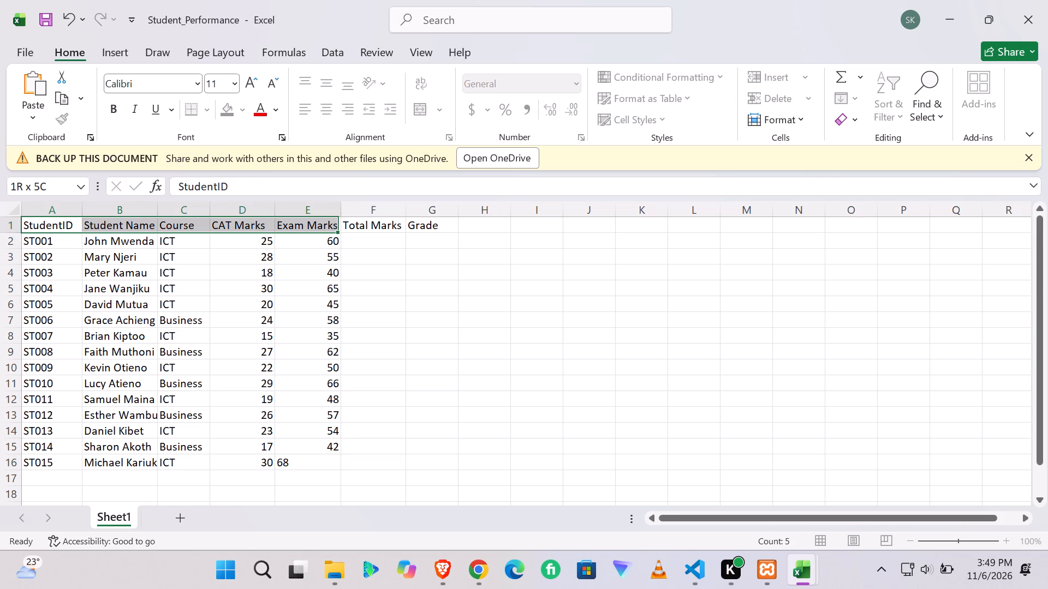
left_click_drag(306, 230, 426, 228)
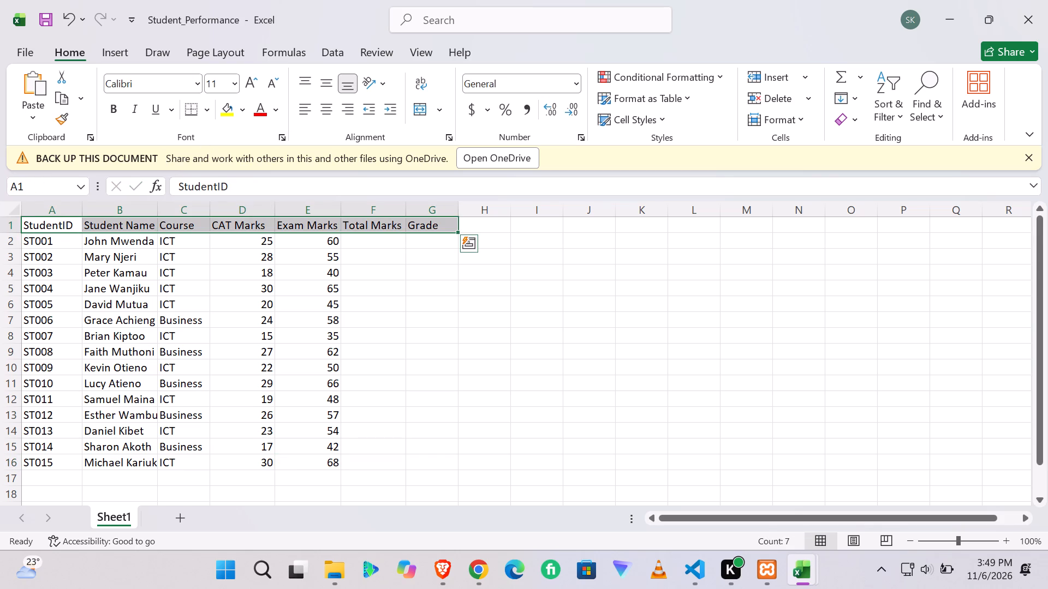
left_click(116, 107)
left_click(275, 111)
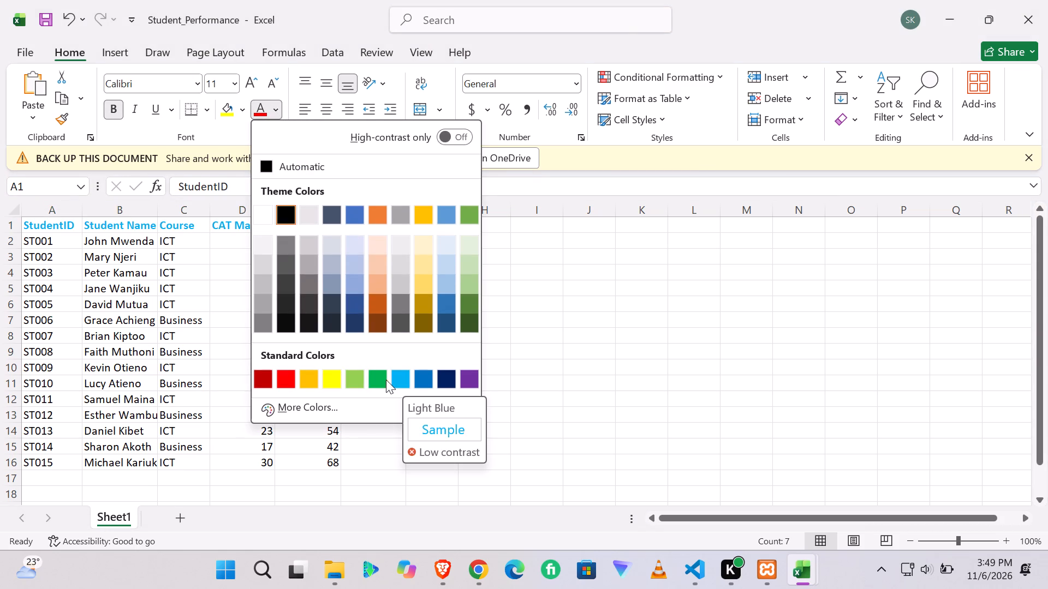
left_click(384, 380)
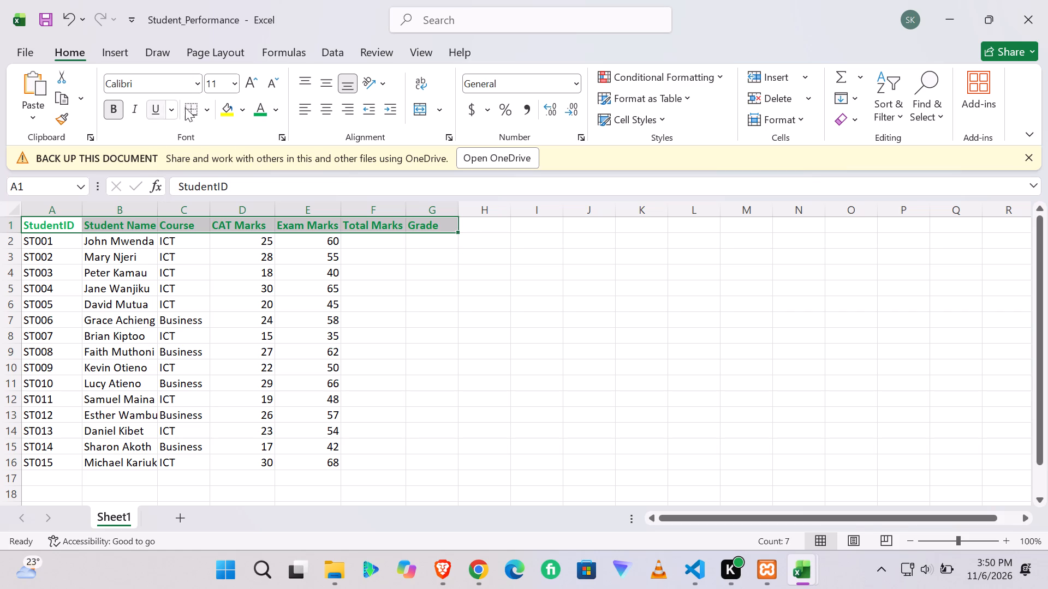
left_click(251, 83)
left_click(251, 83)
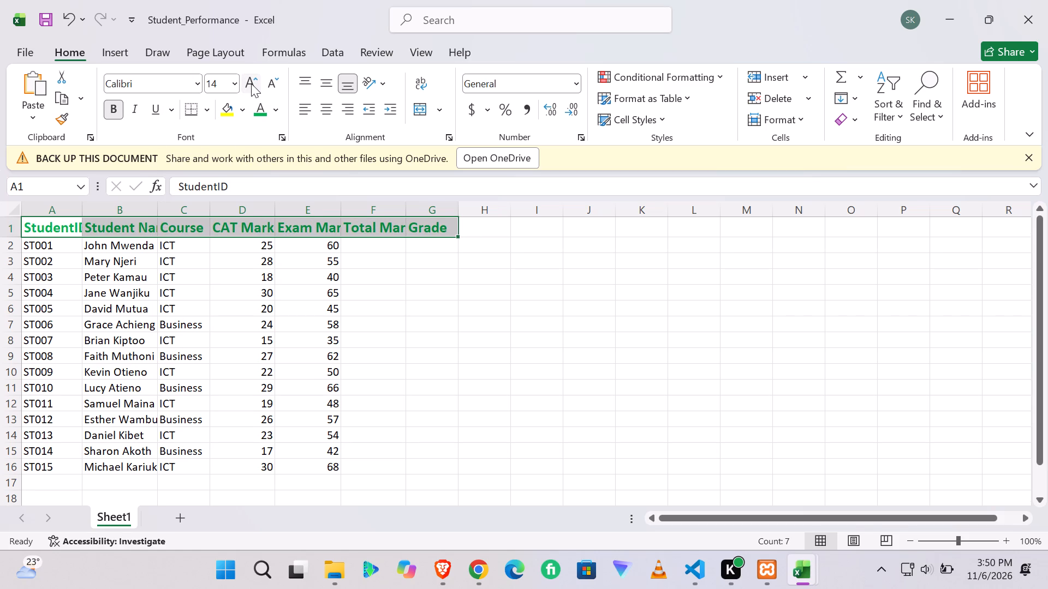
left_click(408, 311)
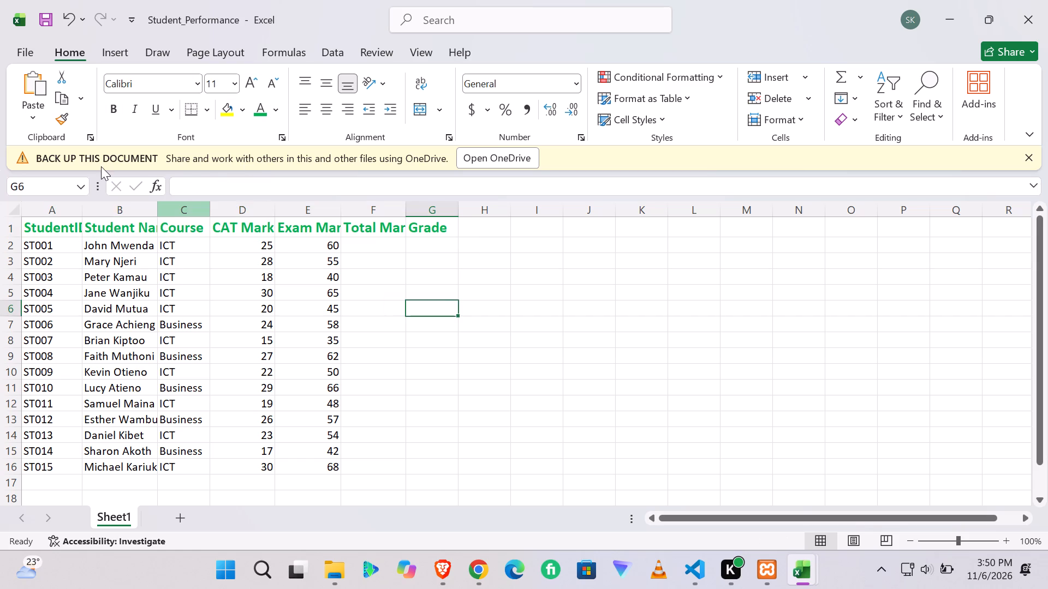
Widen columns A to G, from StudentID to Grade, so the enlarged headers and the student names fit in full.
left_click_drag(80, 209, 94, 209)
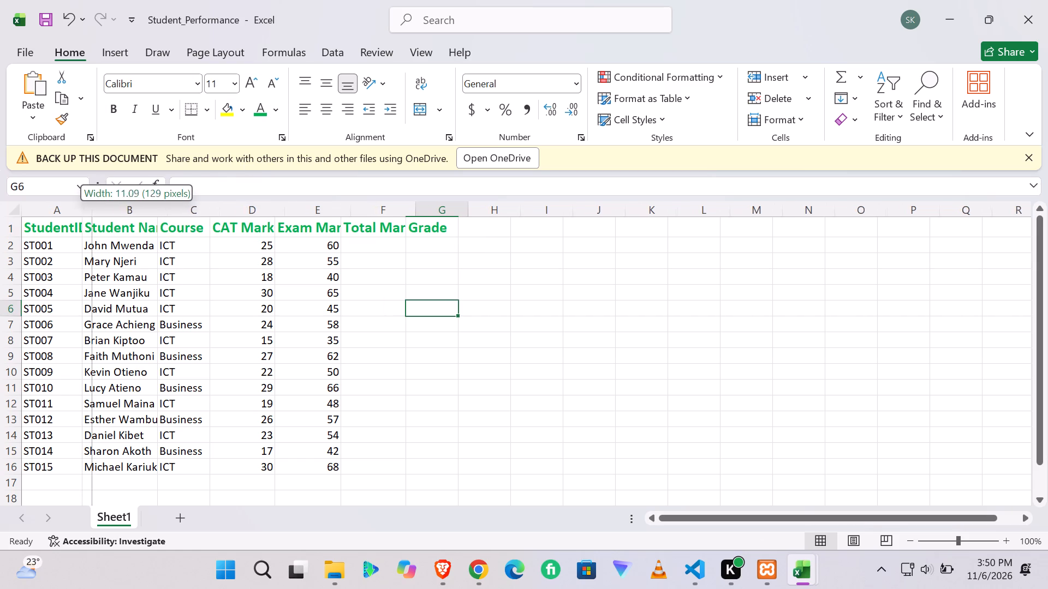
left_click_drag(94, 209, 98, 209)
left_click(98, 208)
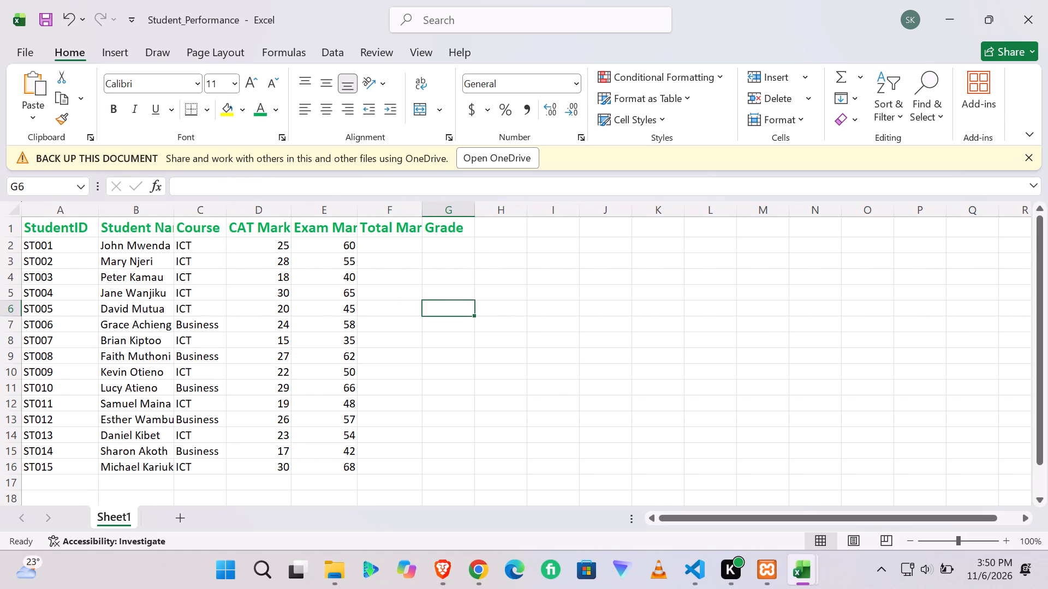
left_click_drag(174, 204, 193, 204)
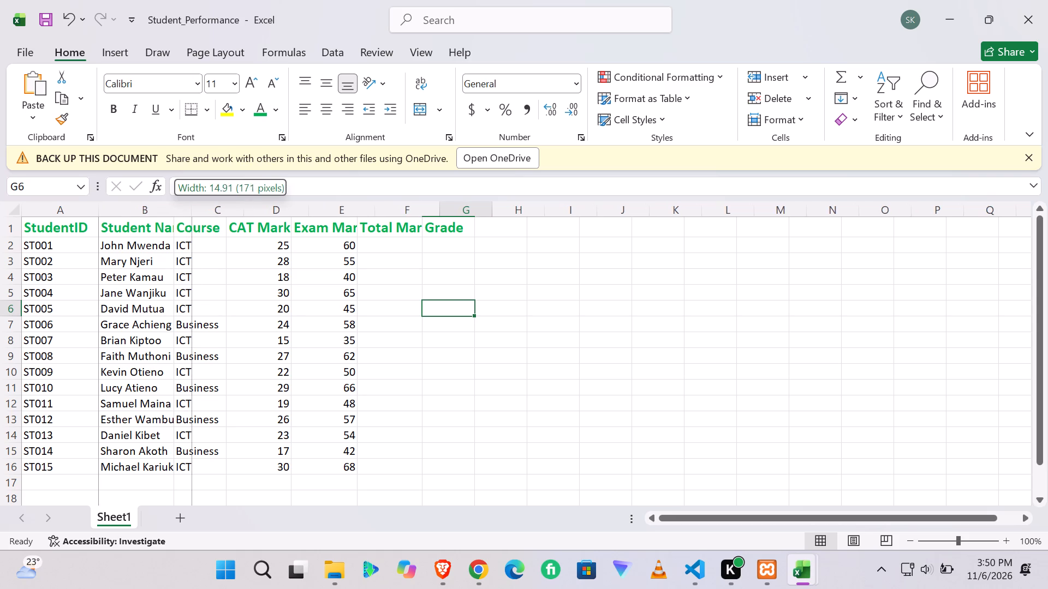
left_click_drag(193, 204, 195, 204)
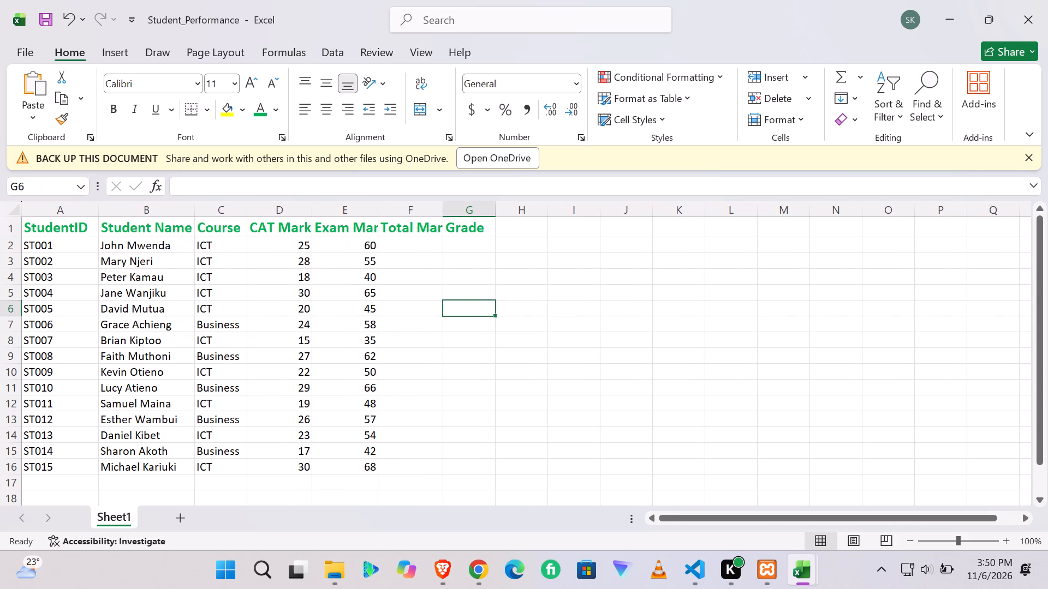
left_click(195, 204)
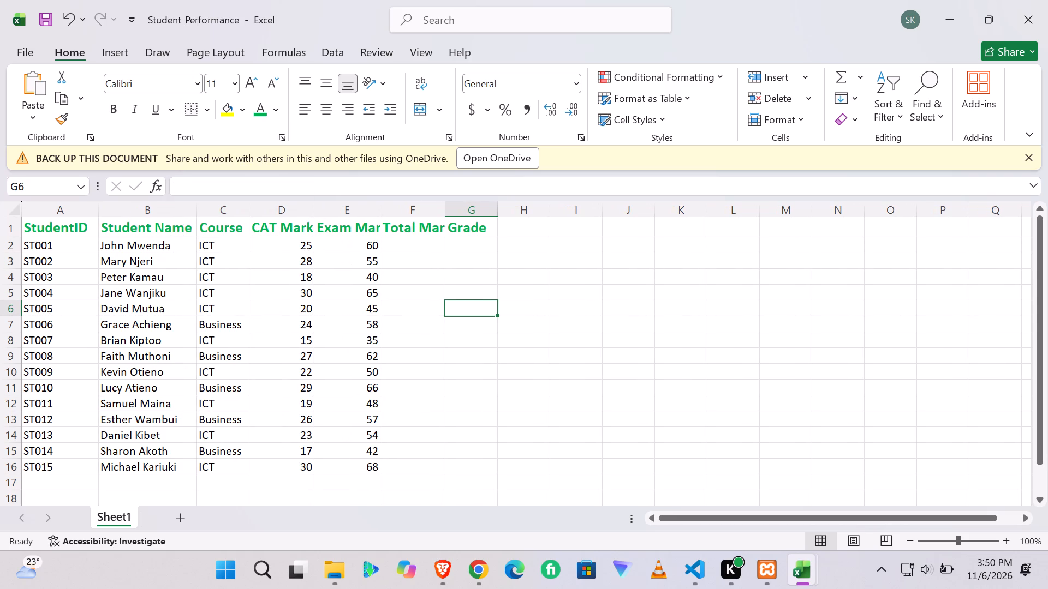
left_click(250, 209)
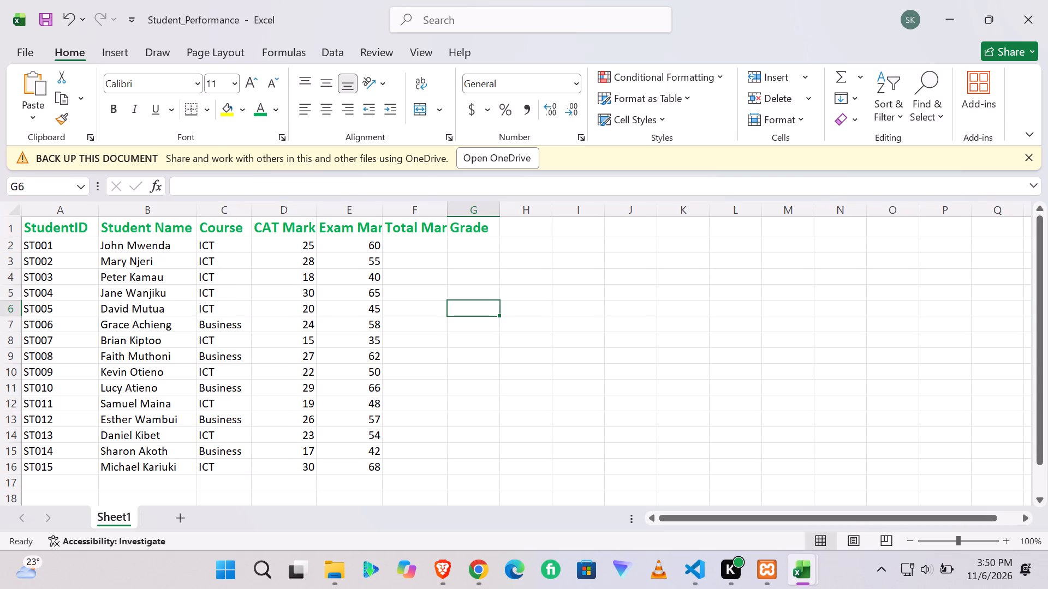
left_click_drag(316, 207, 324, 207)
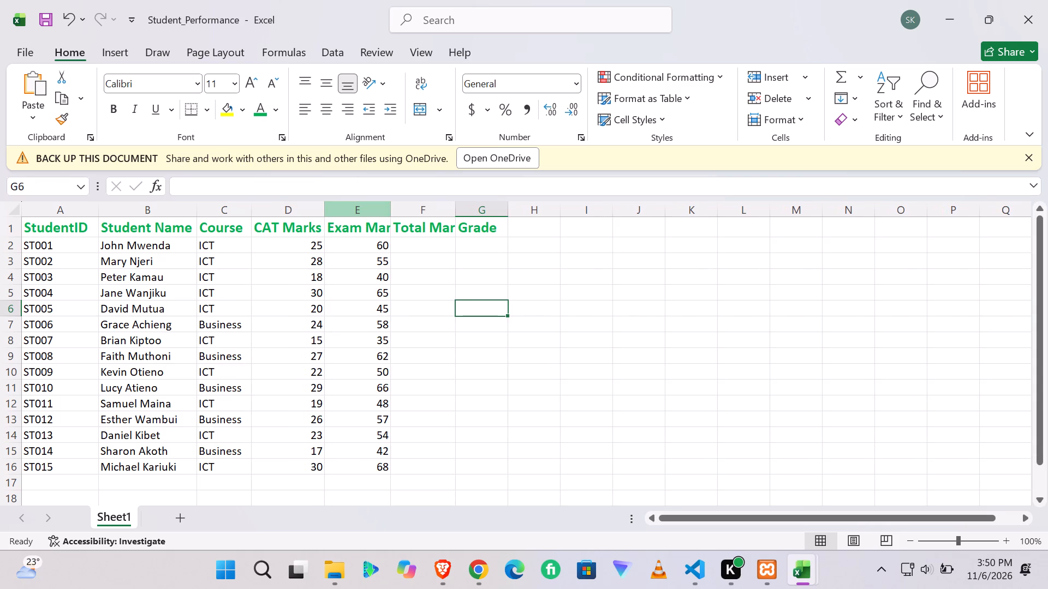
left_click(407, 206)
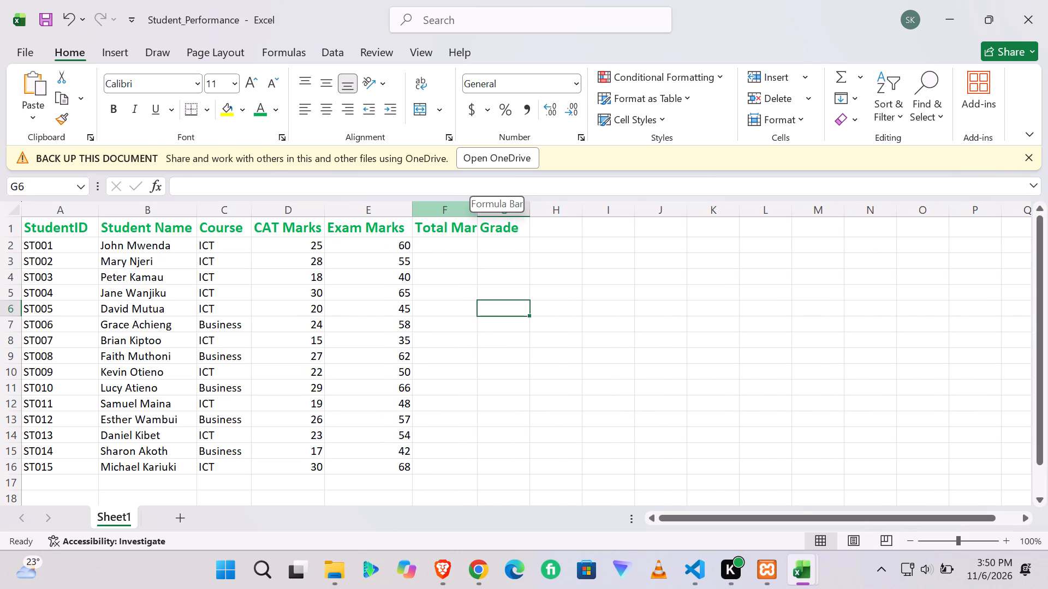
left_click(573, 269)
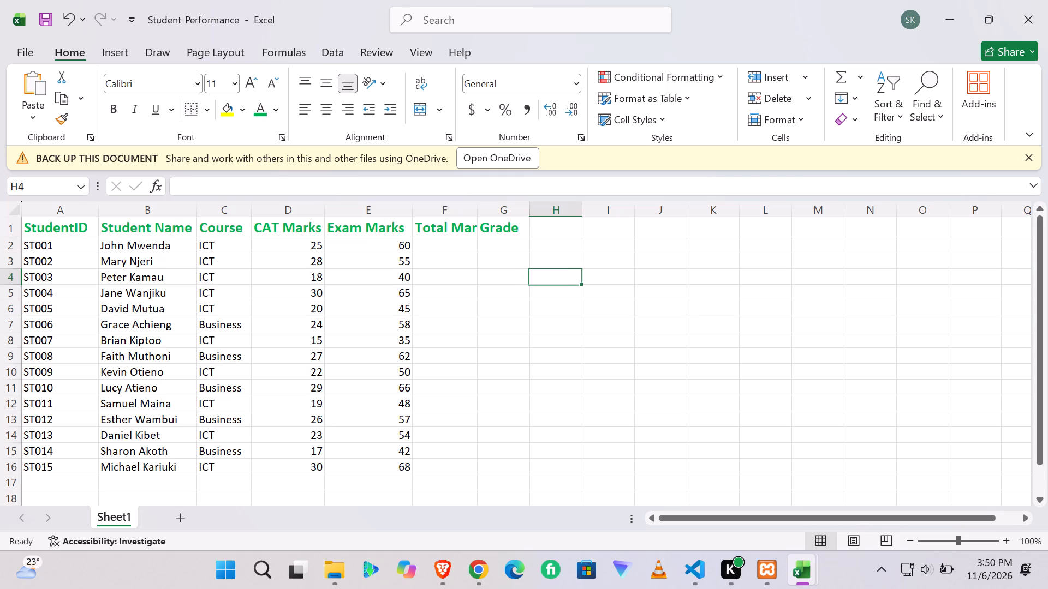
left_click_drag(478, 211, 499, 212)
left_click(499, 212)
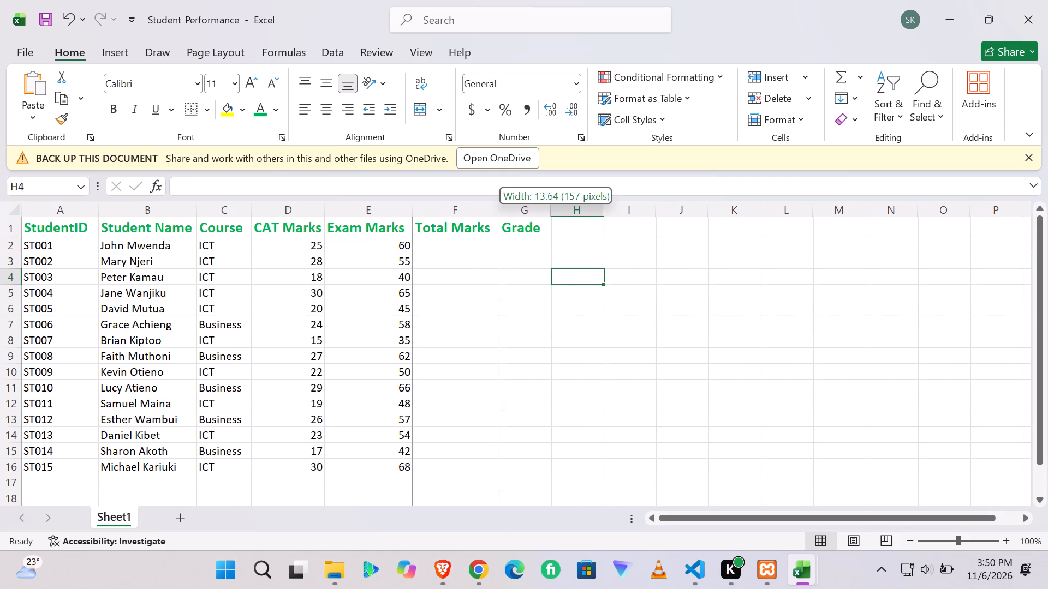
left_click(551, 211)
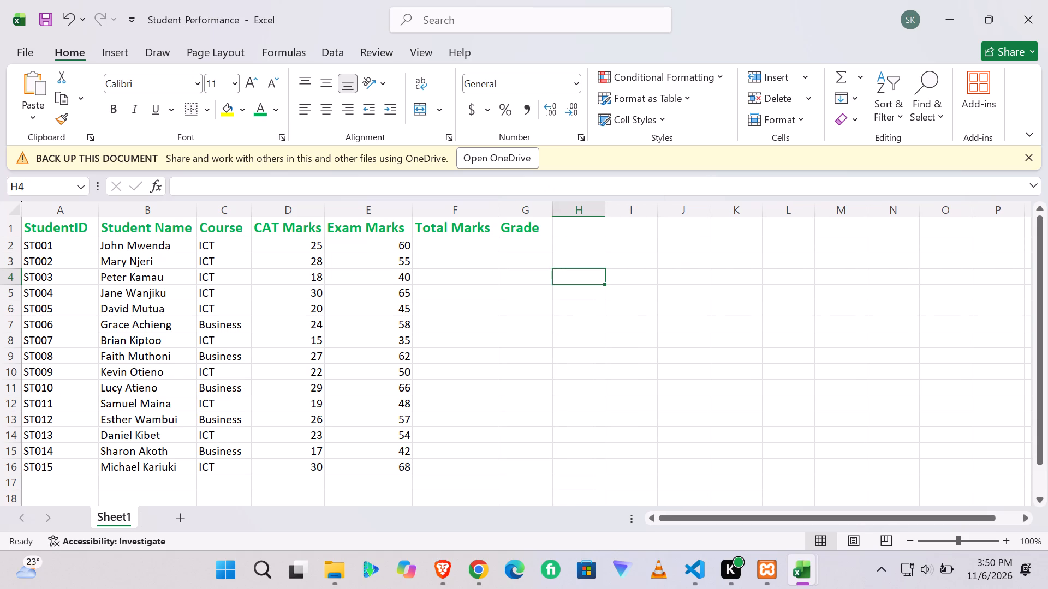
For the table range A1 to G16, set double-line inside borders in the darkest theme blue.
scroll(380, 329, "down", 1)
scroll(380, 329, "up", 2)
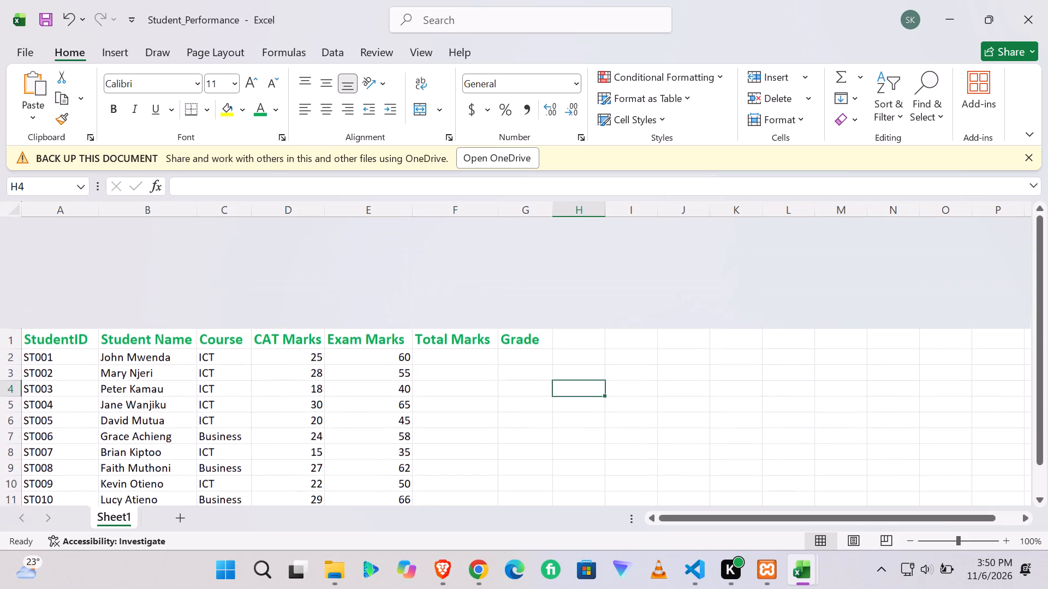
scroll(380, 329, "down", 1)
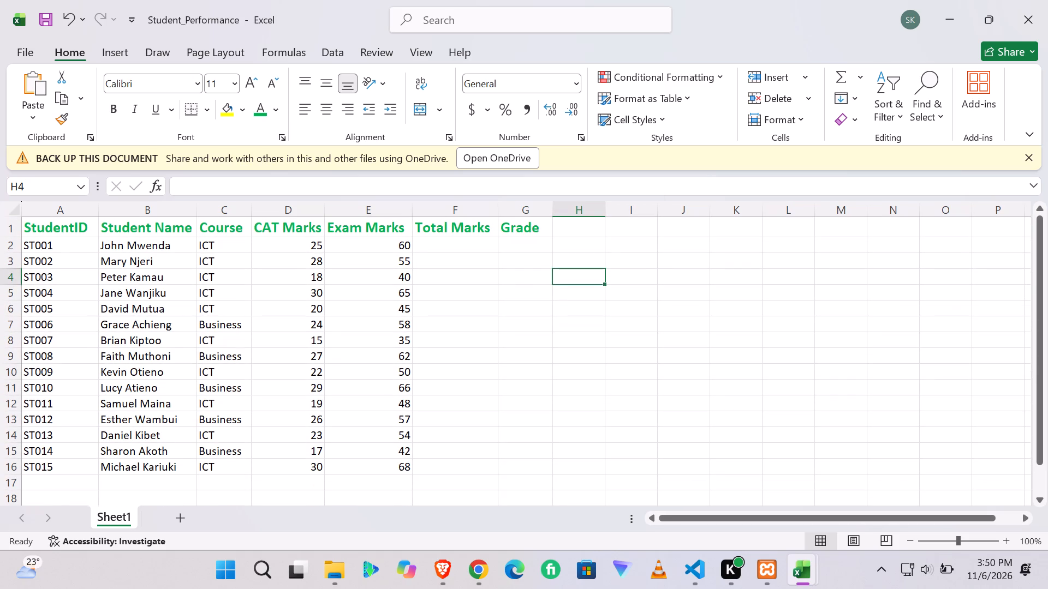
left_click_drag(29, 221, 533, 443)
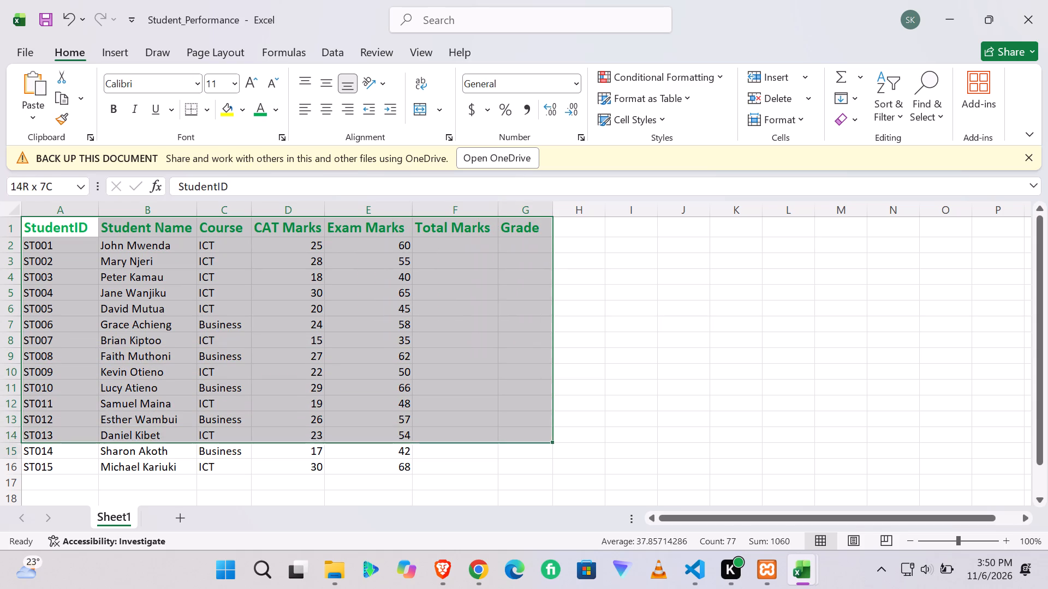
left_click_drag(533, 443, 535, 467)
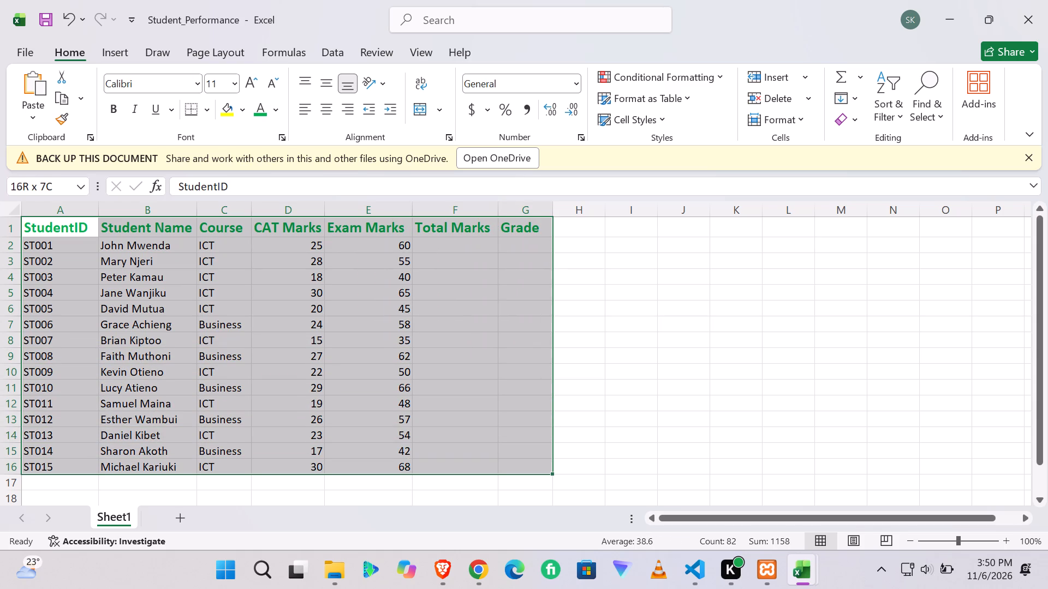
left_click_drag(535, 467, 535, 465)
left_click(450, 136)
left_click(251, 92)
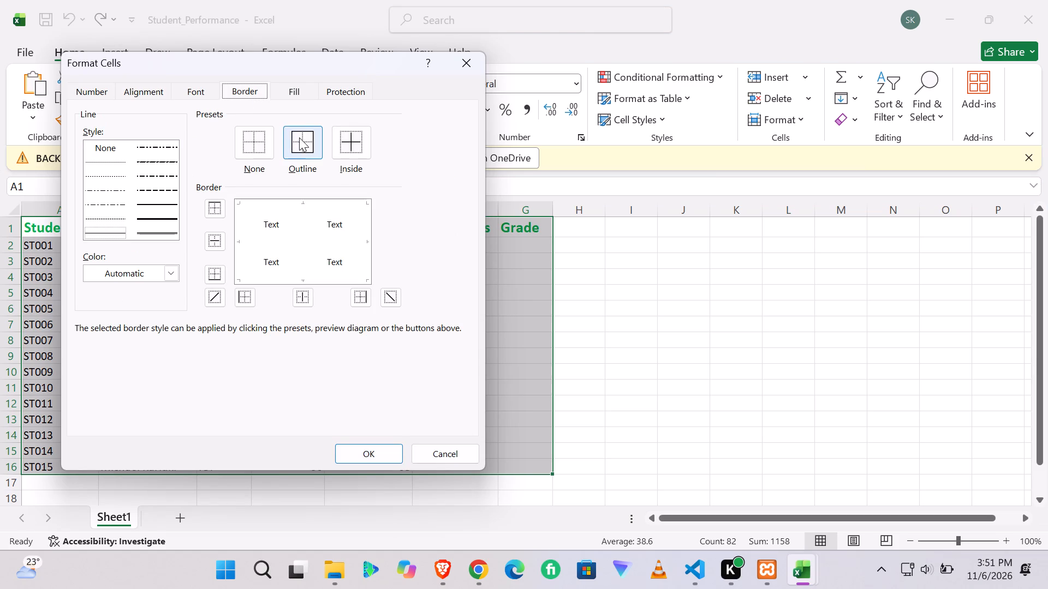
left_click(175, 273)
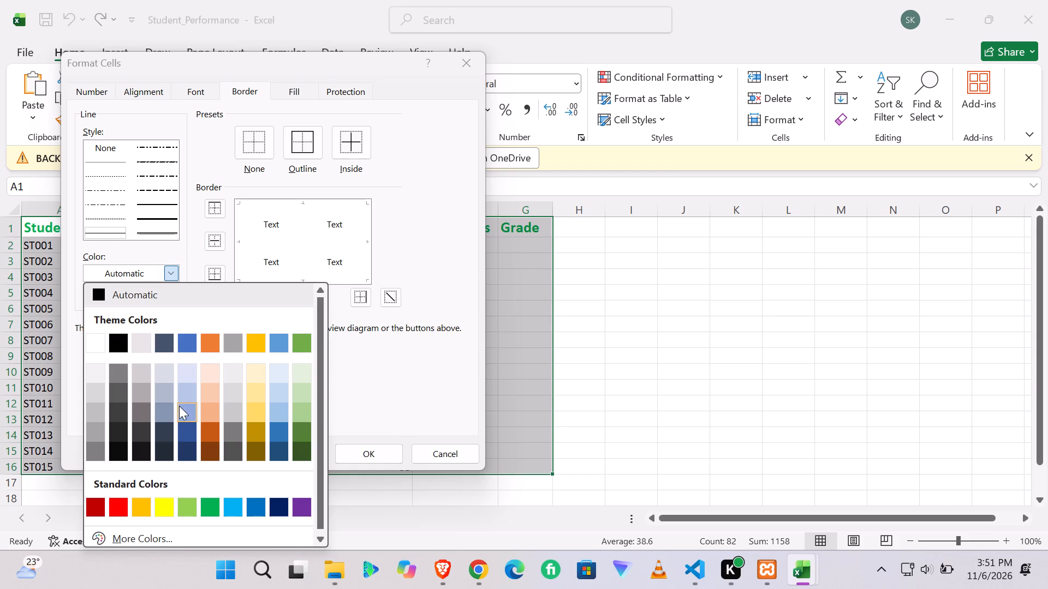
left_click(183, 446)
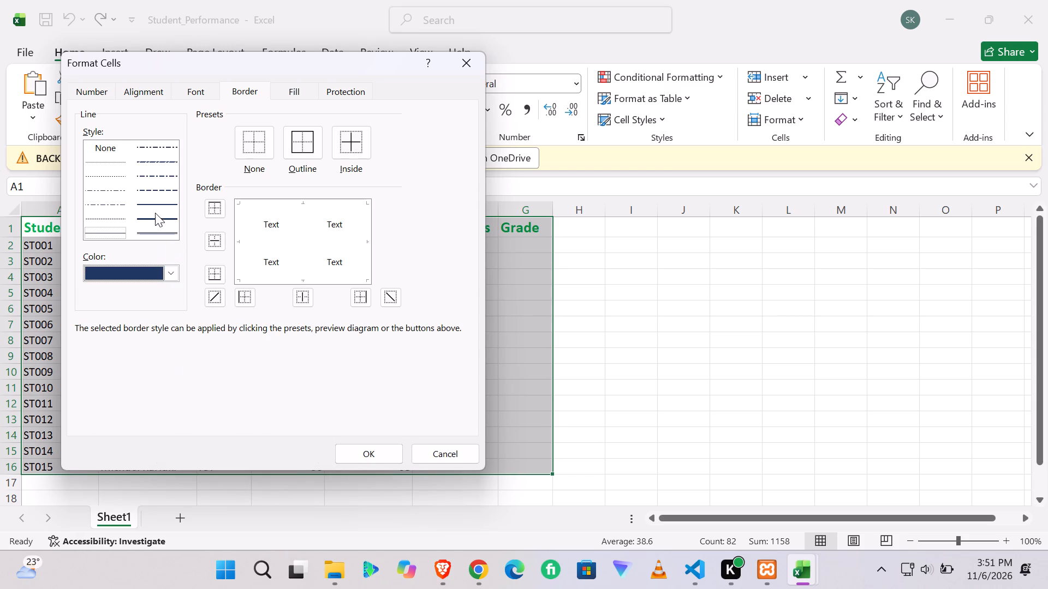
left_click(145, 231)
left_click(297, 229)
left_click(297, 229)
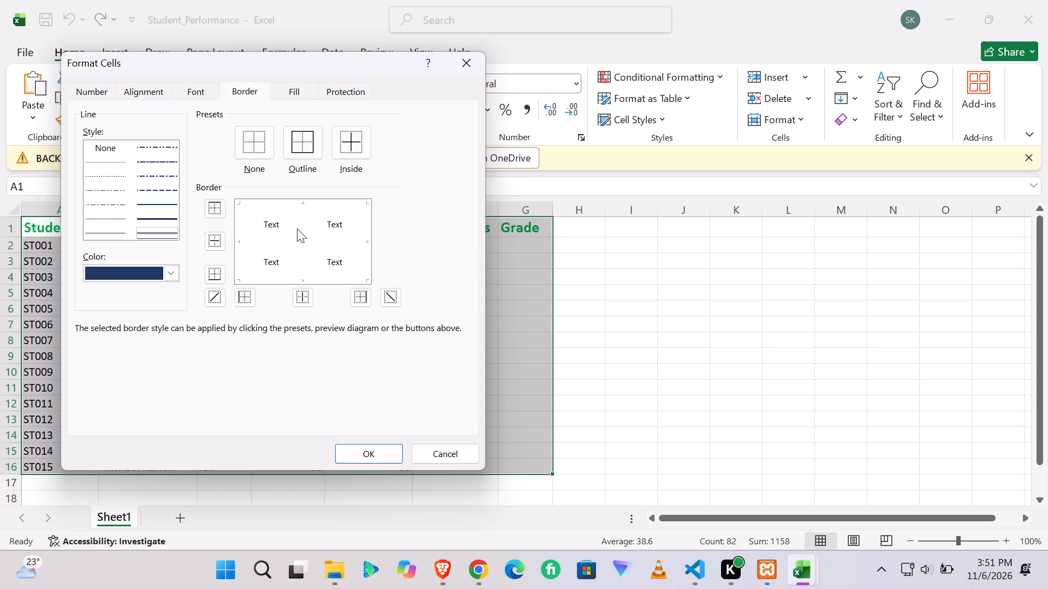
left_click(361, 302)
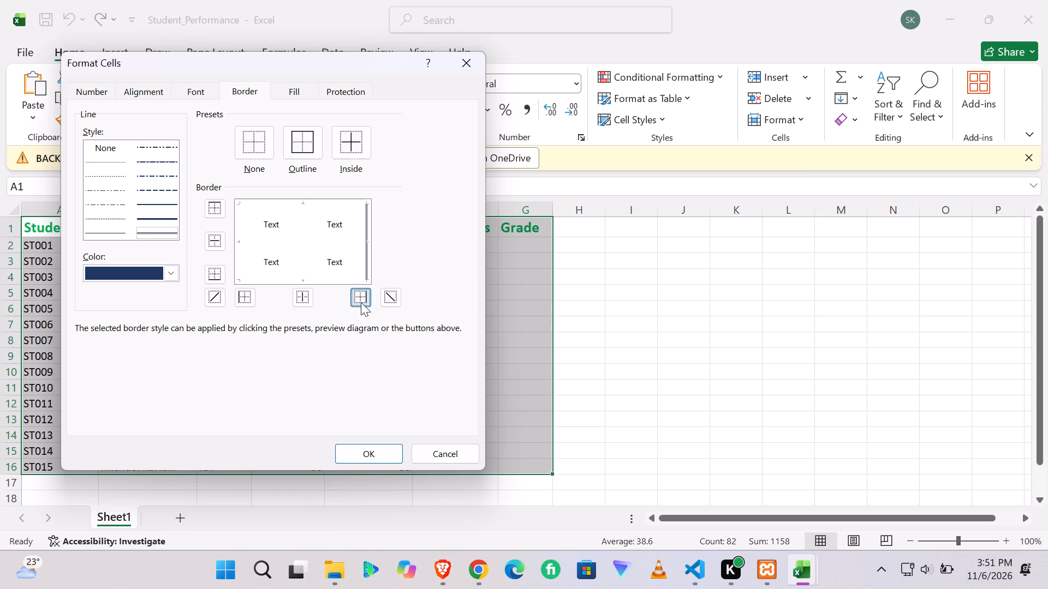
left_click(359, 301)
left_click(349, 142)
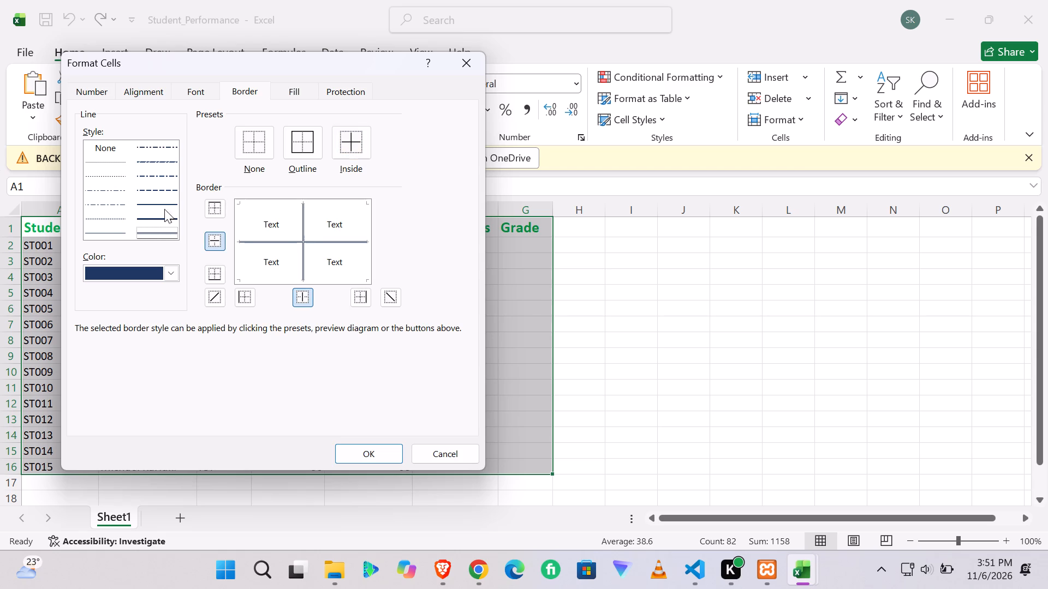
Add a matching dark blue double-line outline around the table and apply the borders to A1 to G16.
left_click(153, 220)
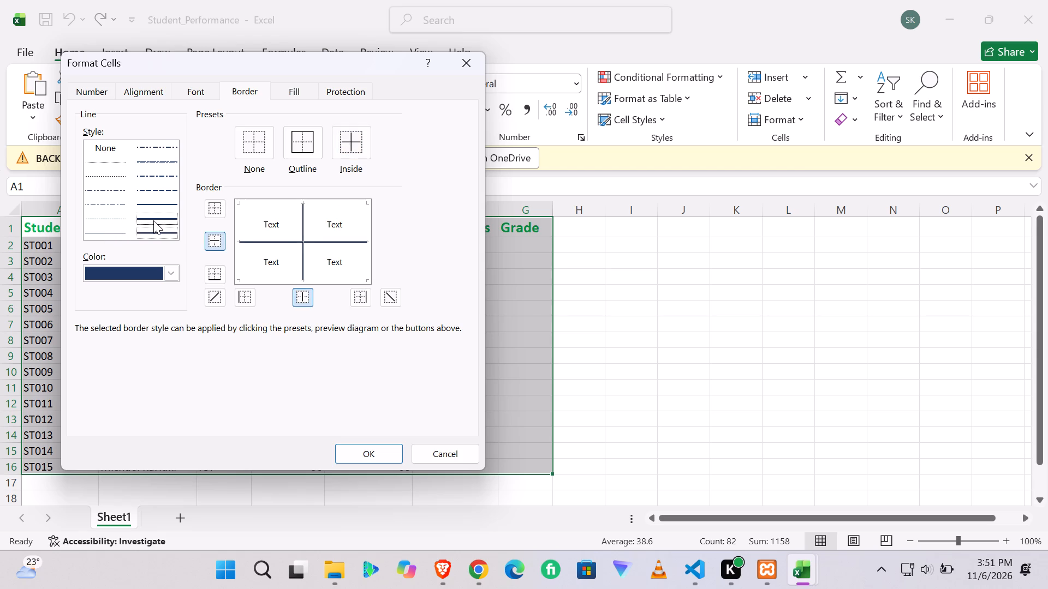
left_click(153, 220)
left_click(149, 237)
left_click(300, 142)
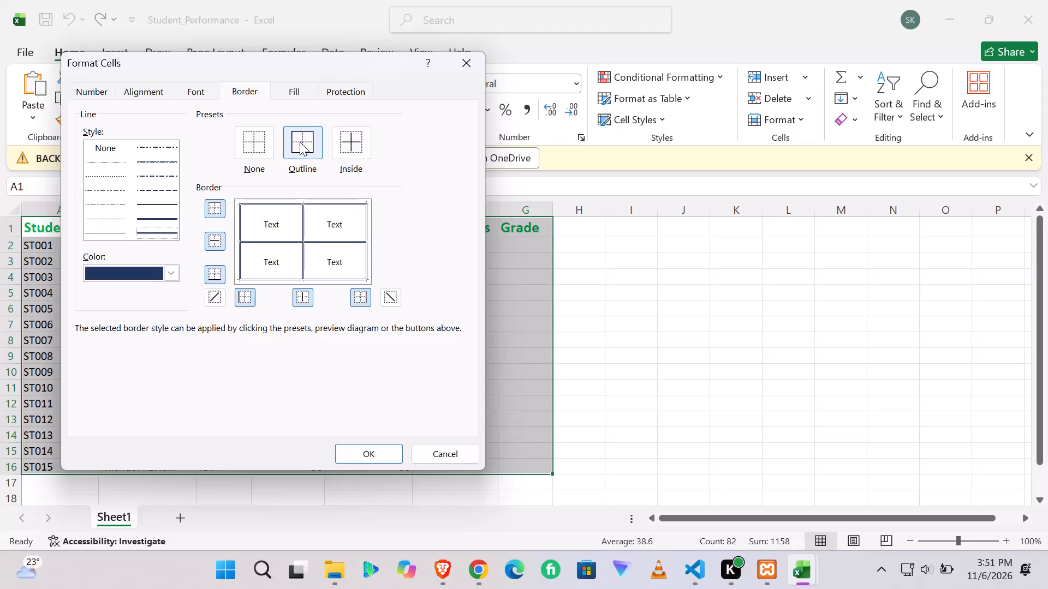
left_click(147, 217)
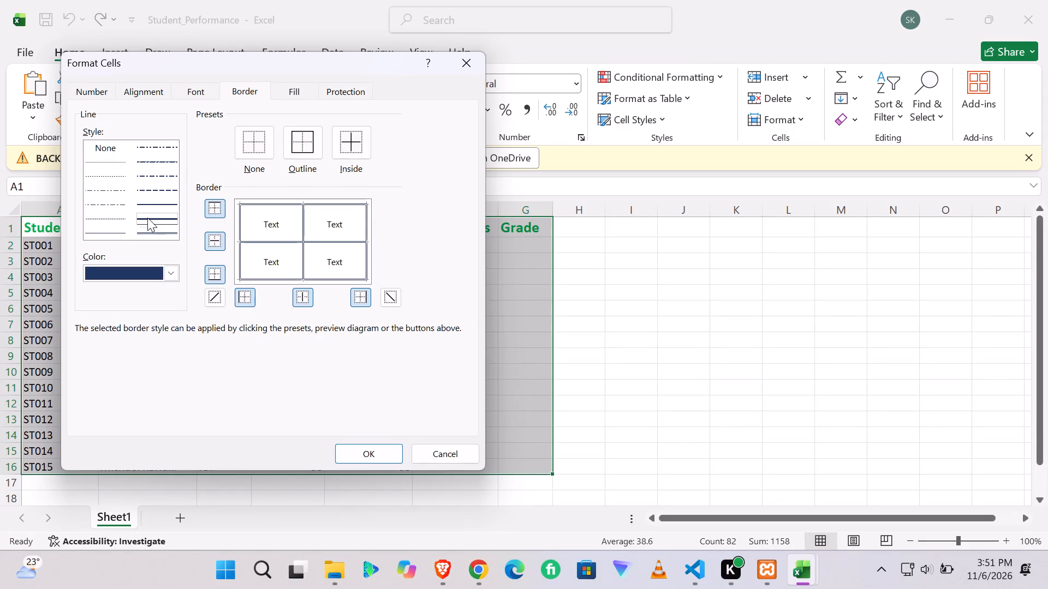
triple_click(147, 218)
triple_click(147, 218)
triple_click(147, 218)
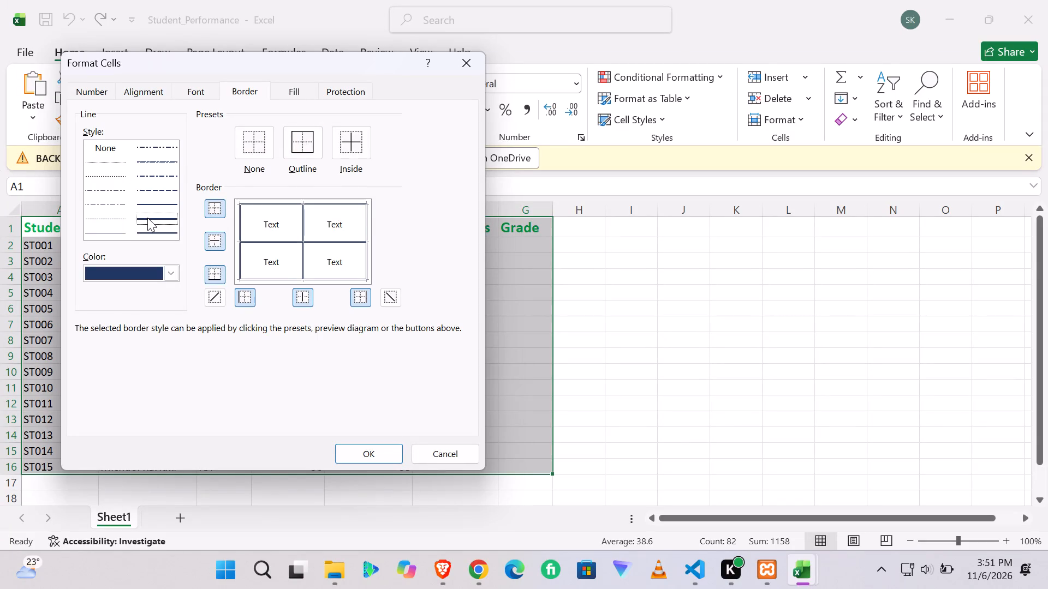
double_click(147, 218)
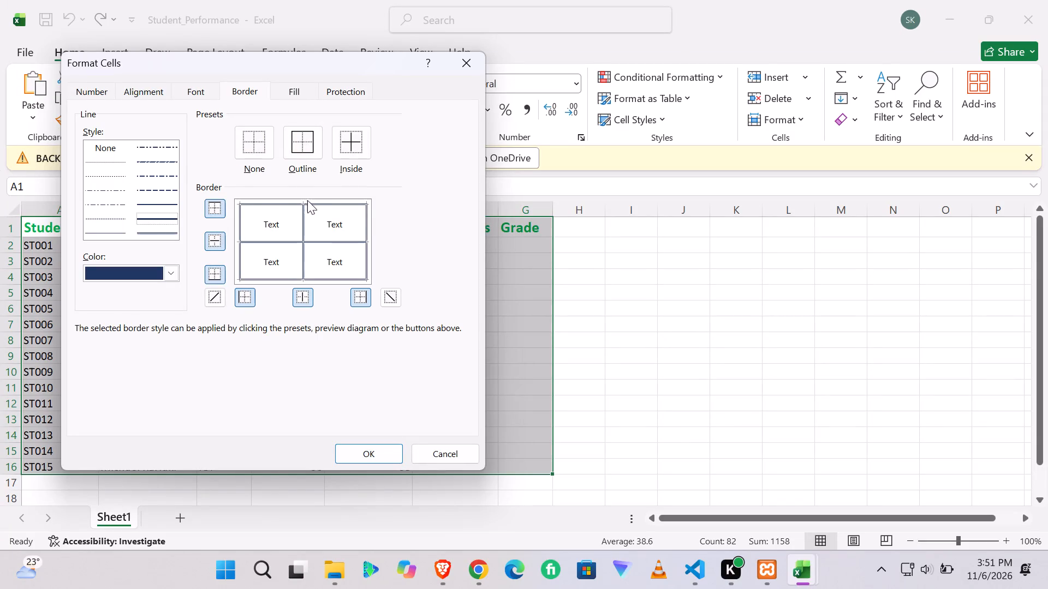
left_click(307, 199)
left_click(360, 452)
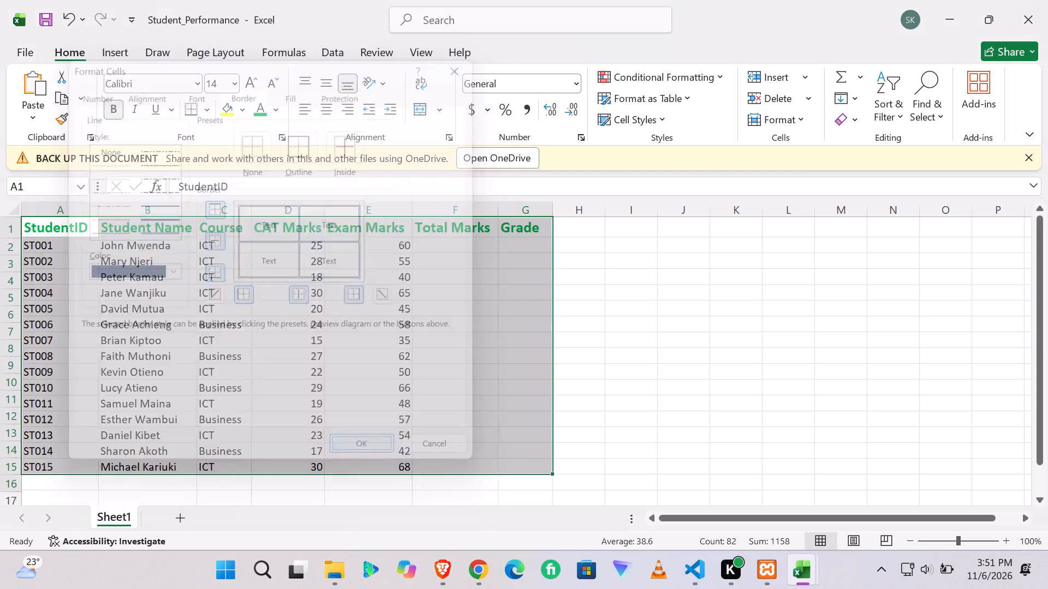
left_click(667, 416)
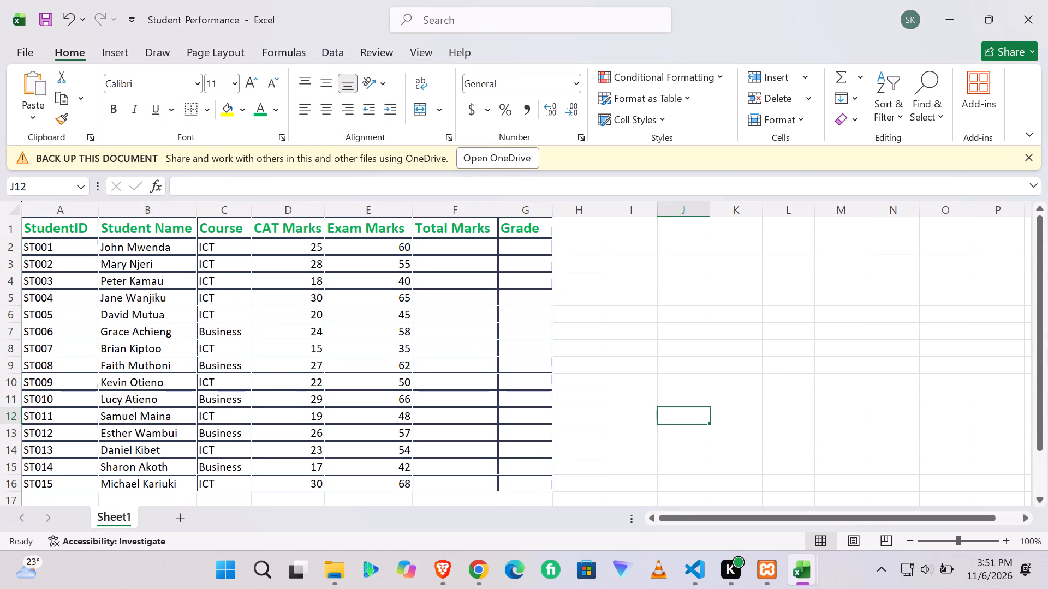
Apply a thick black outline border to the empty cell J12 beside the table.
scroll(663, 412, "down", 1)
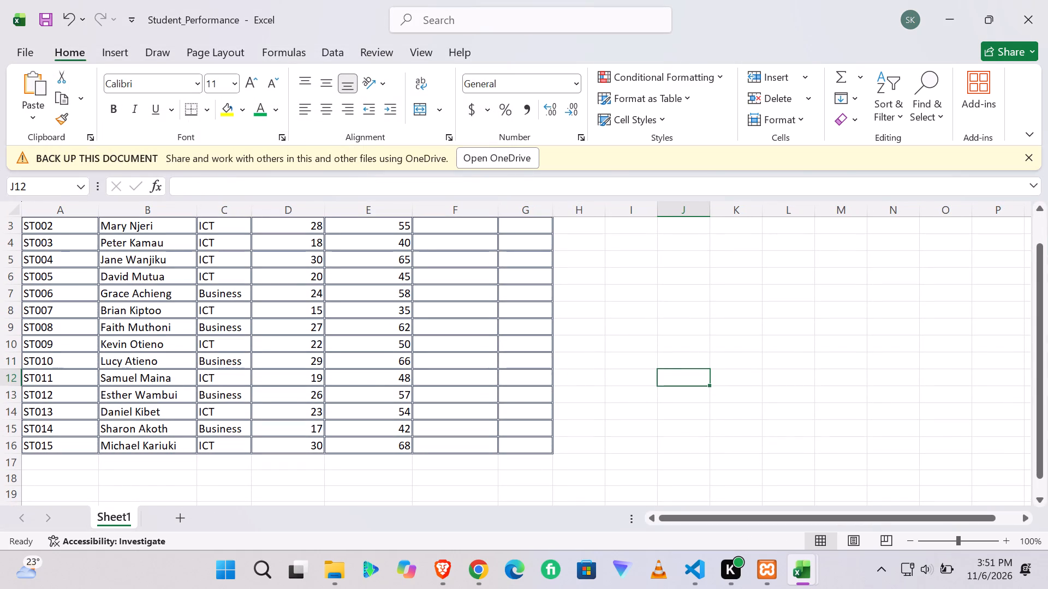
left_click(446, 135)
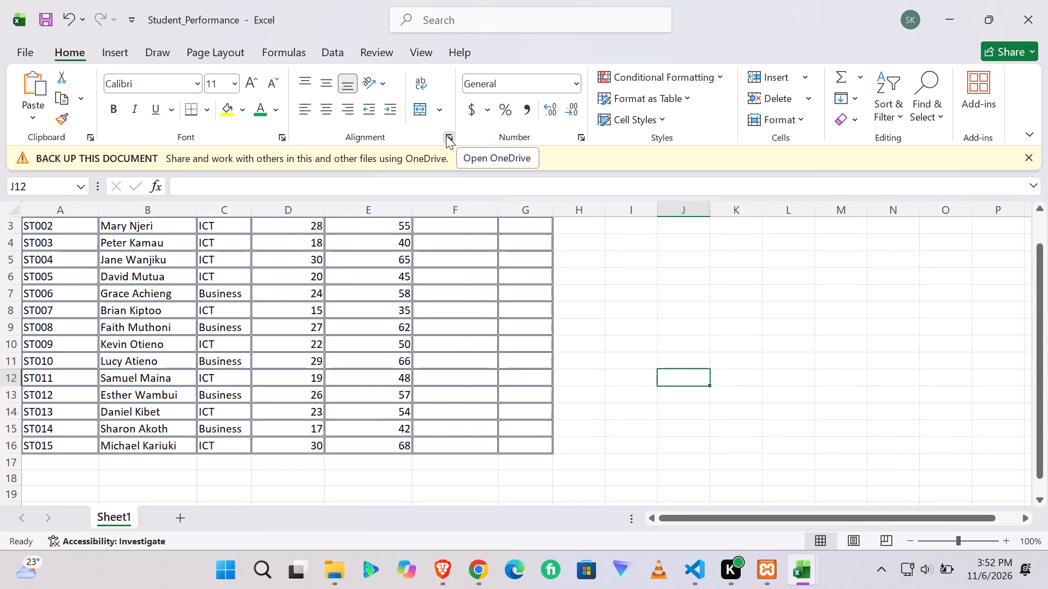
left_click(231, 96)
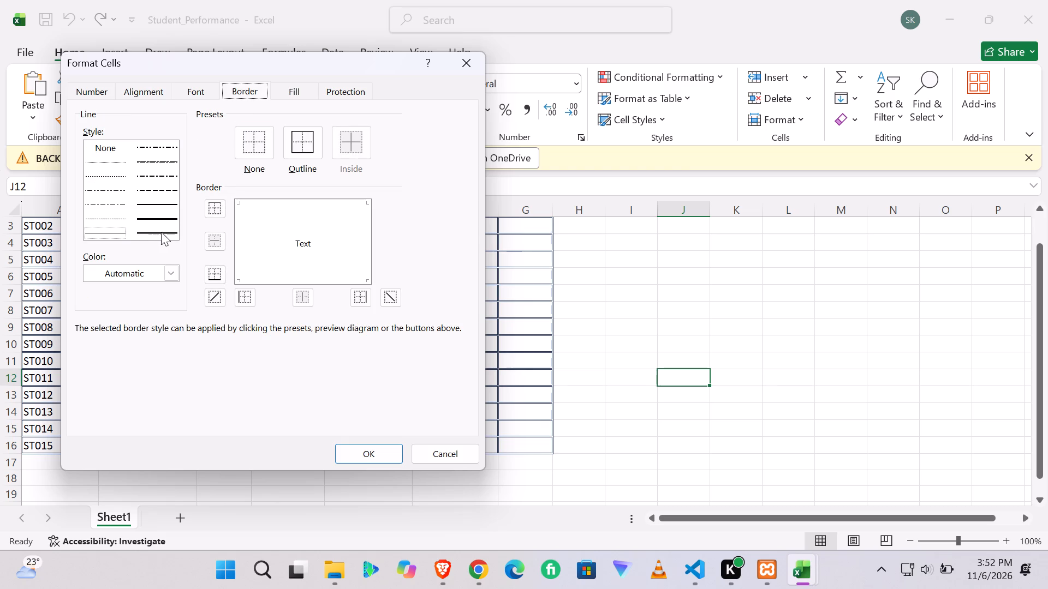
left_click(306, 144)
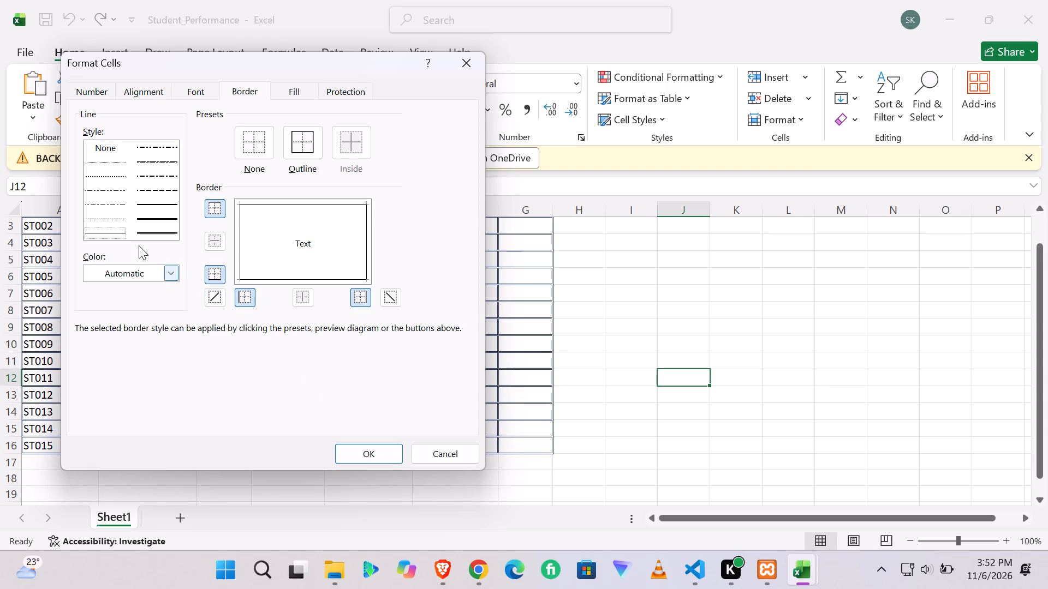
left_click(148, 221)
triple_click(150, 219)
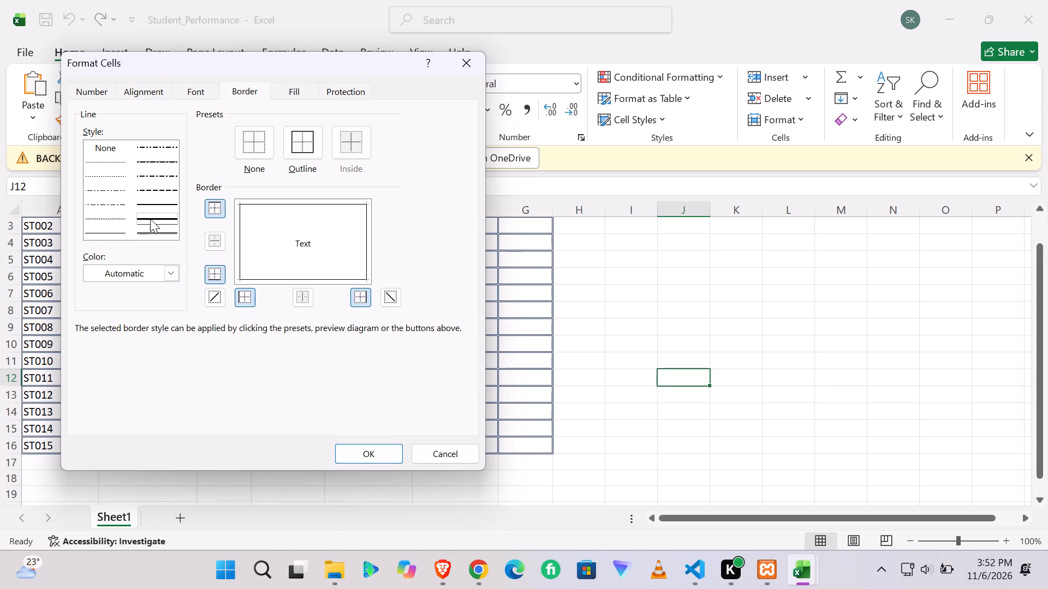
left_click(150, 219)
left_click(102, 216)
left_click(147, 214)
left_click(302, 155)
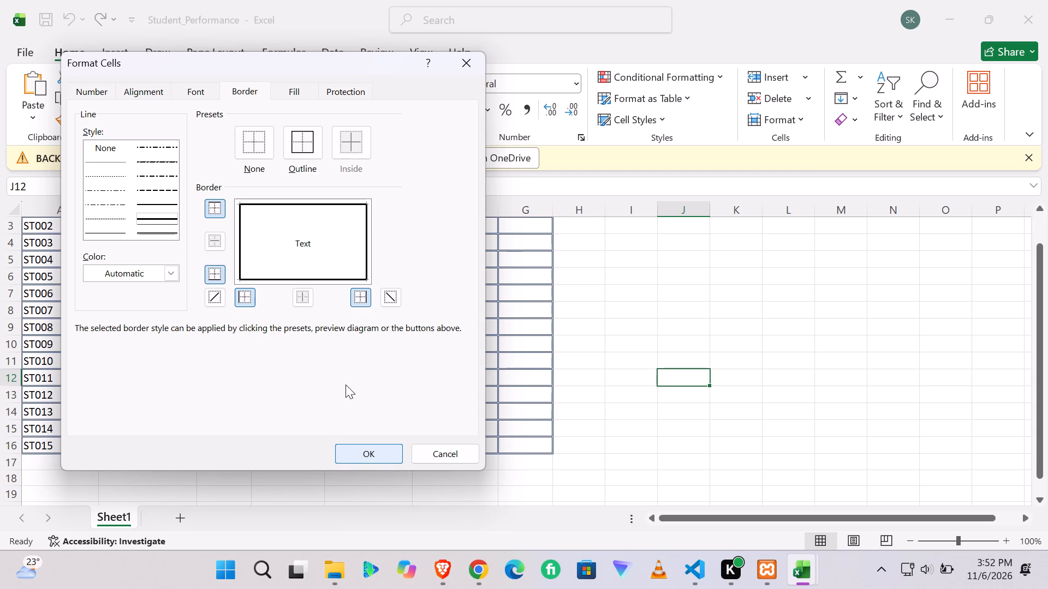
left_click(166, 275)
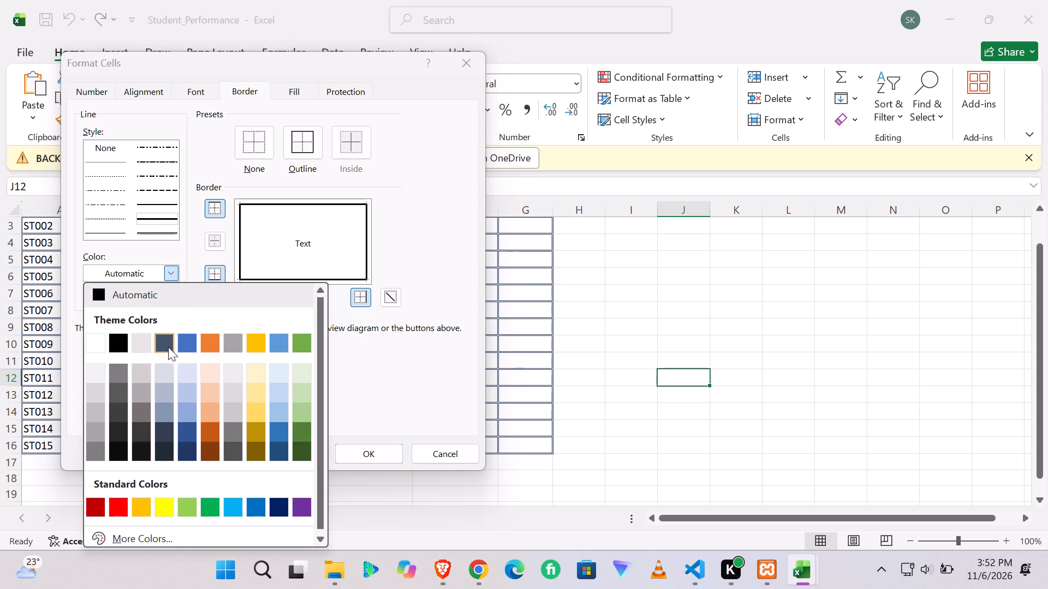
left_click(185, 446)
left_click(359, 454)
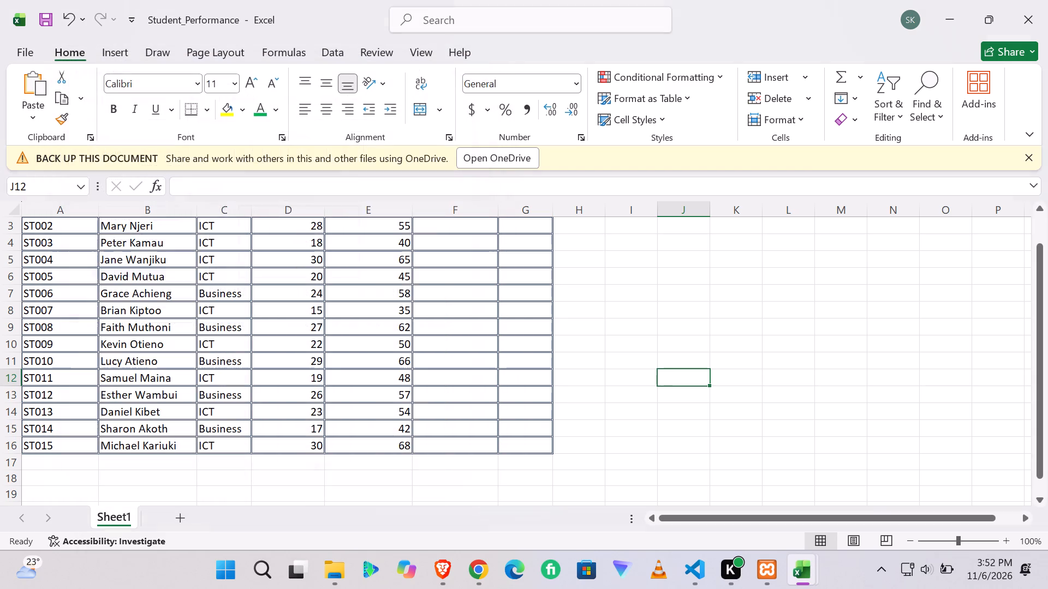
left_click(416, 498)
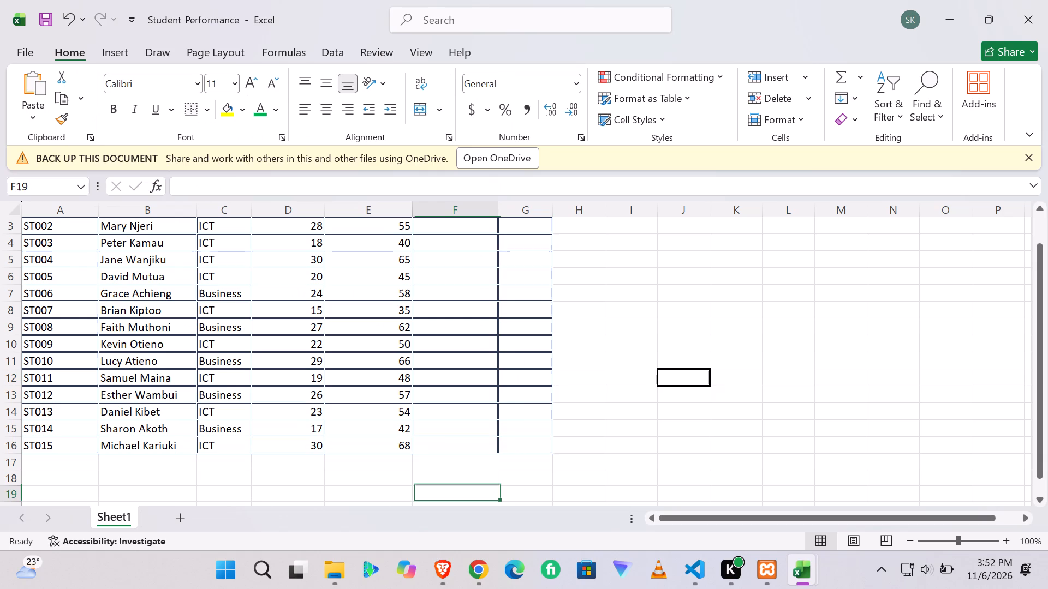
left_click(630, 366)
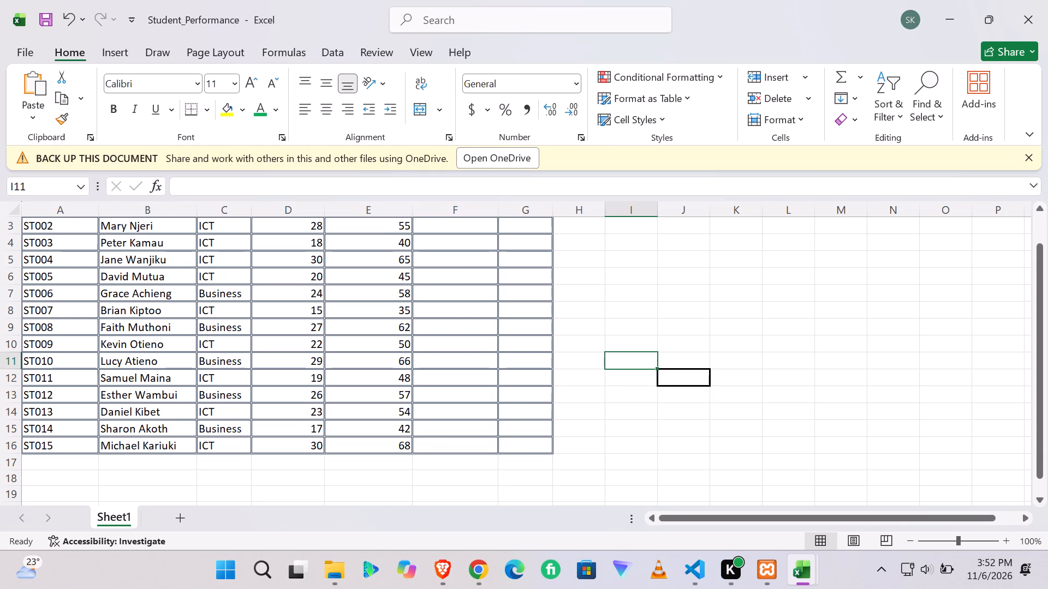
scroll(144, 234, "up", 3)
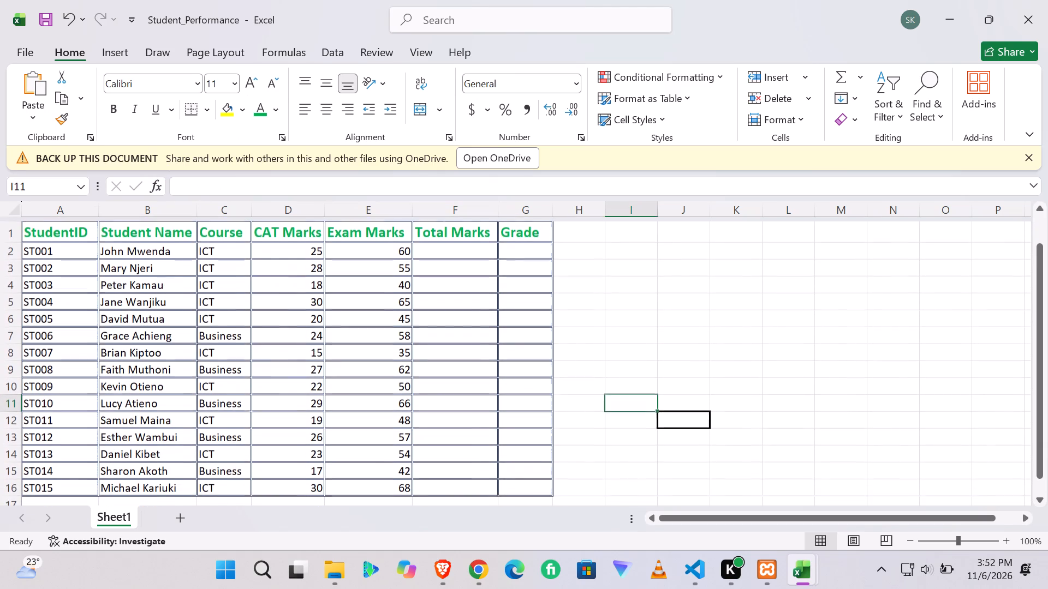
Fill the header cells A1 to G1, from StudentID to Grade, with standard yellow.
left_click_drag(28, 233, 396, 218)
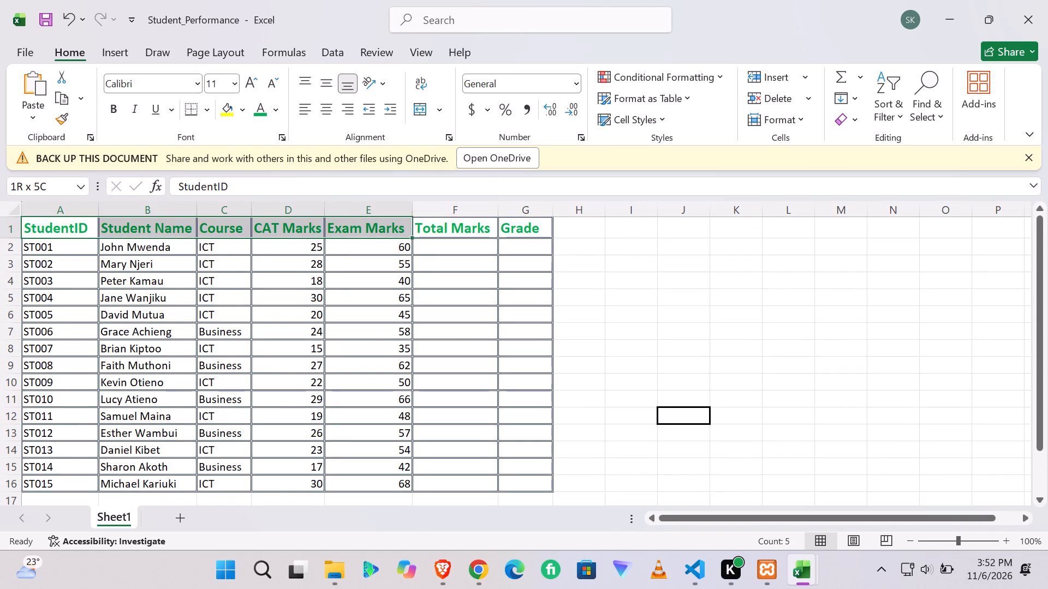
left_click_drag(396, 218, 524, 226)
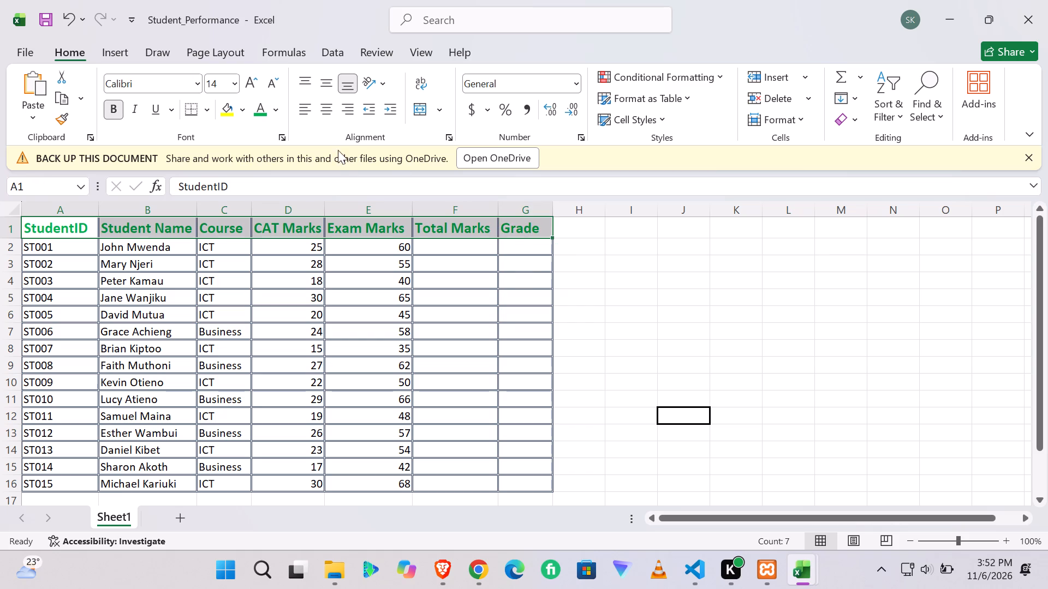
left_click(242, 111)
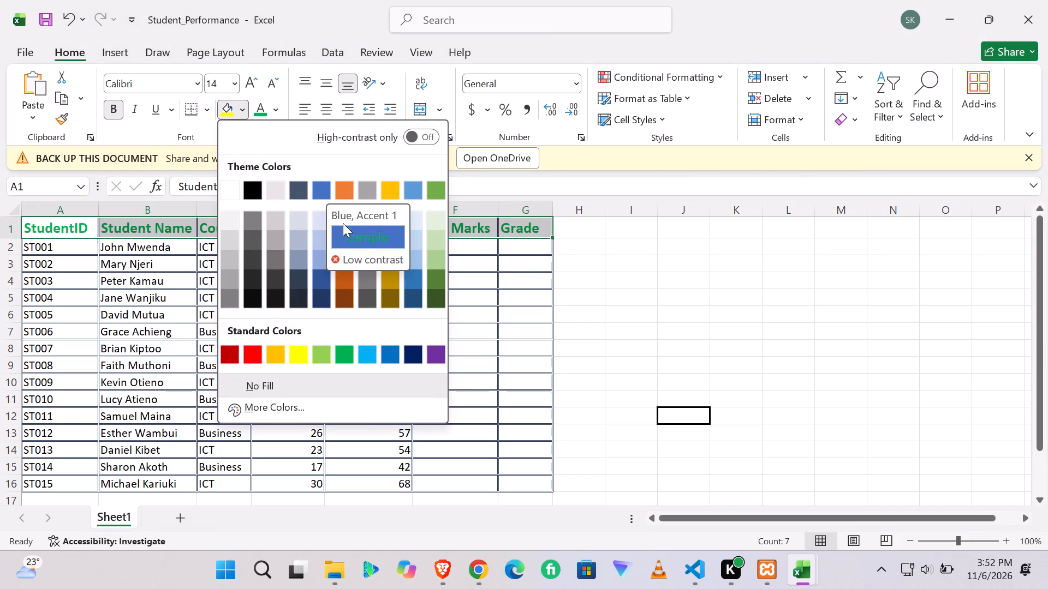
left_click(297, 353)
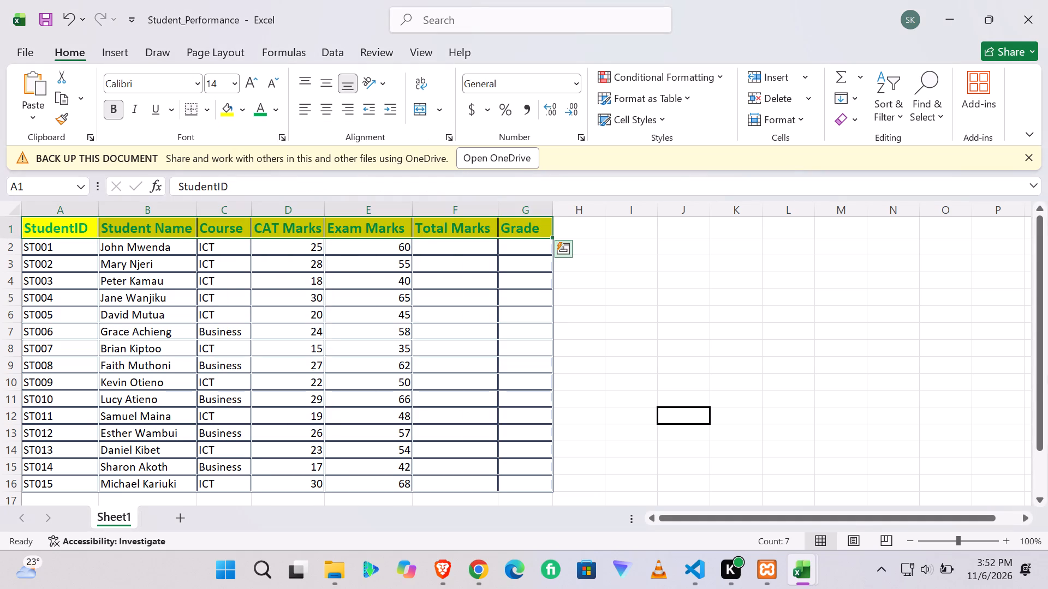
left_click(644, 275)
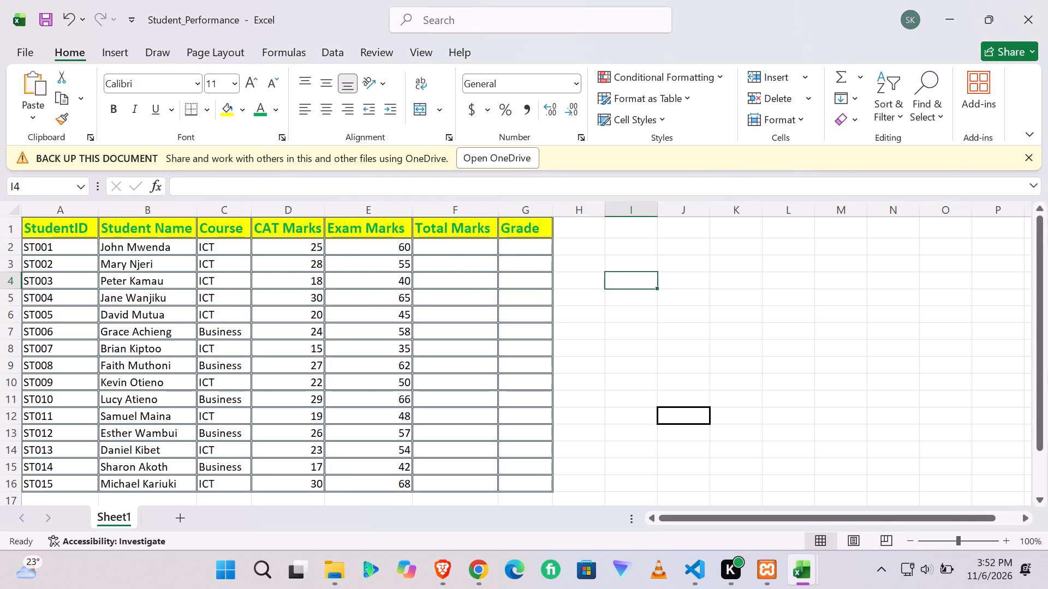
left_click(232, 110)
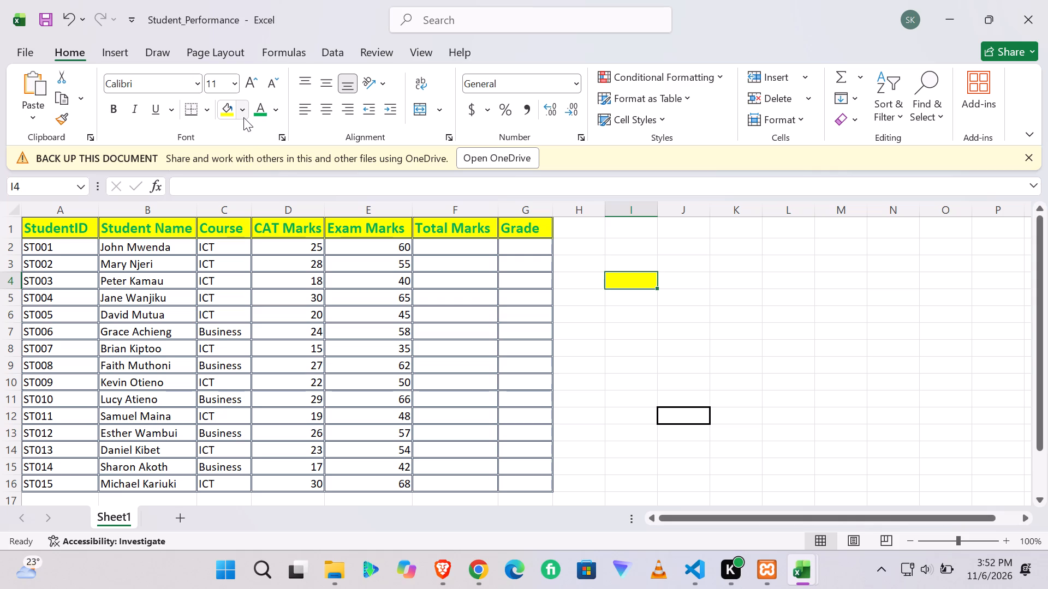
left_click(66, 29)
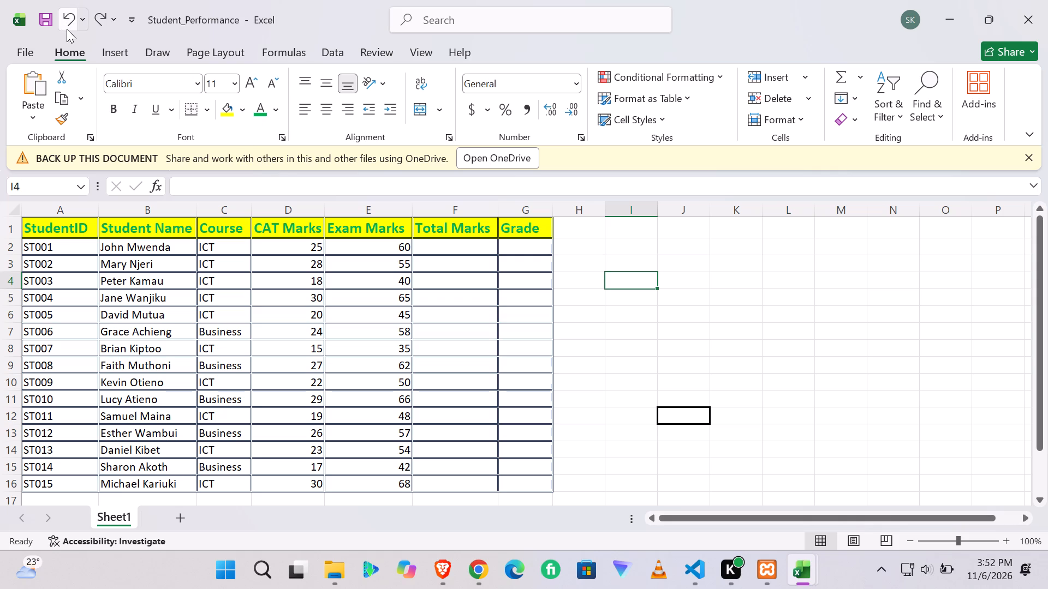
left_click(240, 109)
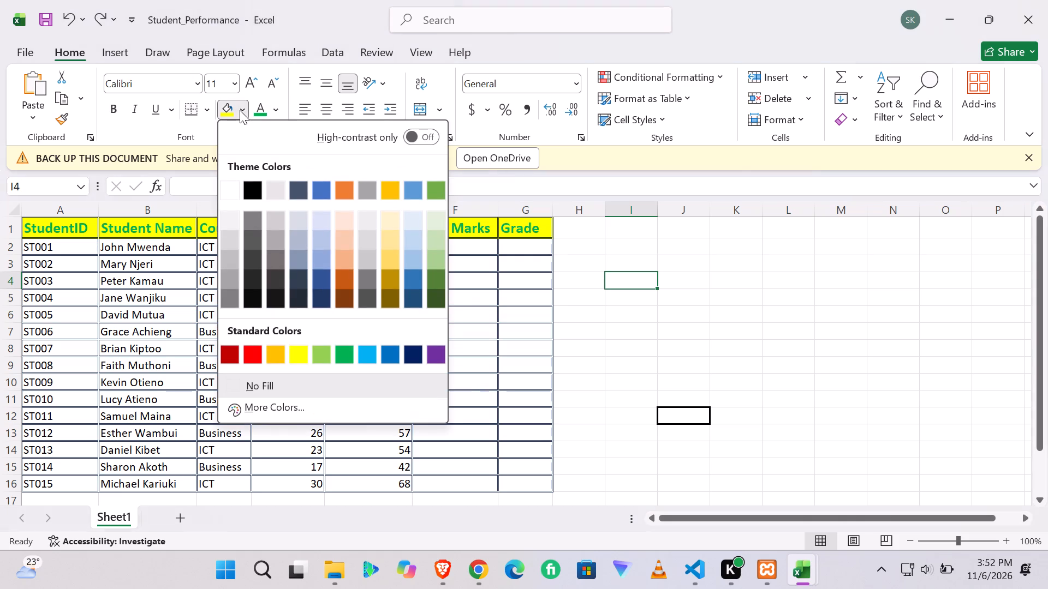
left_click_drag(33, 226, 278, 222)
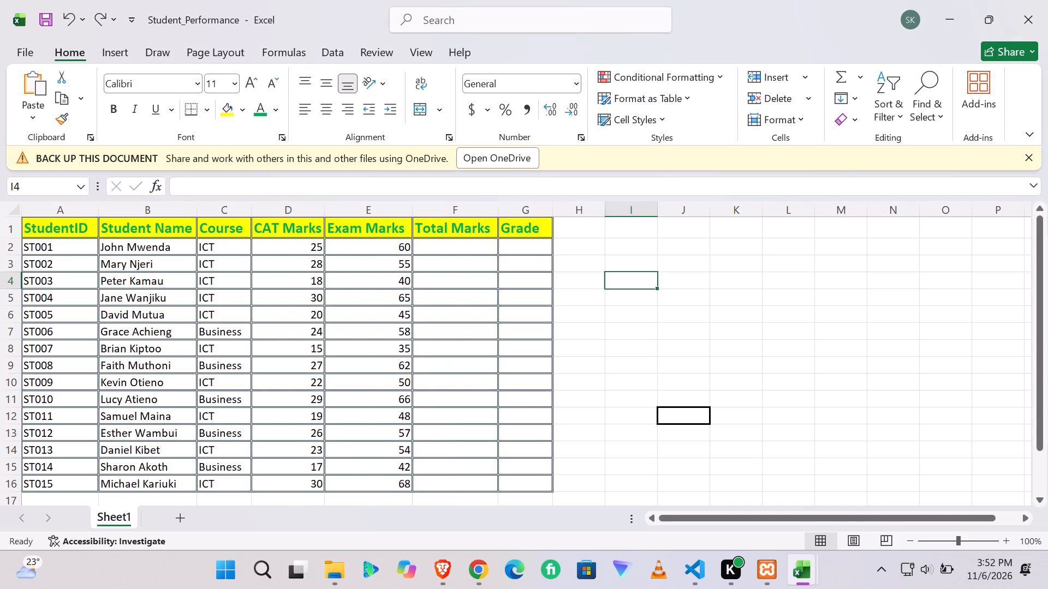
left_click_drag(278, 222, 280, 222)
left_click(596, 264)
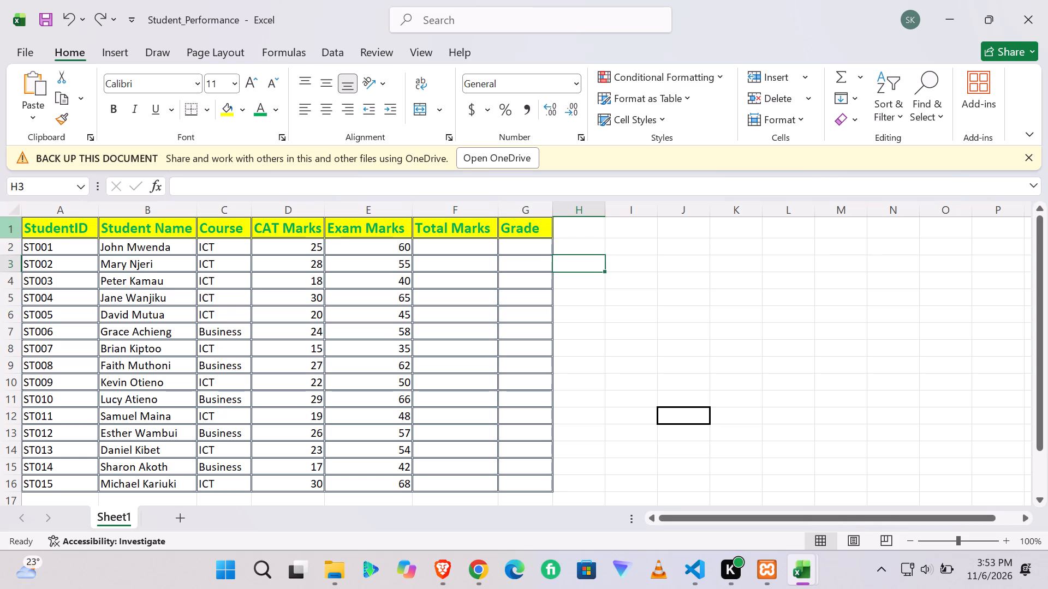
Fill the header cells A1 to G1, from StudentID to Grade, with the mid-light orange theme tint.
left_click_drag(34, 228, 376, 219)
scroll(80, 218, "right", 1)
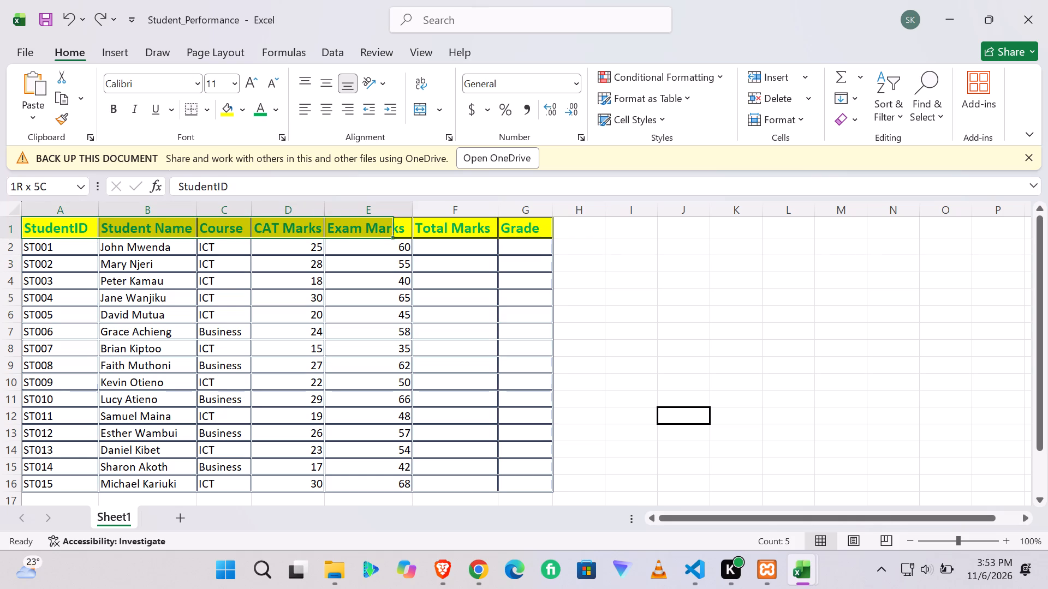
left_click_drag(376, 219, 520, 229)
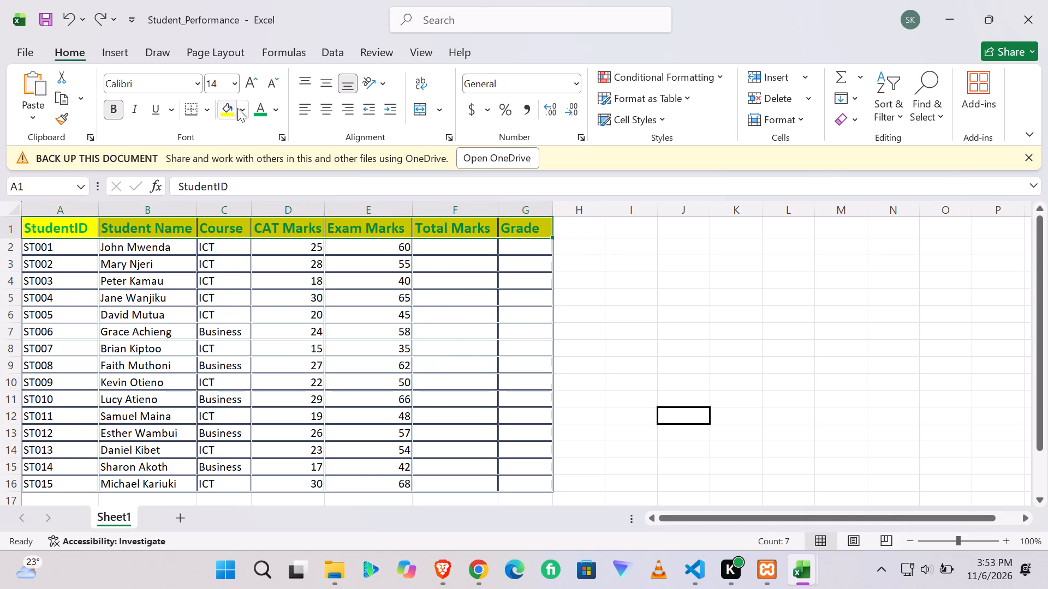
left_click(241, 112)
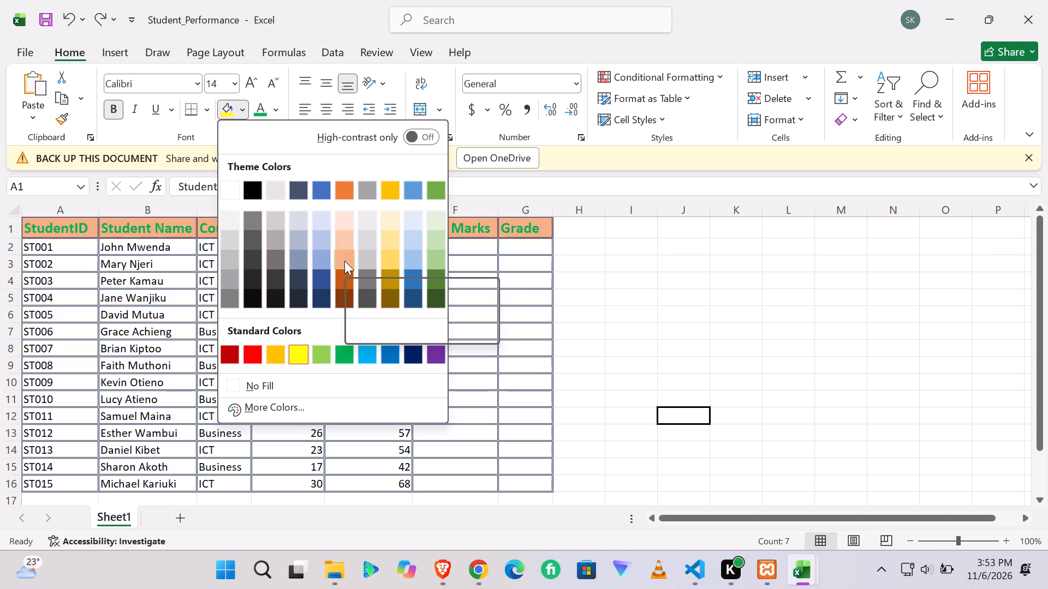
left_click(344, 261)
left_click(648, 319)
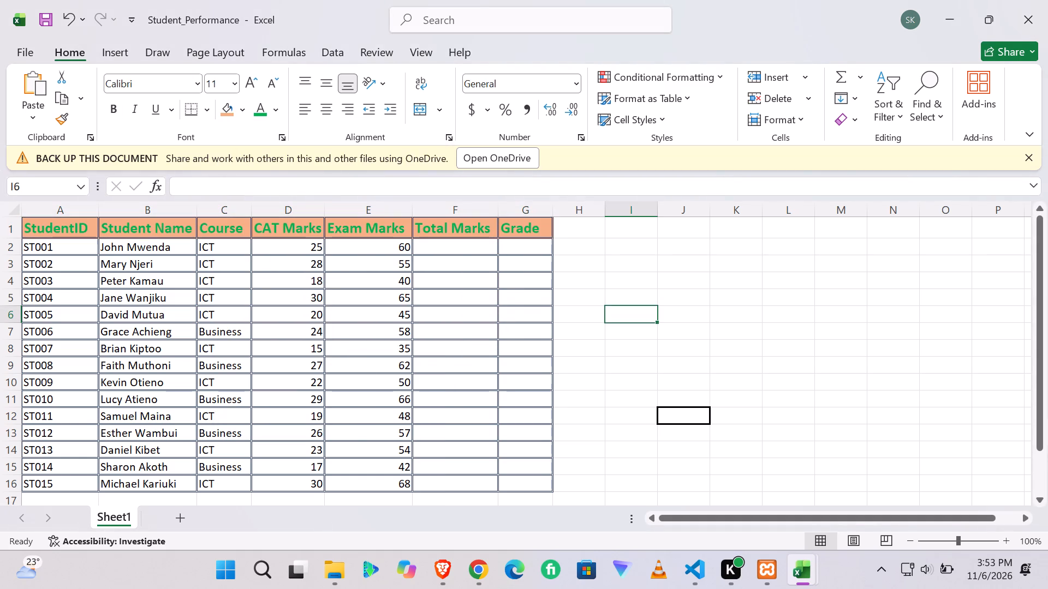
Start a SUM formula in cell F2 for the first student's total marks.
scroll(592, 355, "down", 1)
scroll(592, 355, "up", 1)
scroll(590, 356, "left", 1)
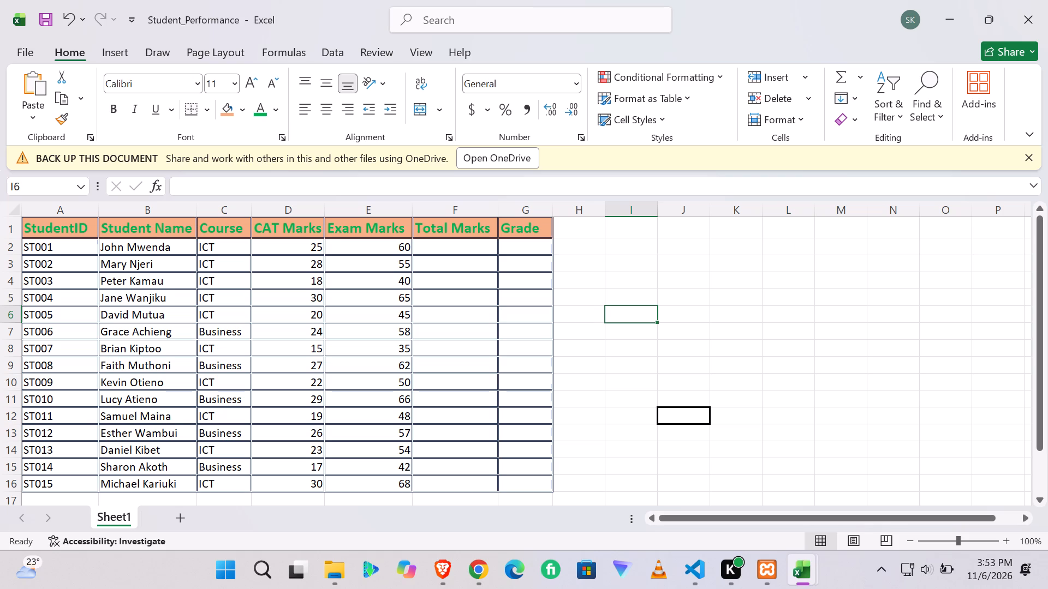
left_click(439, 248)
key("equal")
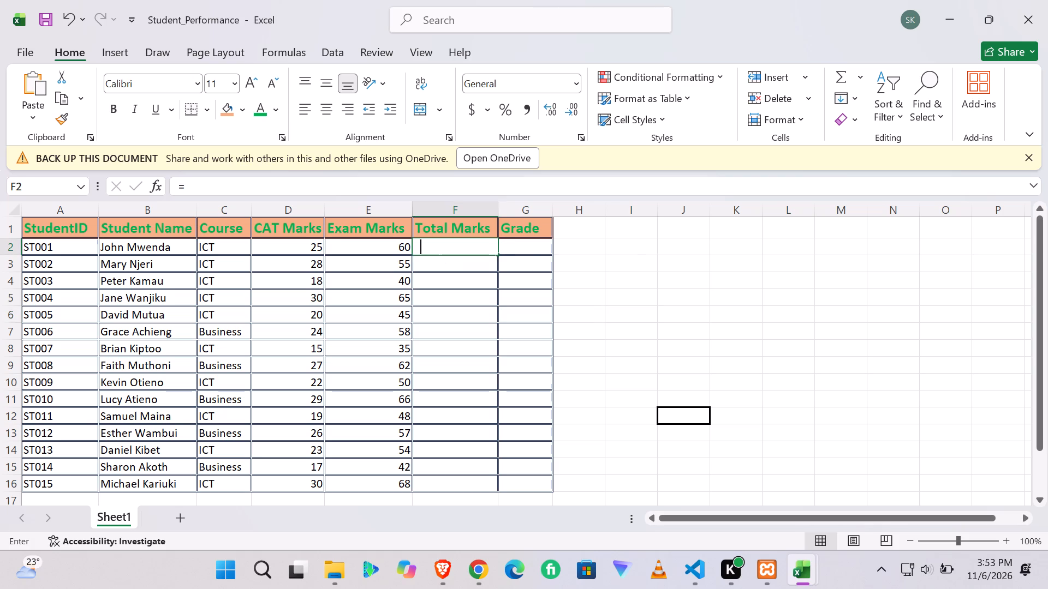
type("SUM")
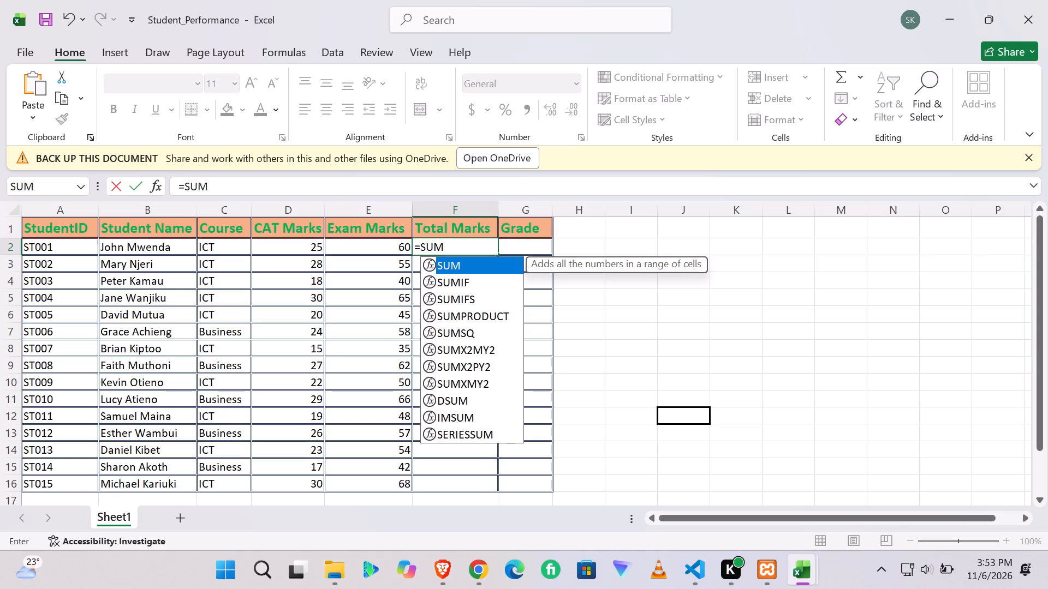
key("shift+parenleft")
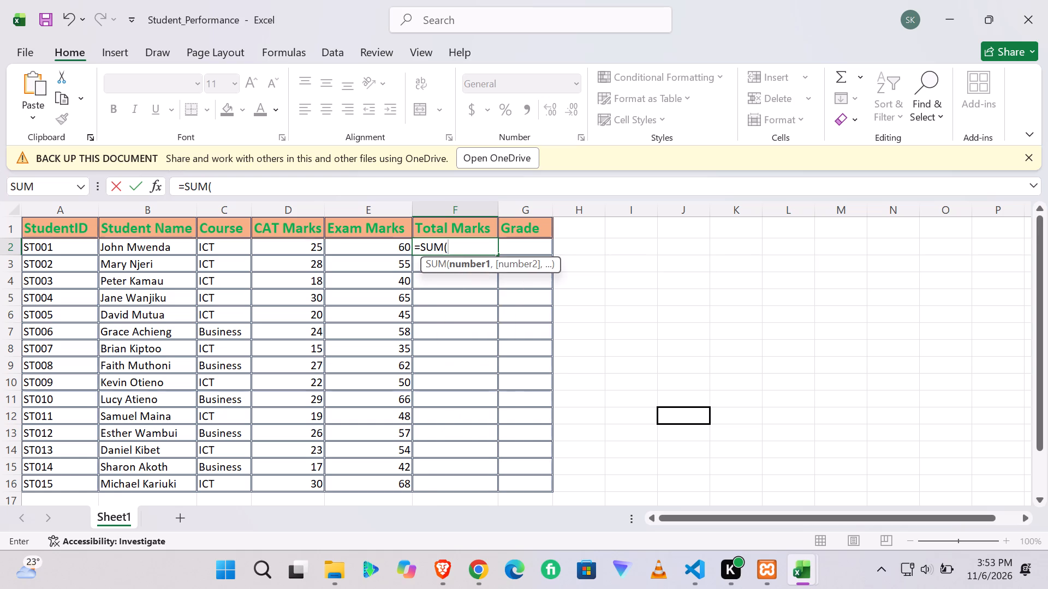
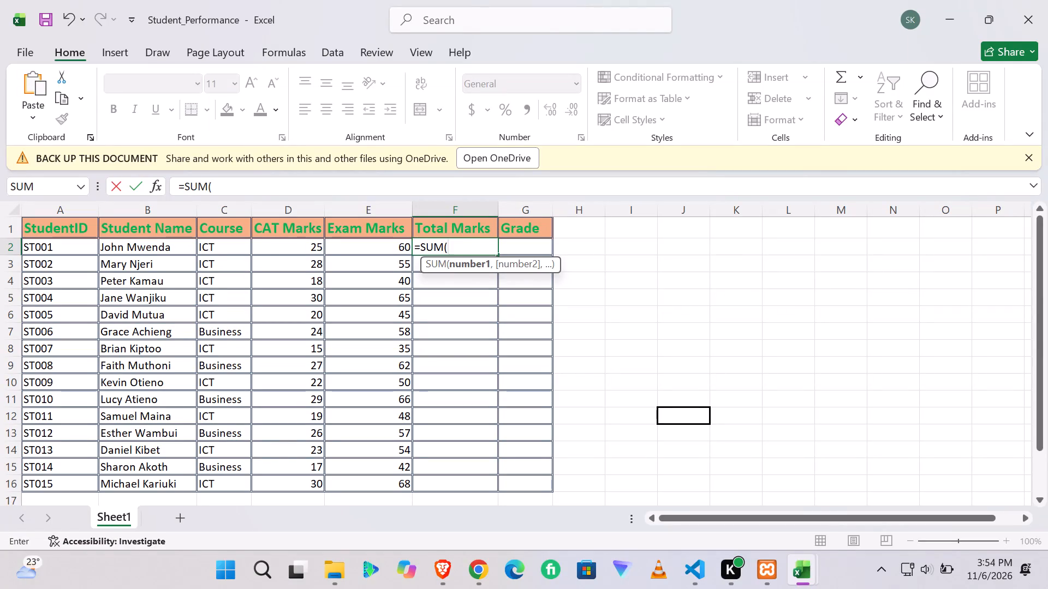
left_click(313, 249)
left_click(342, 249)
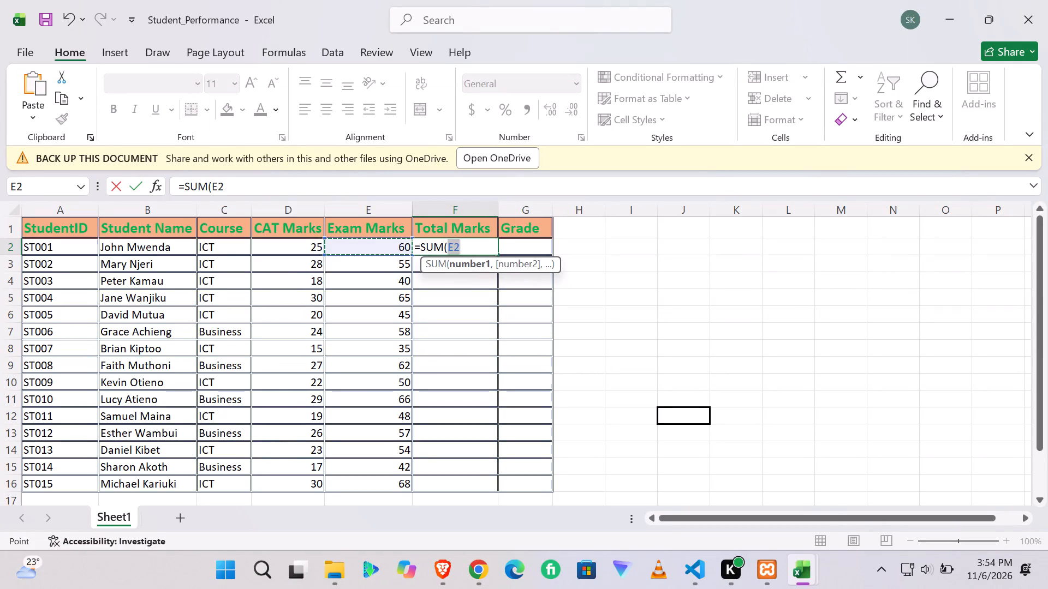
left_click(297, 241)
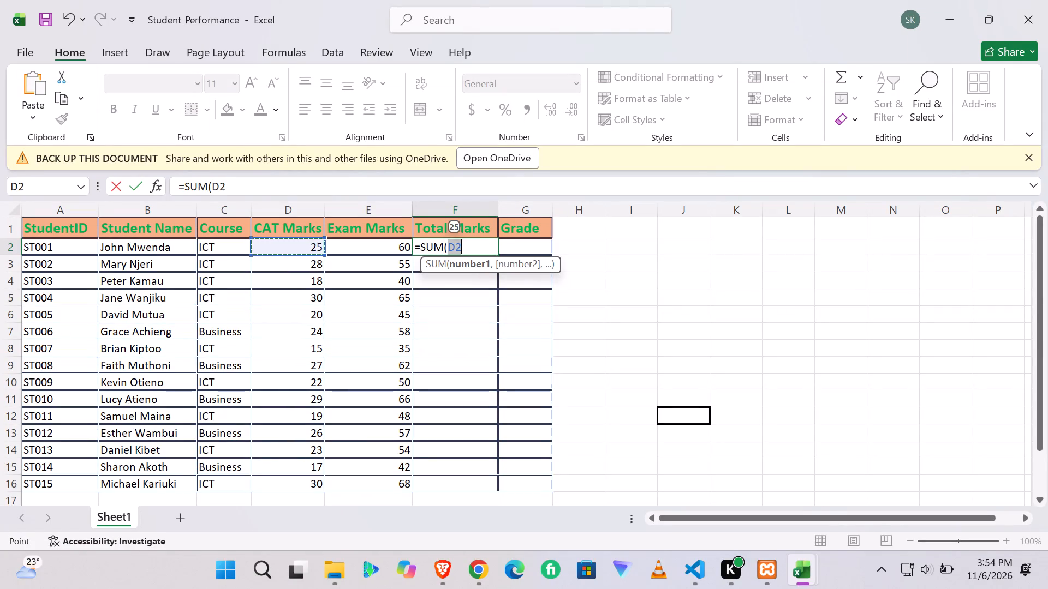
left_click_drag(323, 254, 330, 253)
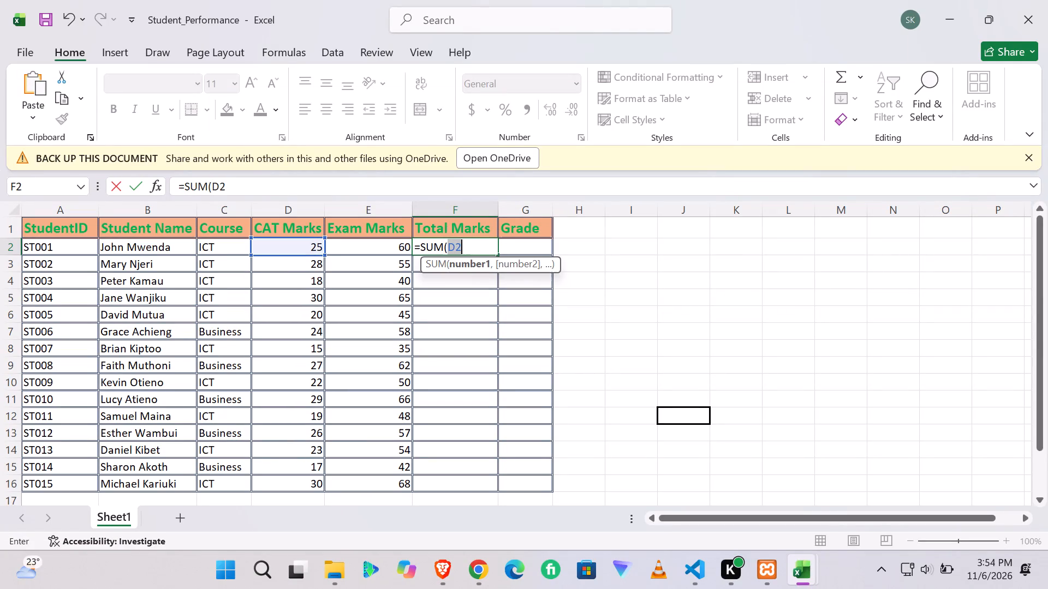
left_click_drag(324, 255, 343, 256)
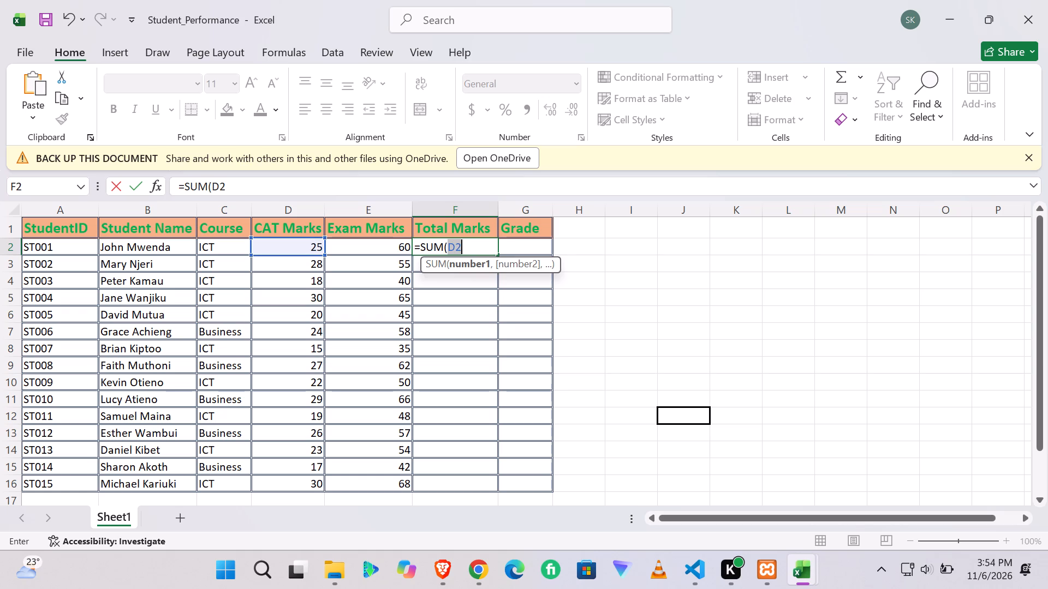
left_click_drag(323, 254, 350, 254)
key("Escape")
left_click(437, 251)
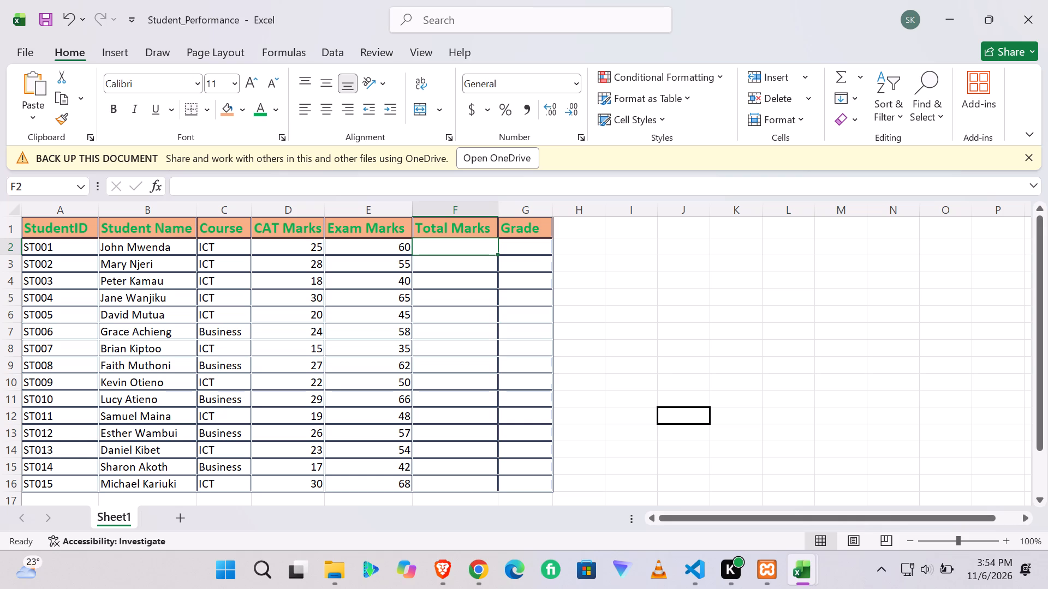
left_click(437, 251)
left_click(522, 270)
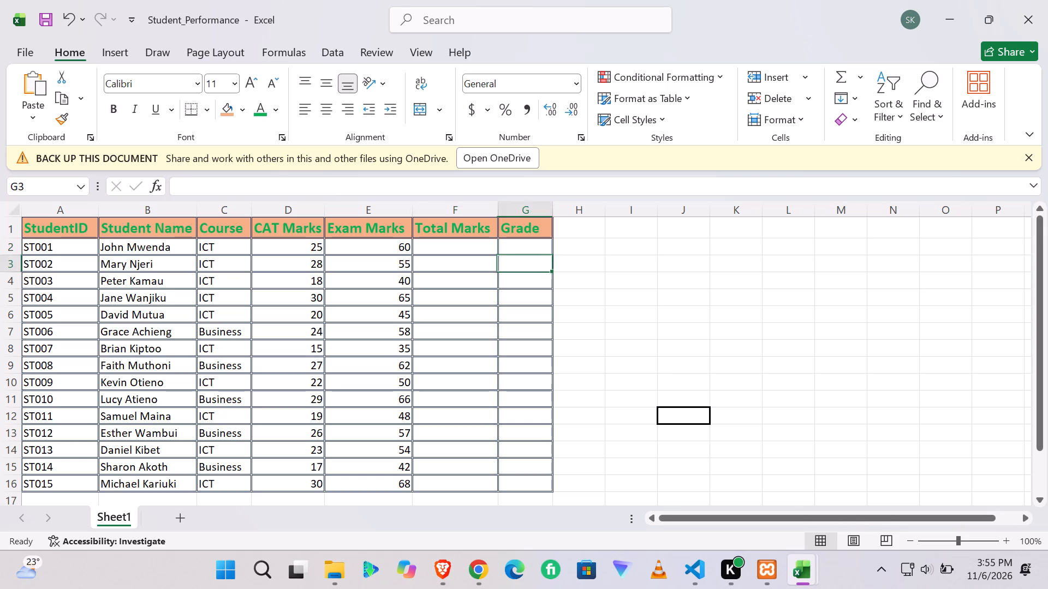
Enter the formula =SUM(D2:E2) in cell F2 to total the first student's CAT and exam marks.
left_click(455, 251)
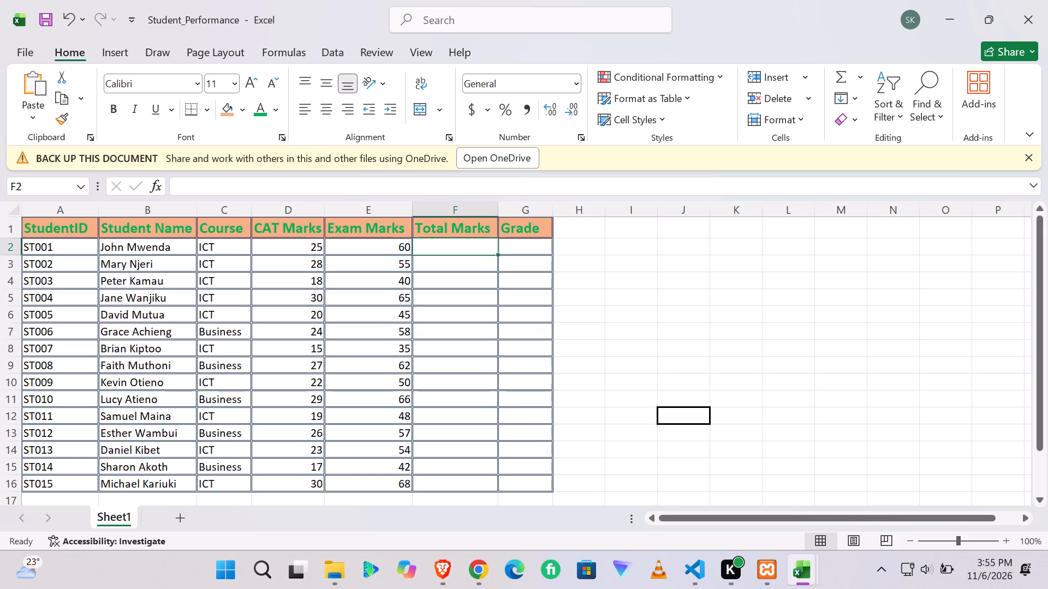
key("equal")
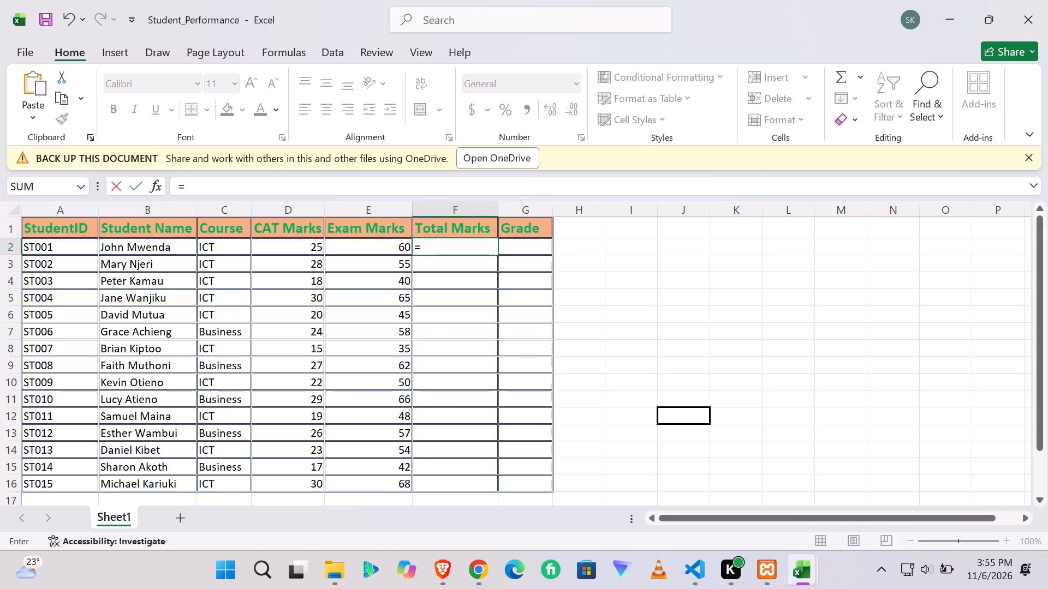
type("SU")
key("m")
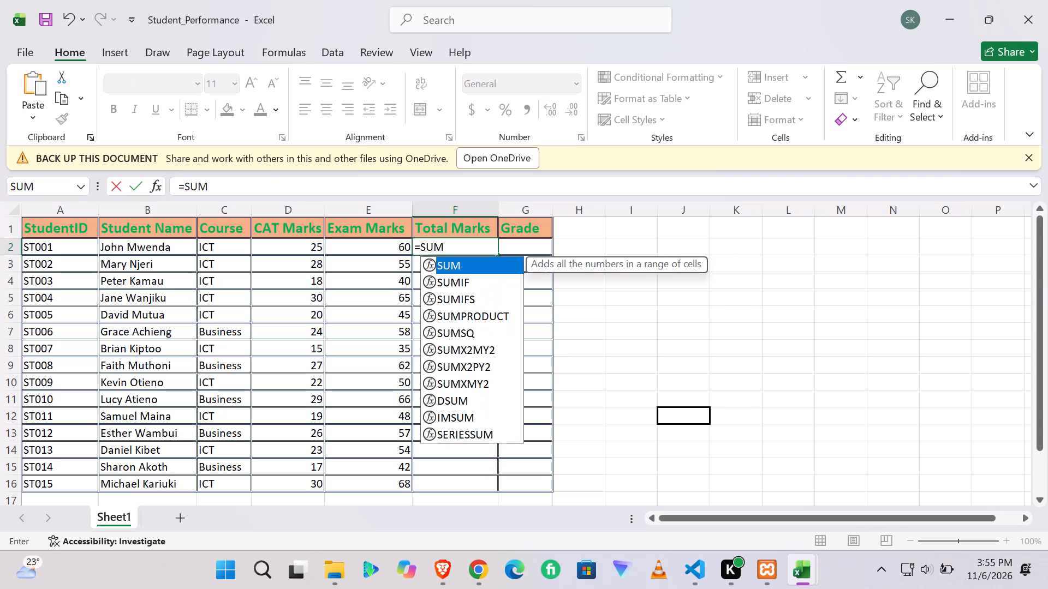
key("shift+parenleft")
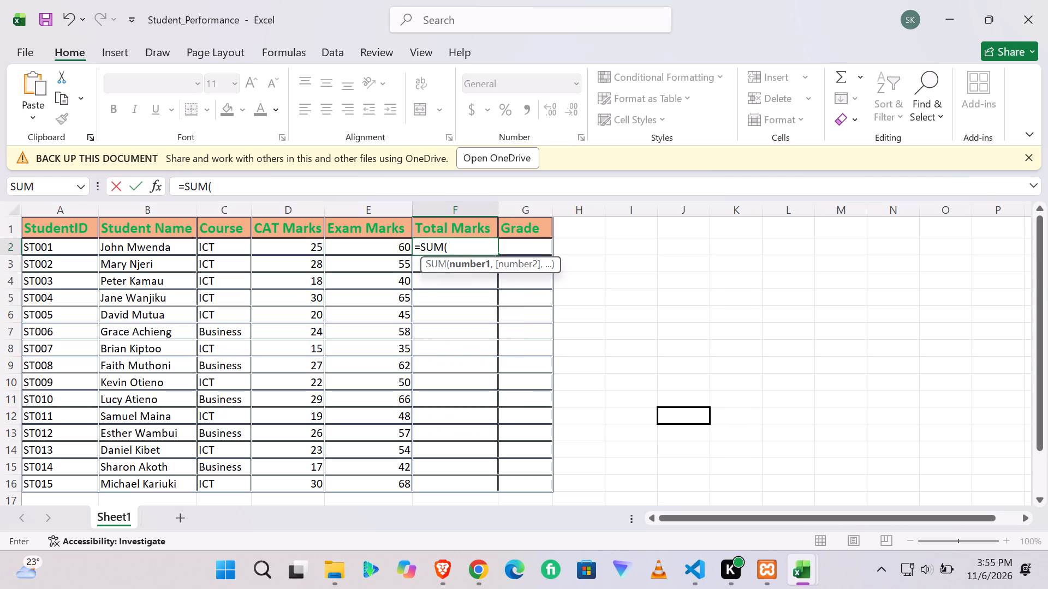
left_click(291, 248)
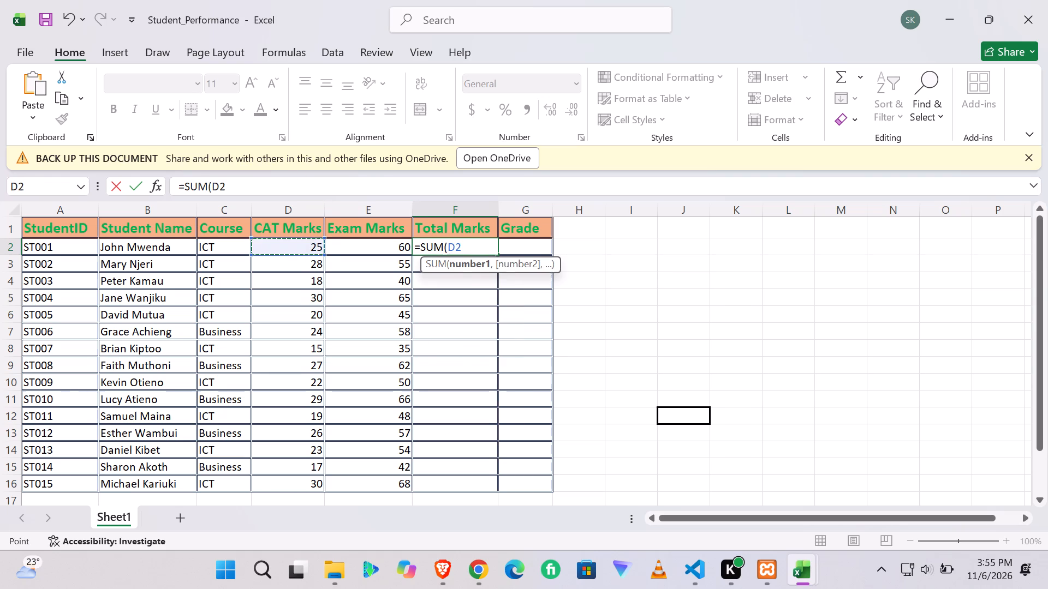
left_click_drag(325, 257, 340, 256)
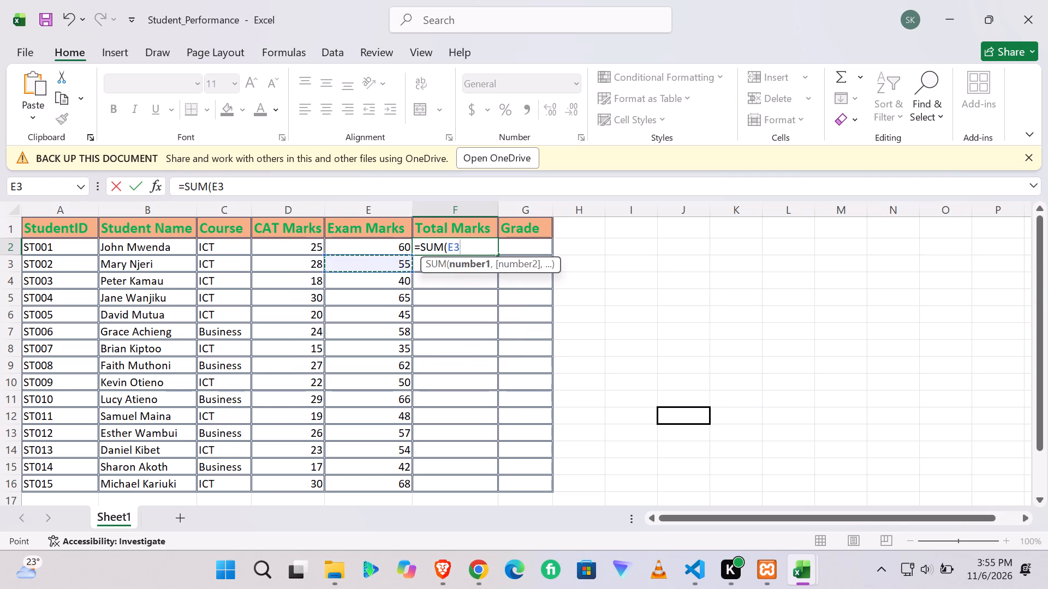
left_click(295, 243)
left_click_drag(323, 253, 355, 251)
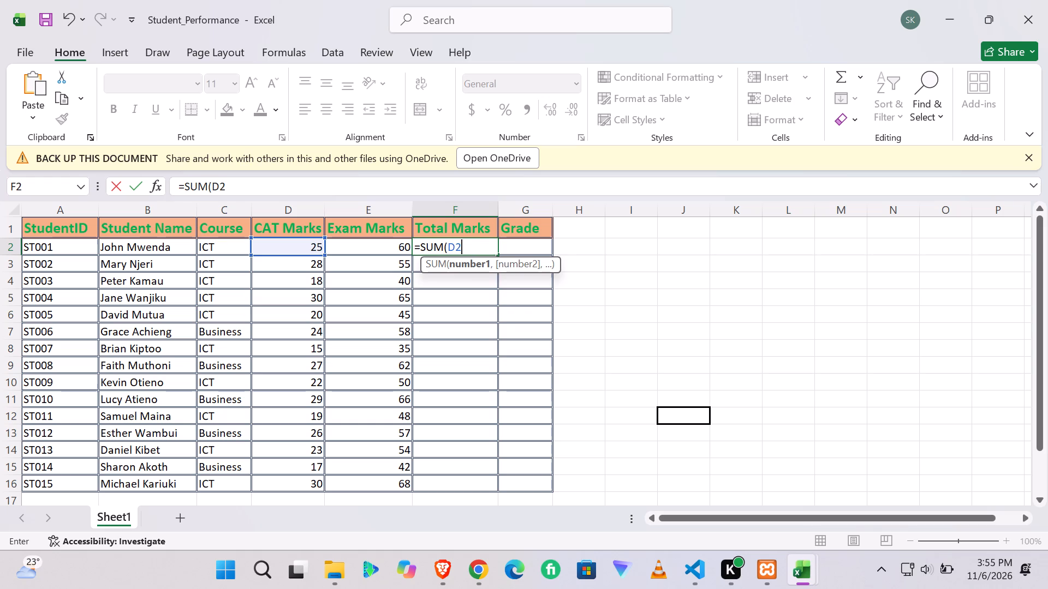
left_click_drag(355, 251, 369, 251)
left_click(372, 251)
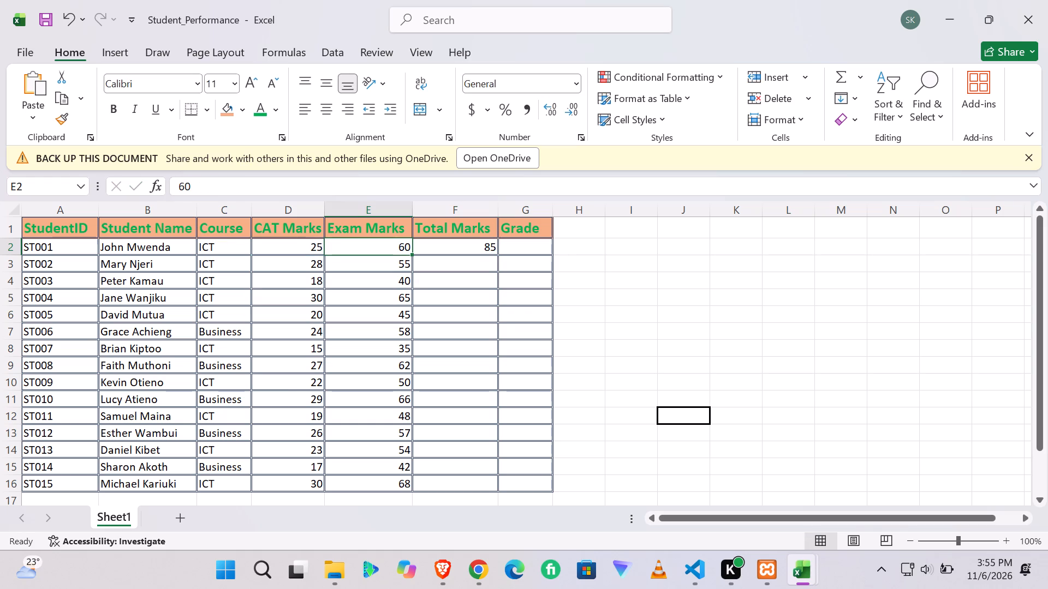
Replace the content of cell F2 with a freshly entered =SUM(D2:E2) formula for the first student's total marks.
left_click(454, 251)
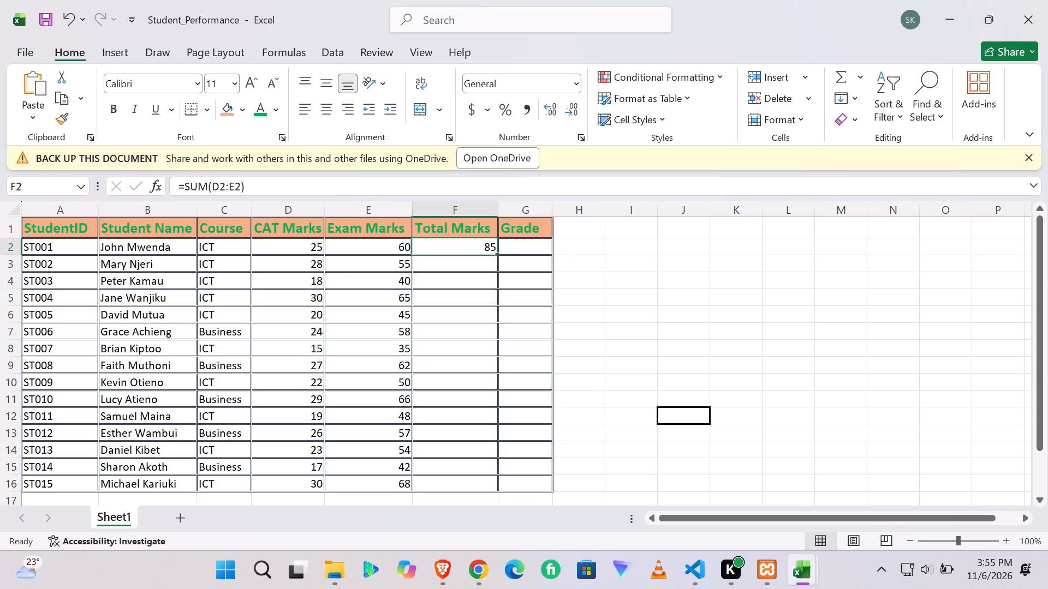
key("BackSpace")
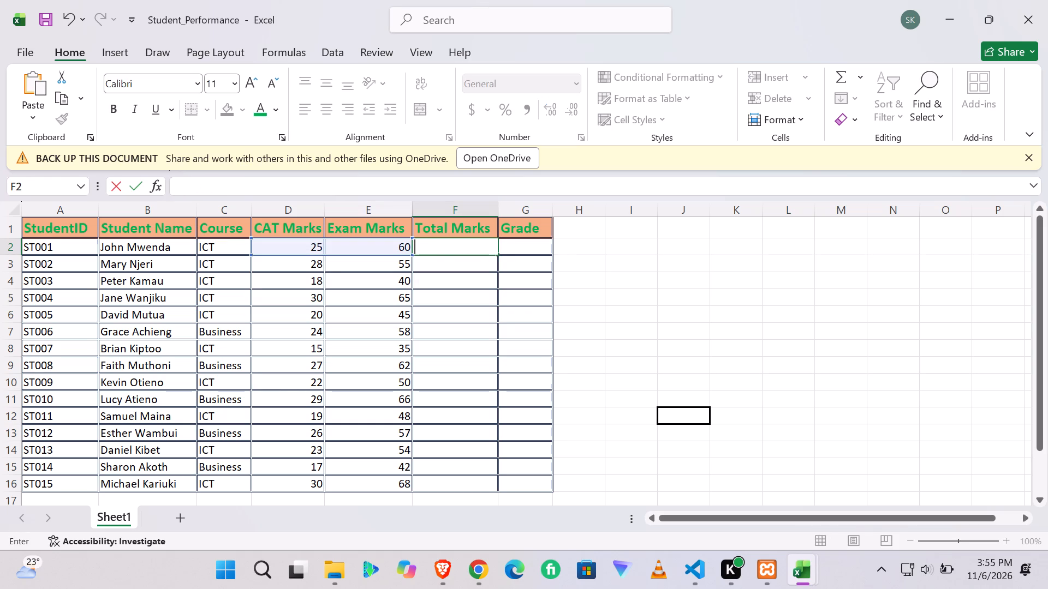
type("=SU")
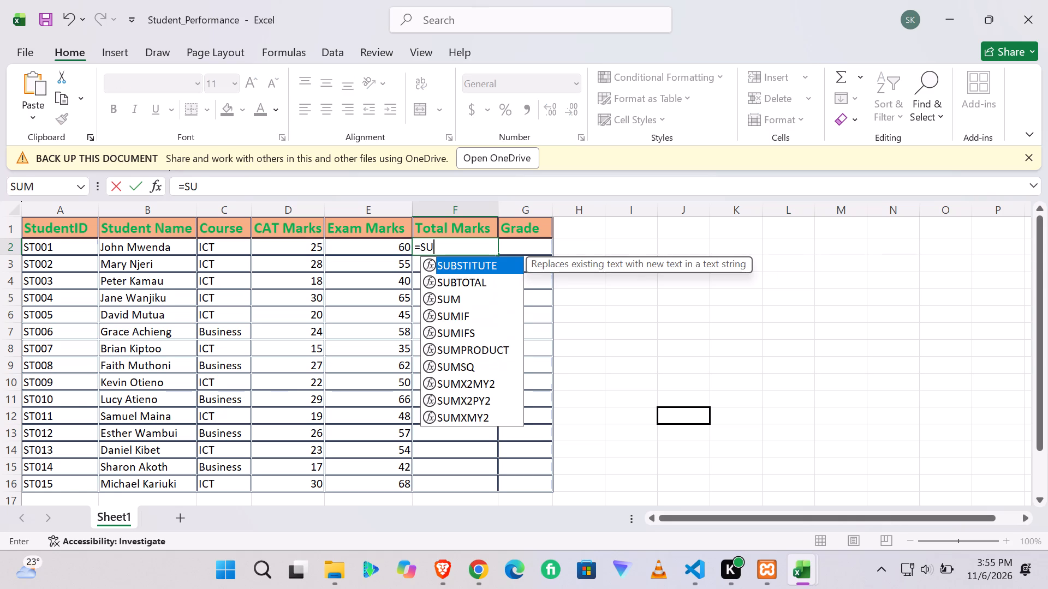
key("m")
key("shift+parenleft")
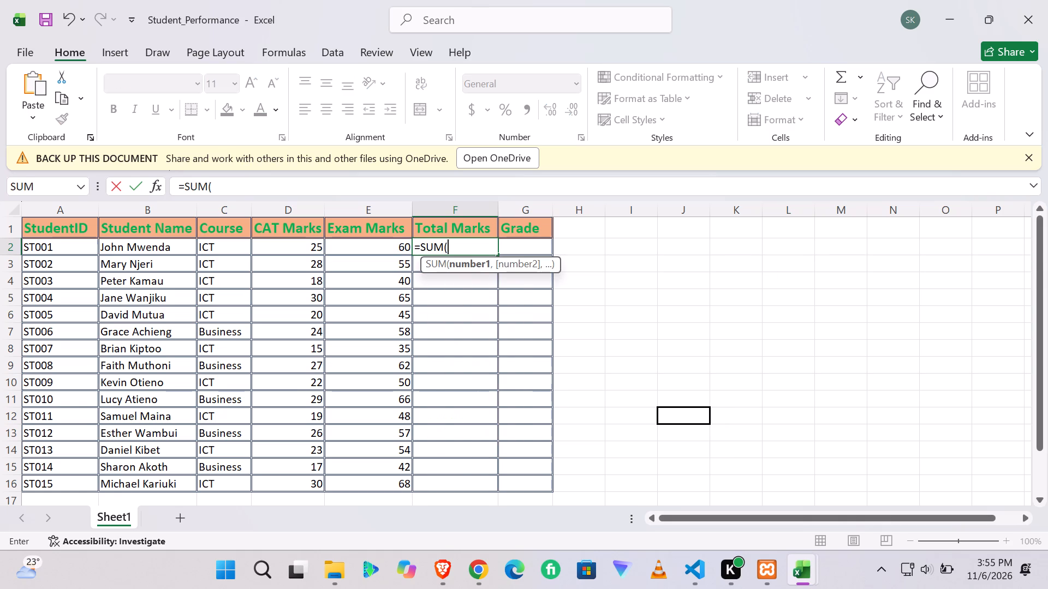
left_click(301, 249)
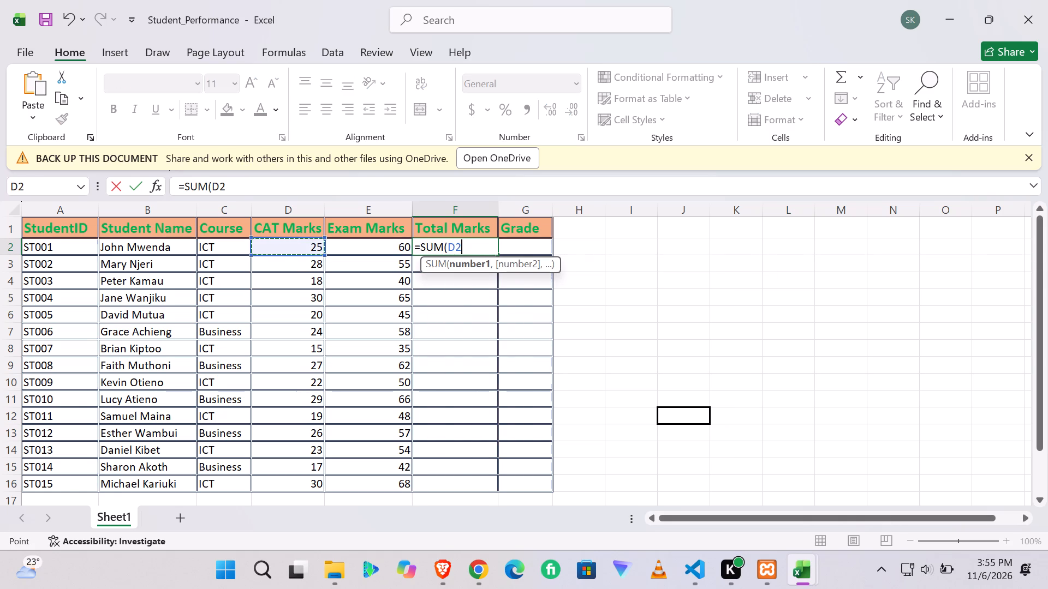
left_click(345, 250)
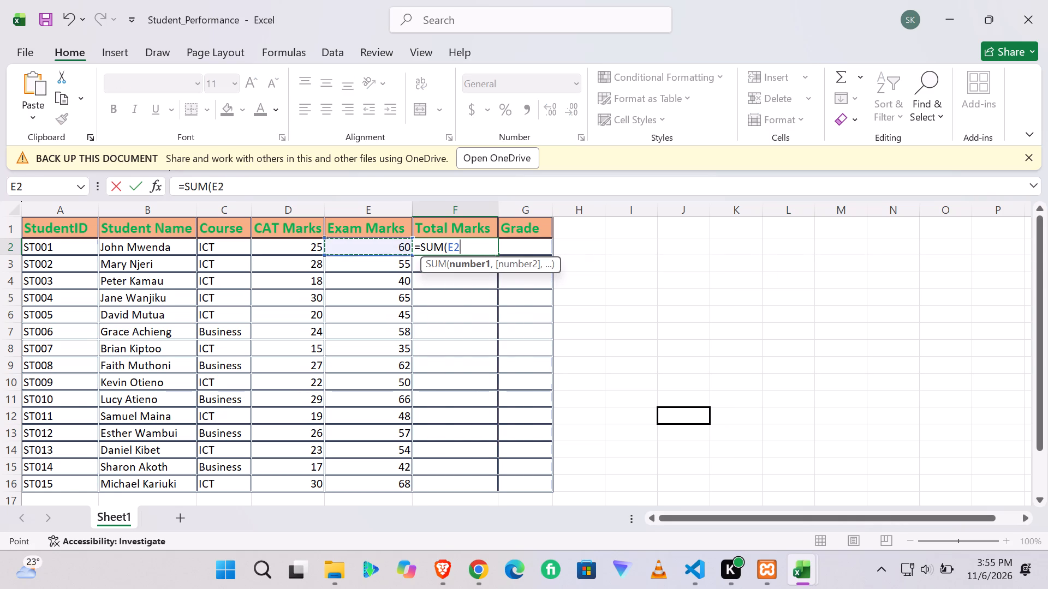
left_click_drag(282, 251, 288, 250)
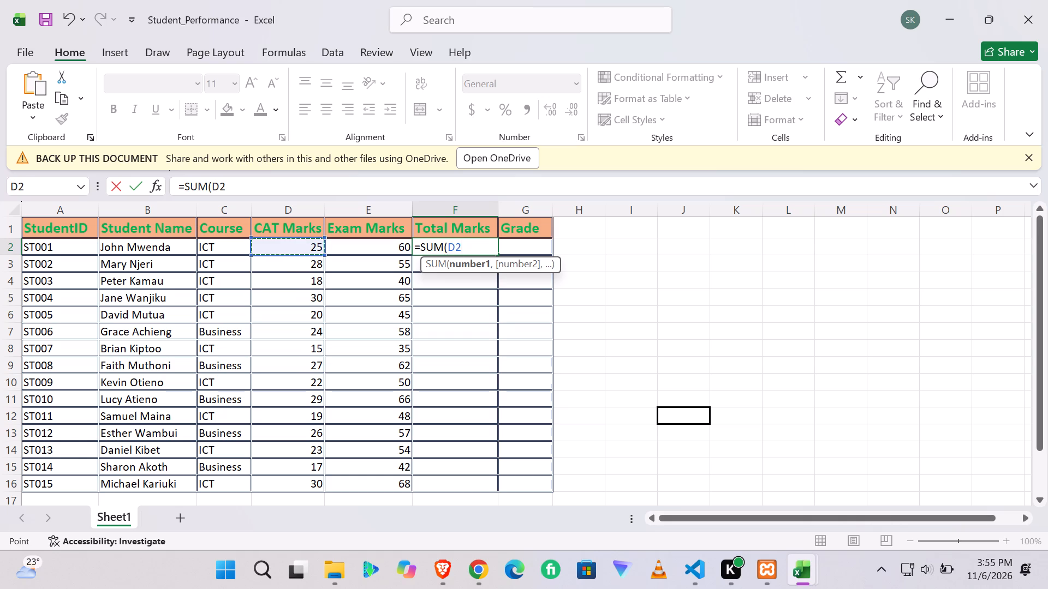
left_click_drag(325, 256, 392, 252)
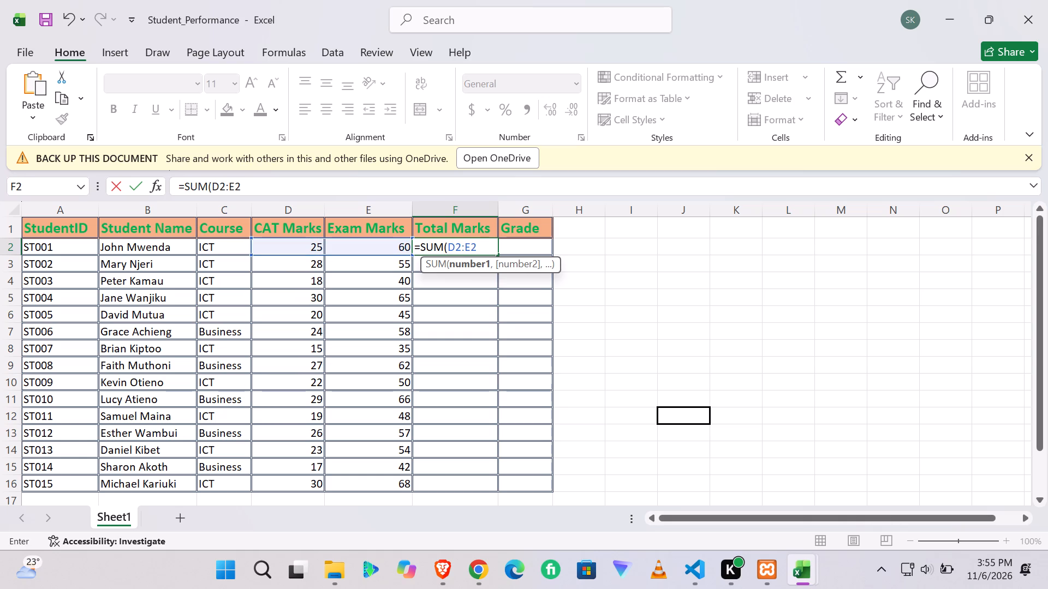
key("shift+parenright")
key("Return")
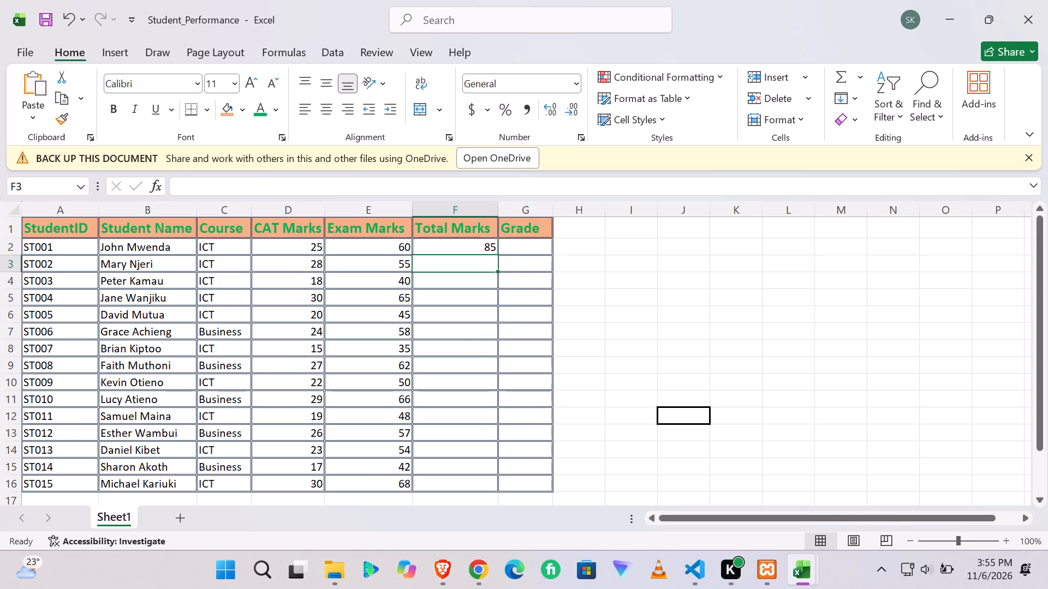
Fill the total marks formula from F2 down through F16 for all the remaining students.
left_click(455, 249)
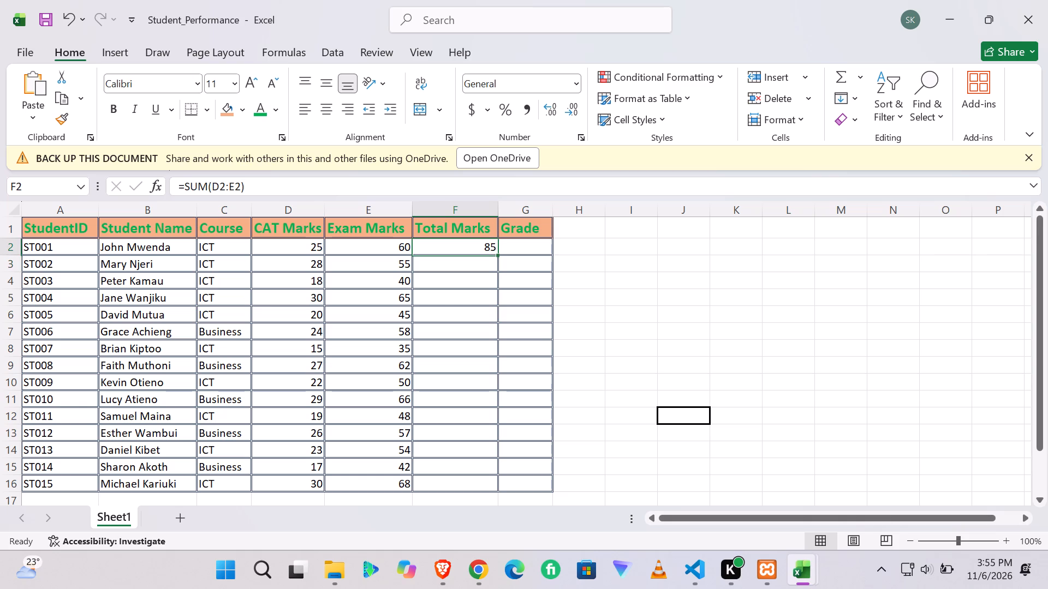
left_click_drag(494, 251, 489, 298)
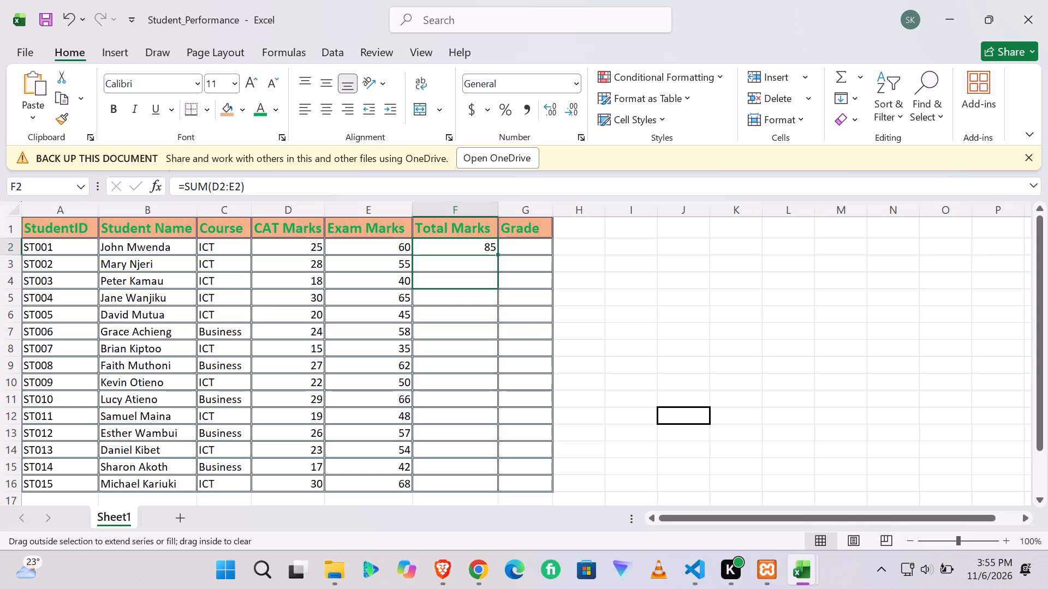
left_click_drag(489, 298, 483, 485)
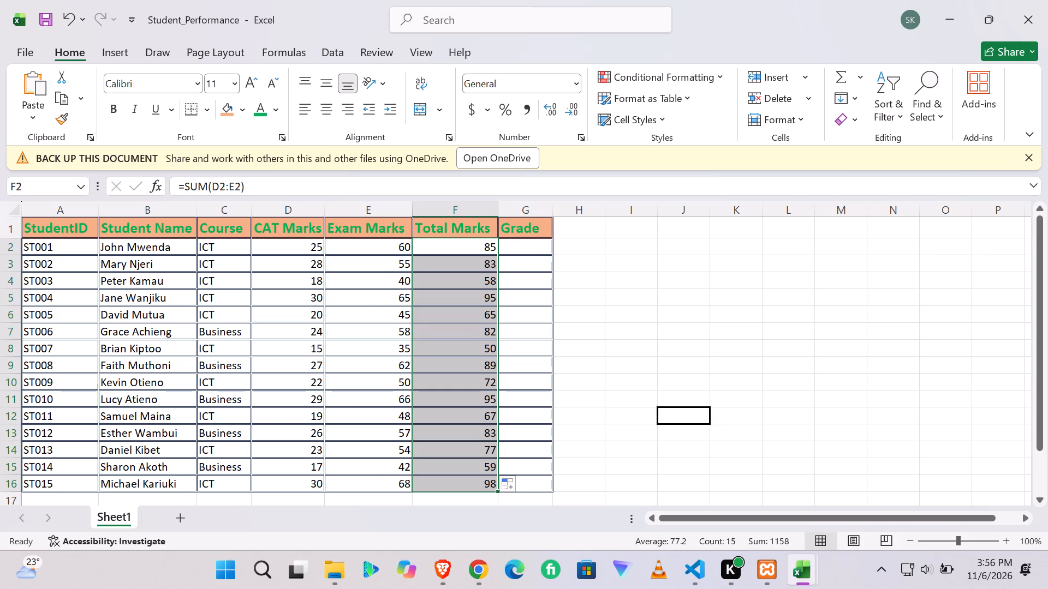
Start the first student's grade formula in cell G2 with =IF(F2>=80,"A".
left_click(522, 245)
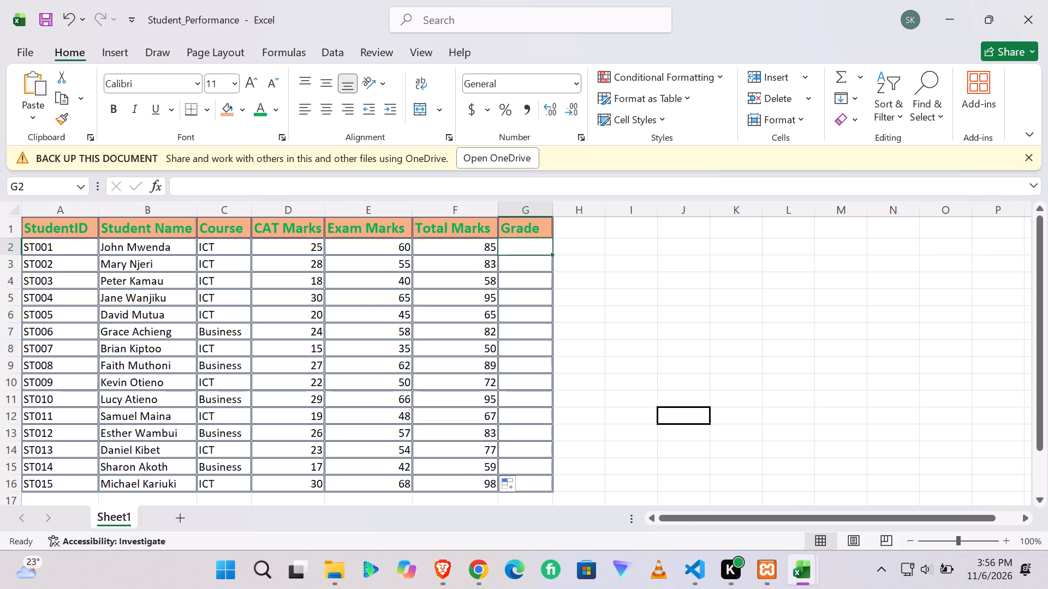
key("equal")
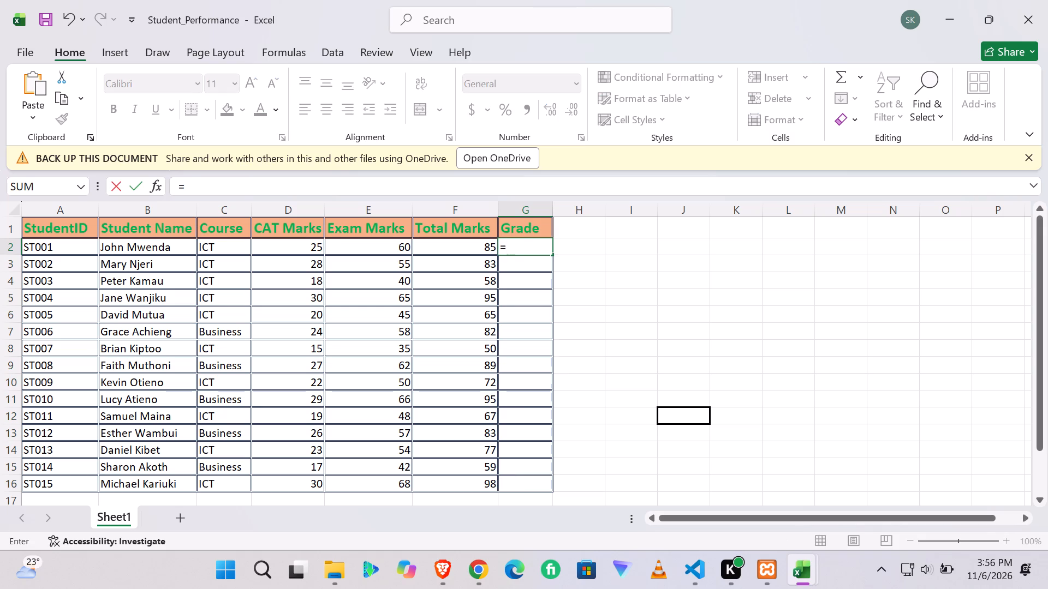
type("IF")
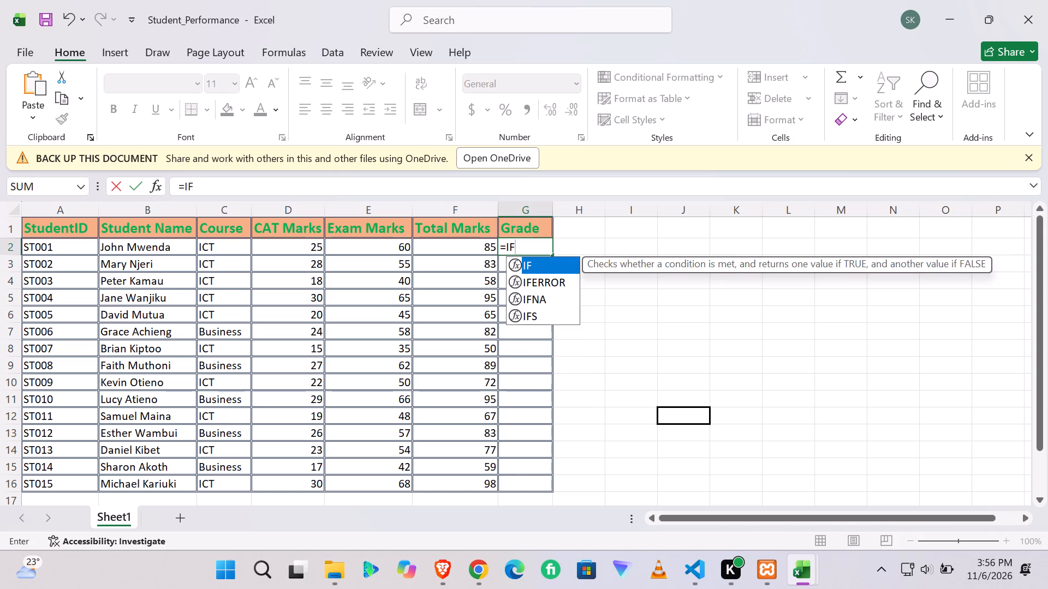
key("shift+parenleft")
key("f")
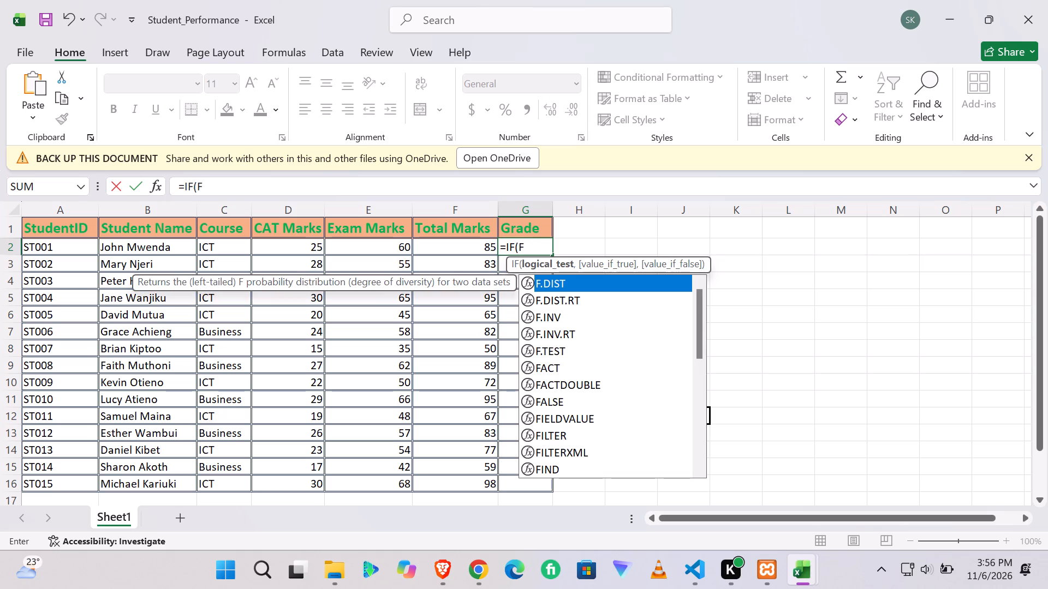
key("2")
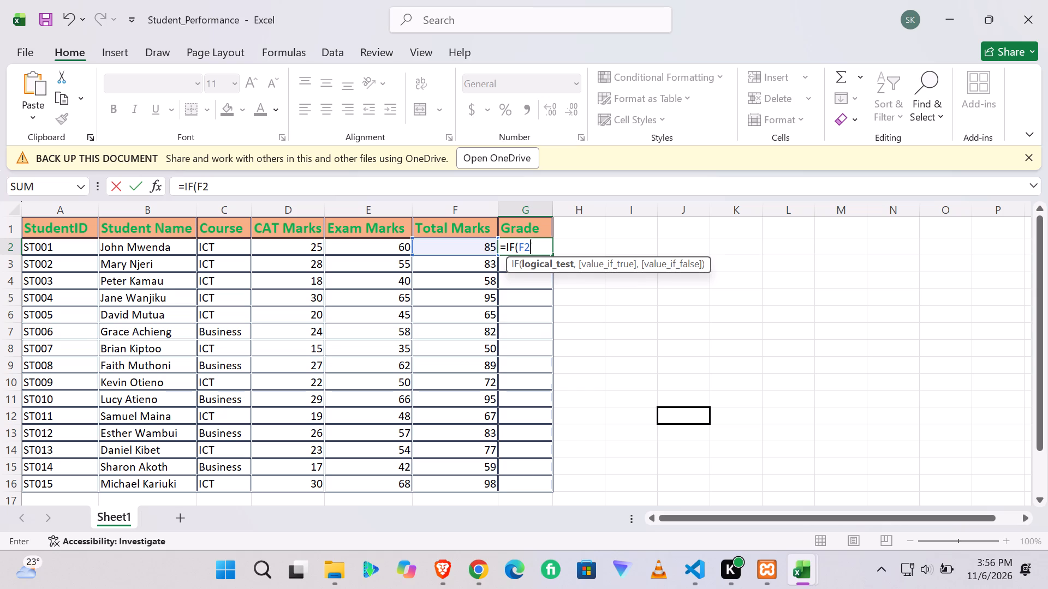
key("shift+greater")
key("equal")
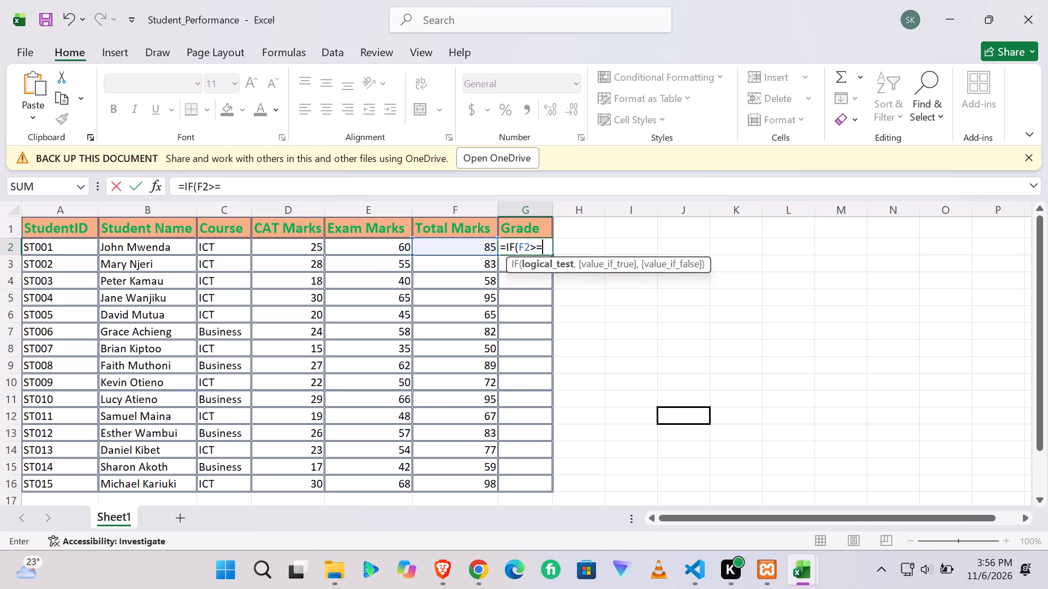
type("80")
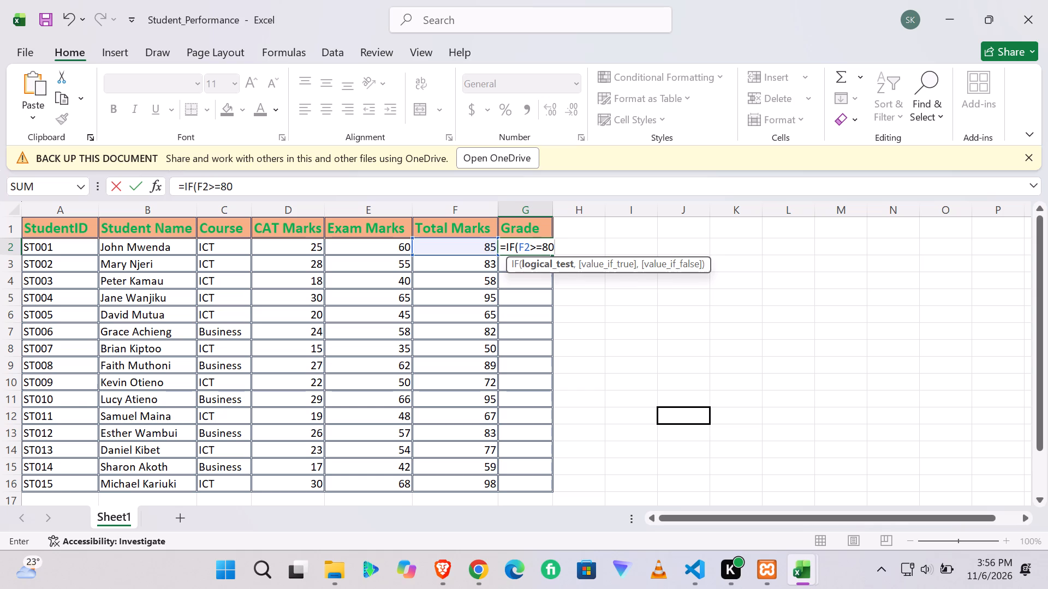
key("comma")
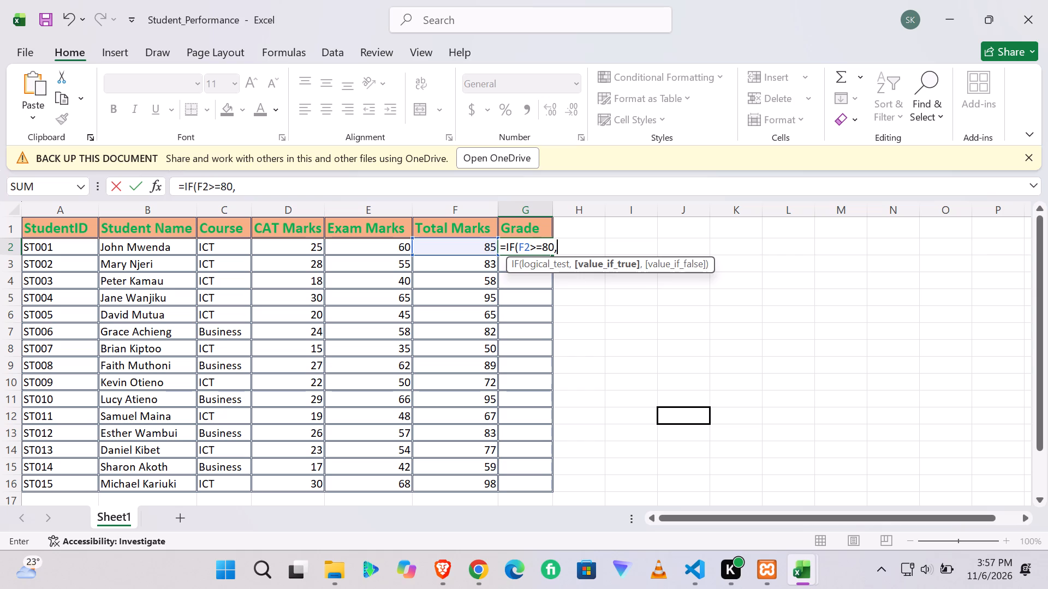
key("shift+quotedbl")
key("a")
key("shift+quotedbl")
Extend the G2 grade formula with a nested IF giving "B" when F2>=70.
key("comma")
type("IF")
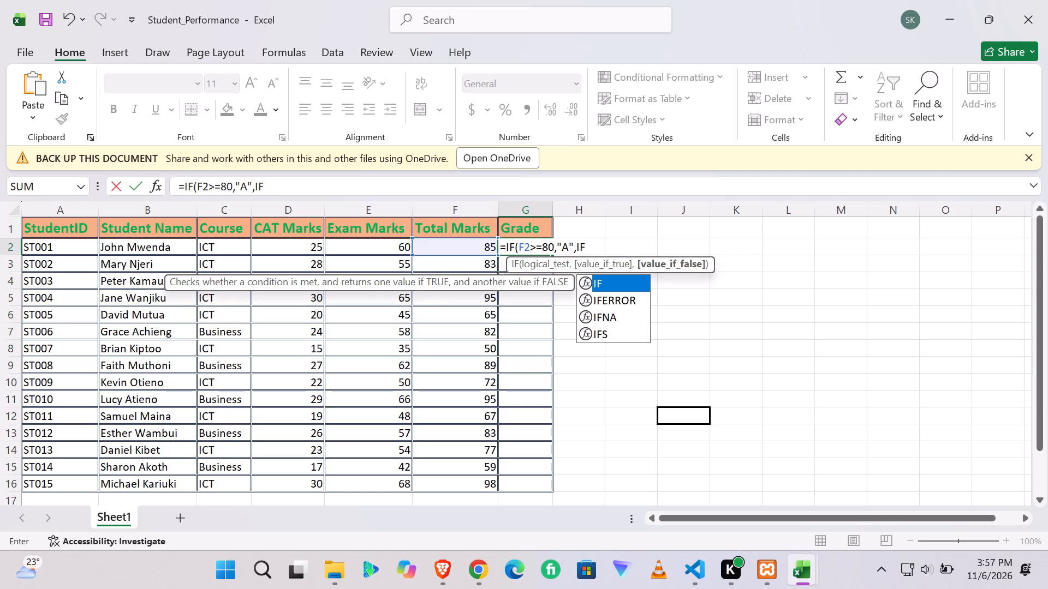
key("shift+parenleft")
key("f")
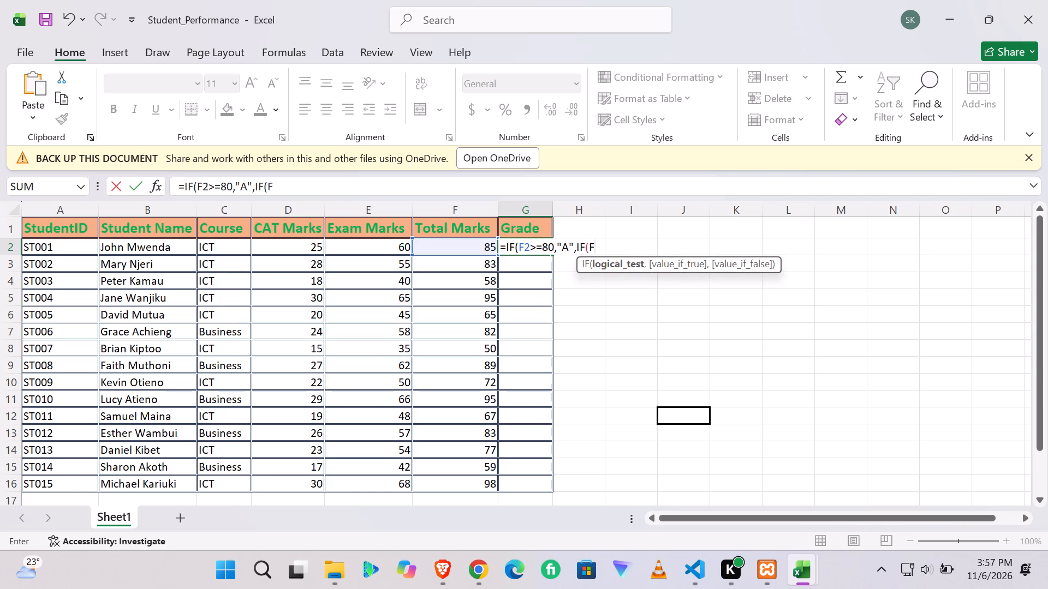
key("2")
key("shift+greater")
key("equal")
type("70")
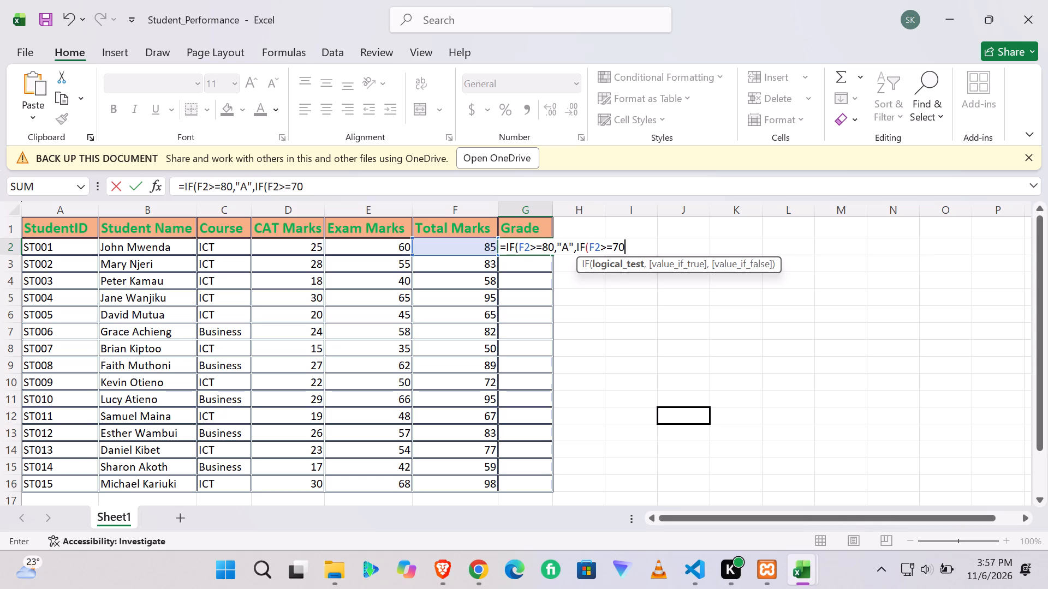
key("comma")
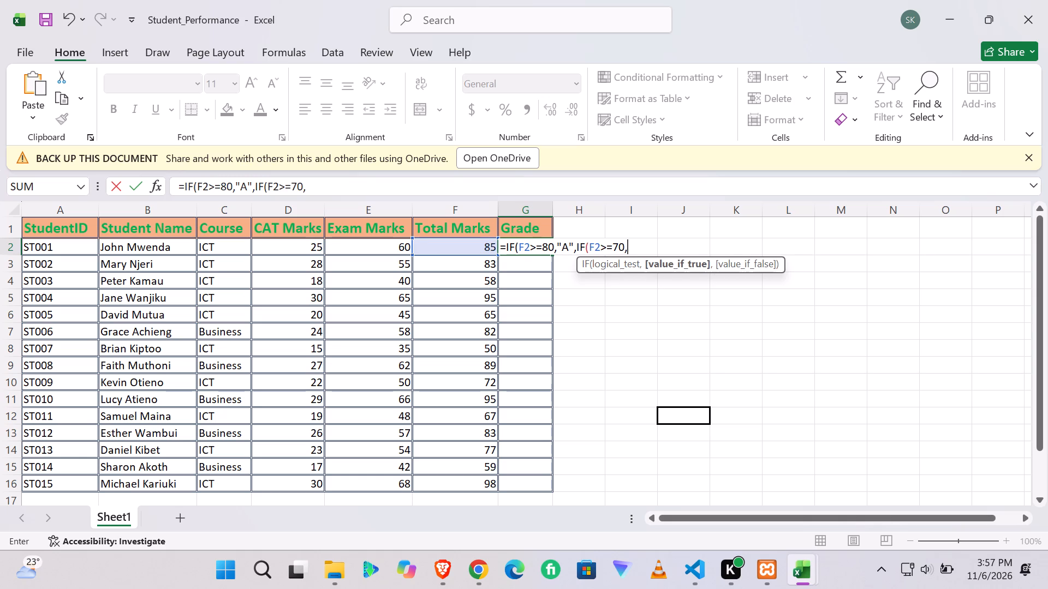
key("shift+quotedbl")
key("b")
key("shift+quotedbl")
Add a further nested IF to the G2 grade formula giving "C" when F2>=60.
key("comma")
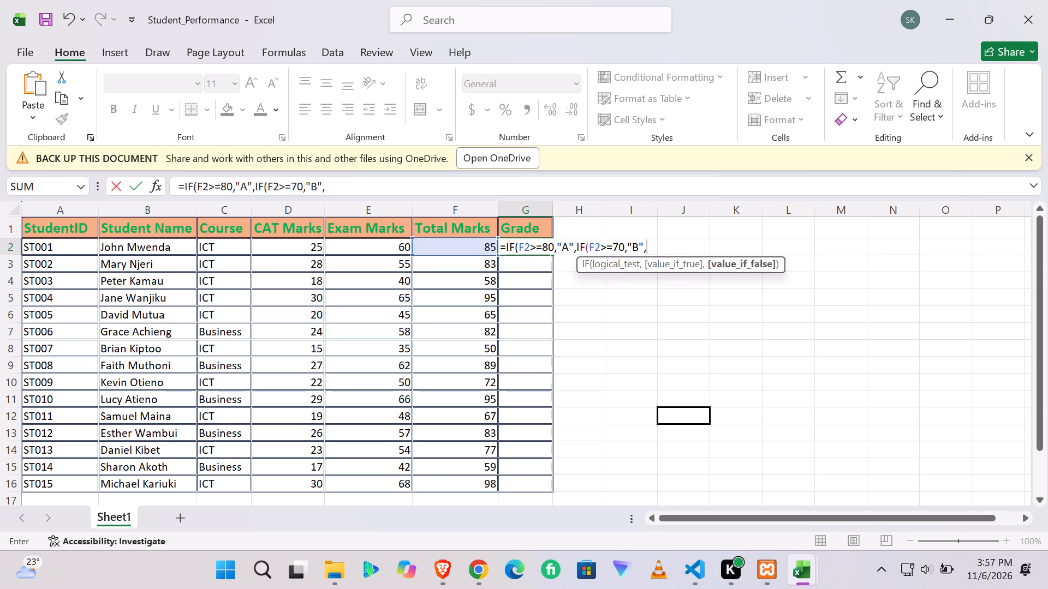
type("IF")
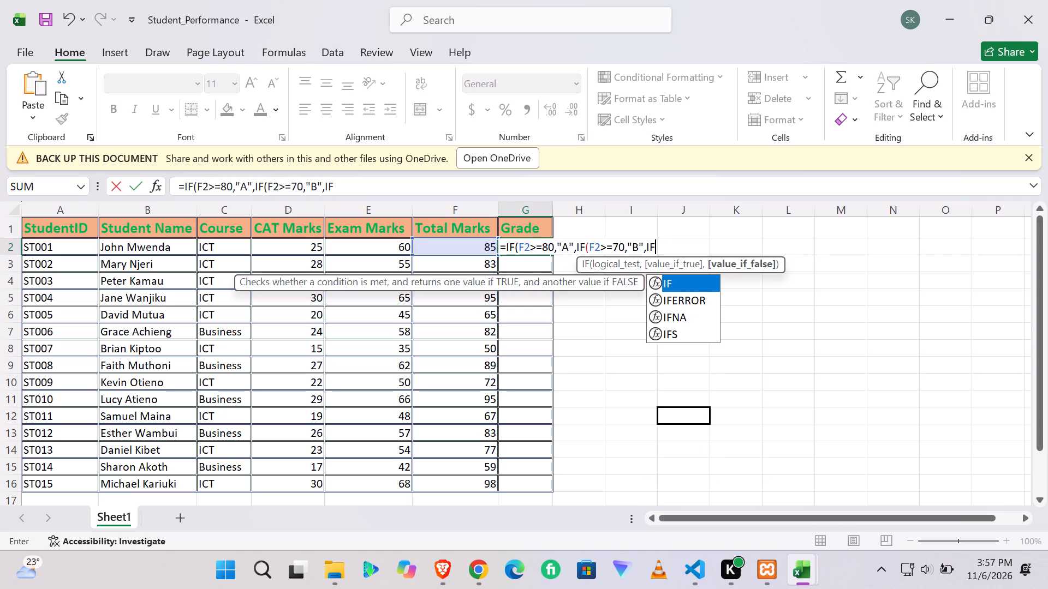
key("shift+parenleft")
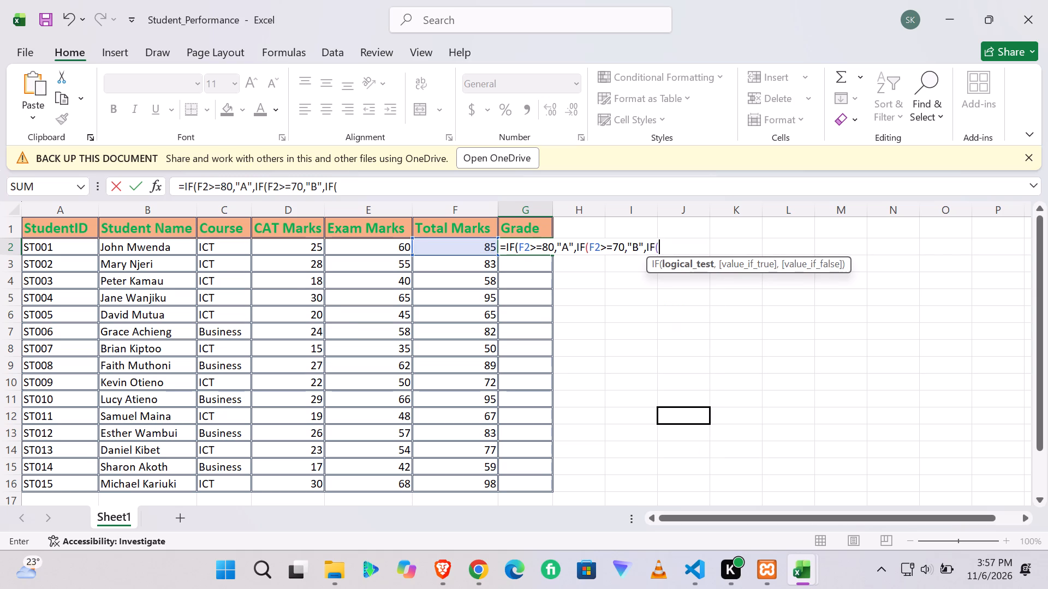
key("f")
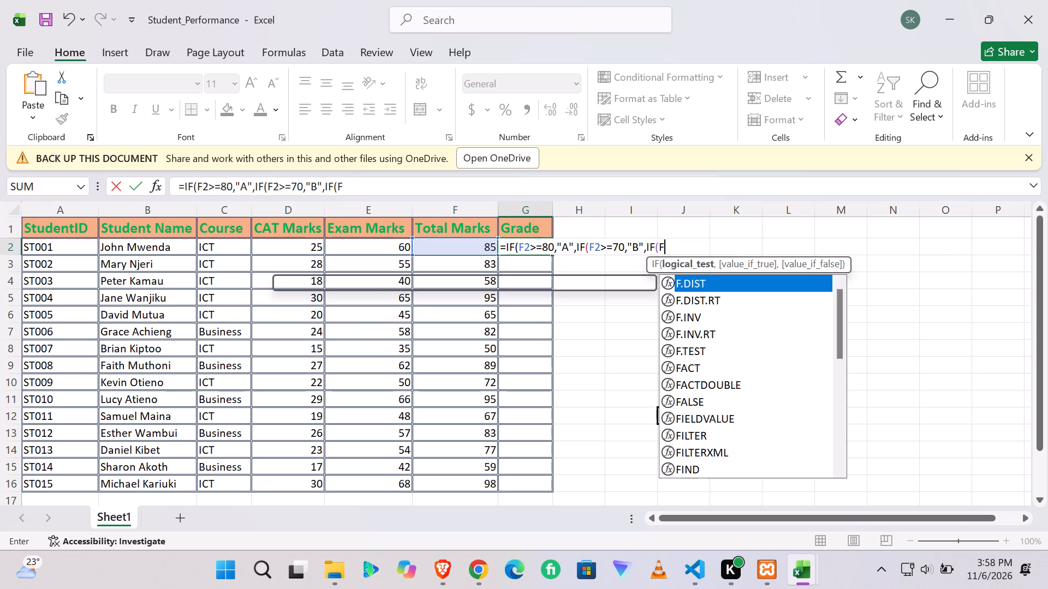
key("2")
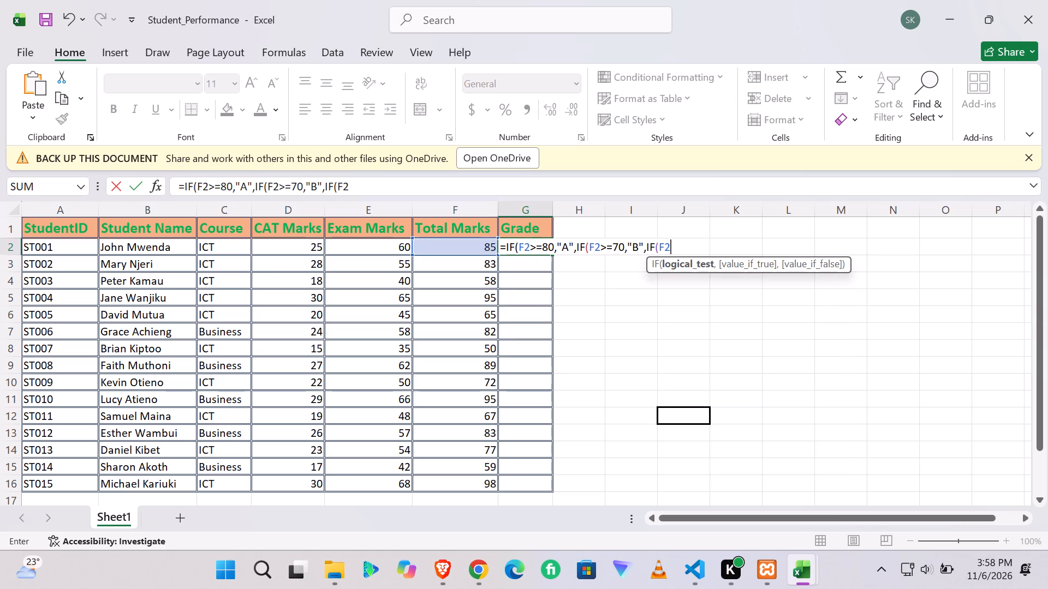
key("shift+greater")
key("equal")
type("60")
key("comma")
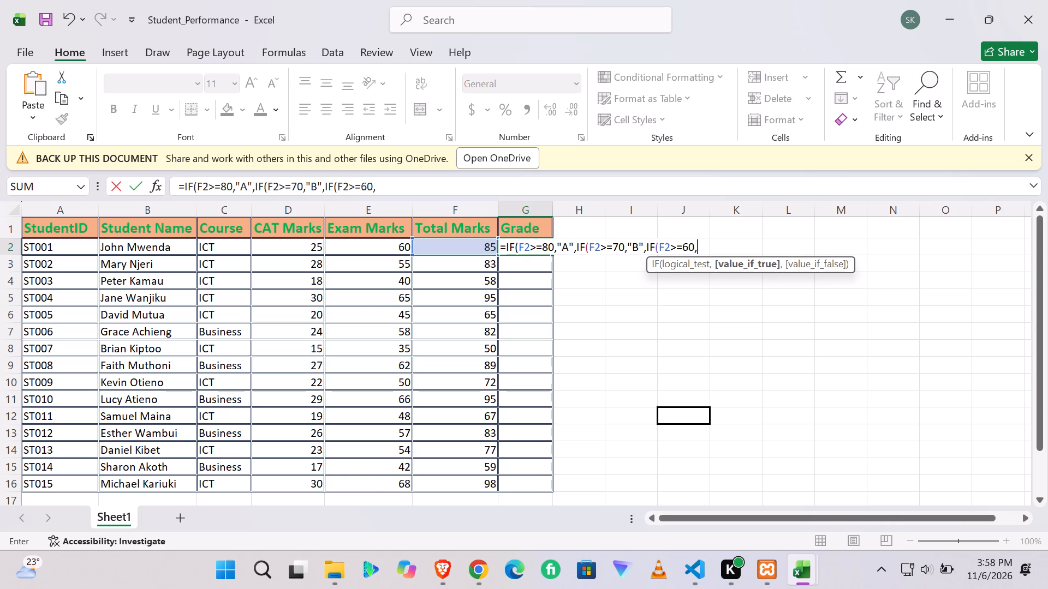
key("shift+quotedbl")
key("c")
key("shift+quotedbl")
Add a fourth nested IF to the G2 grade formula giving "D" when F2>=50.
key("comma")
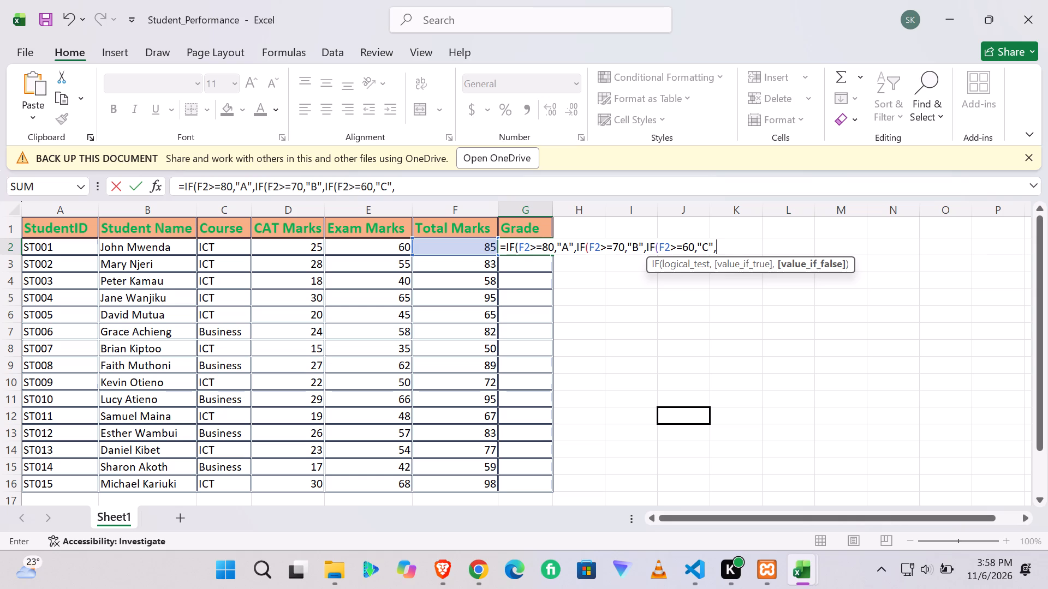
type("IF")
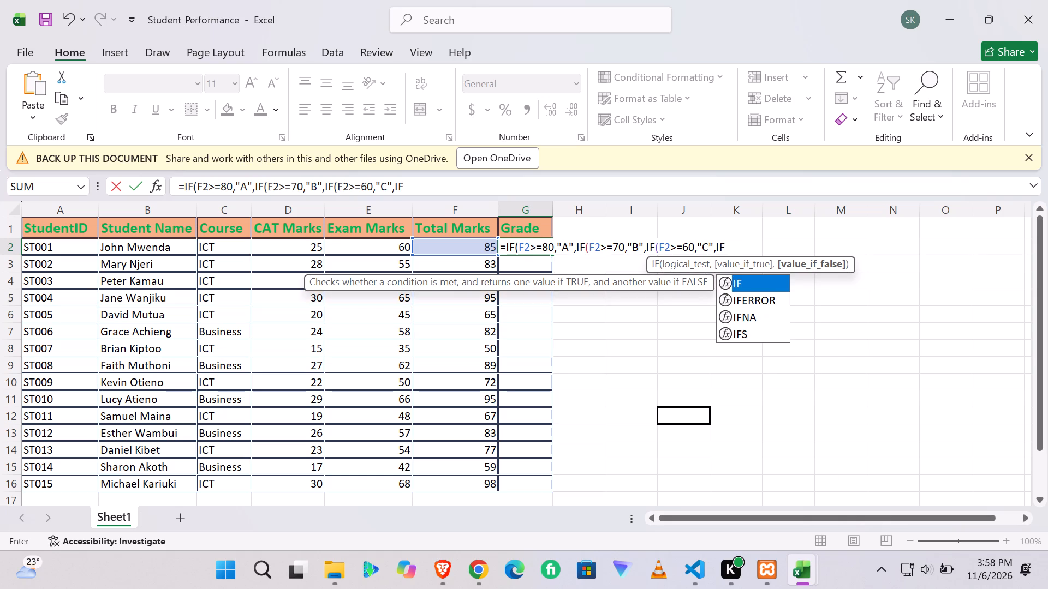
key("shift+parenleft")
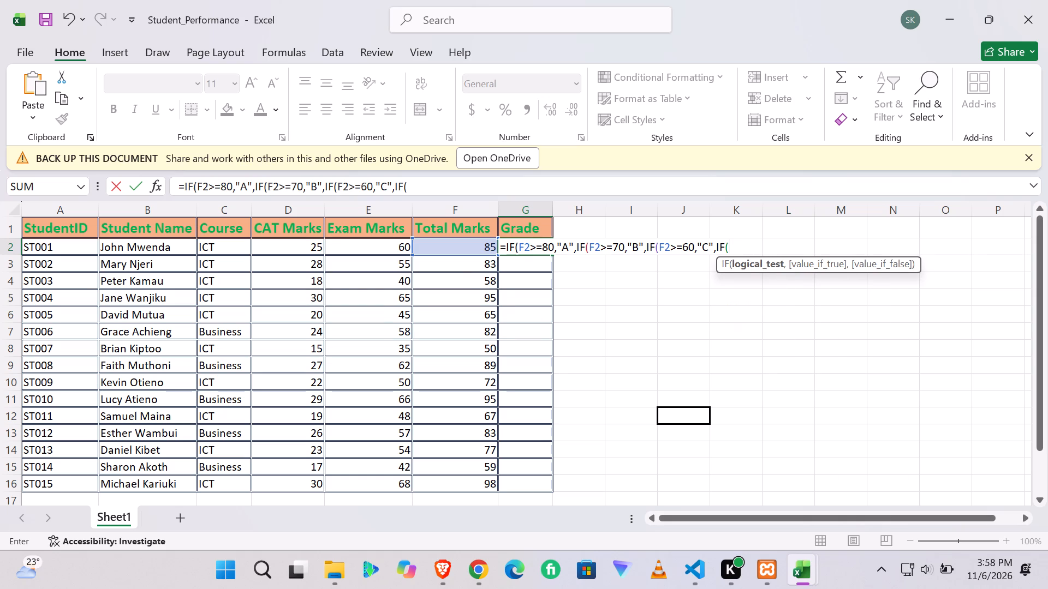
key("f")
key("2")
key("shift+greater")
key("equal")
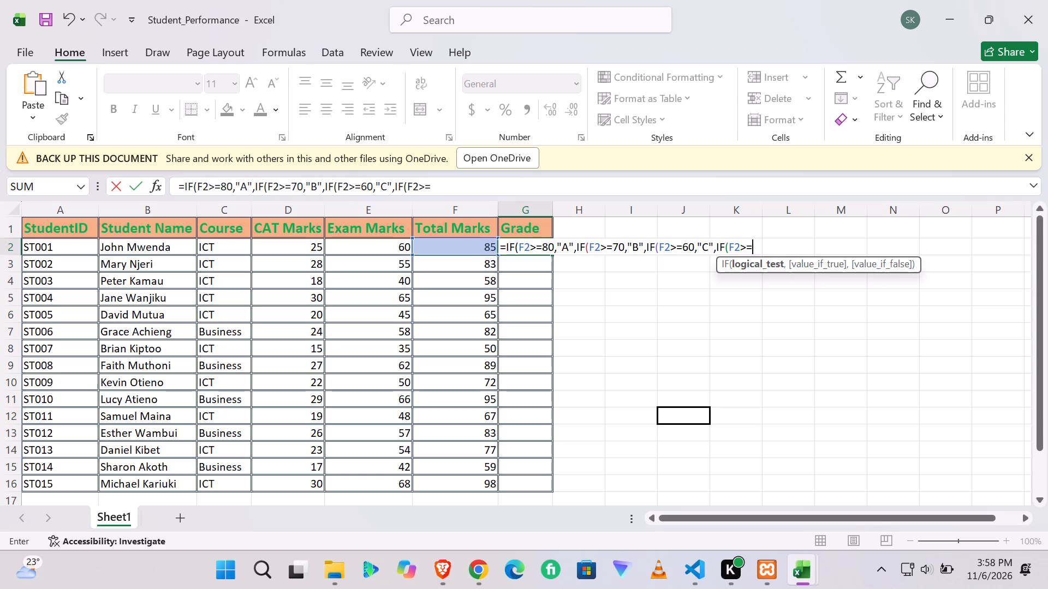
key("5")
key("0")
key("comma")
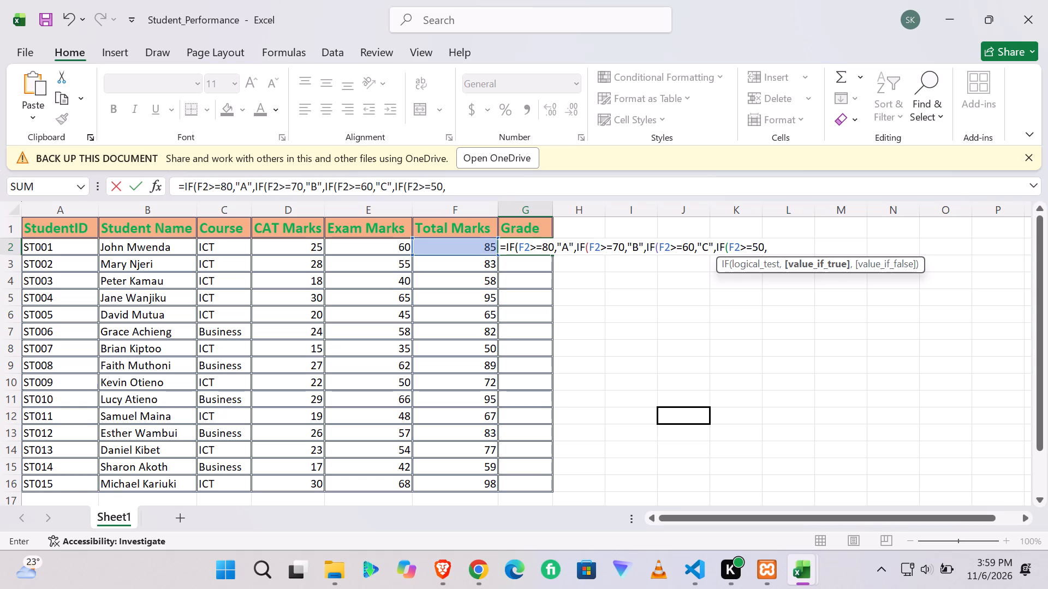
key("shift+quotedbl")
key("d")
key("shift+quotedbl")
Finish the G2 grade formula with "E" as the fallback grade, close all four IF brackets and enter it.
key("comma")
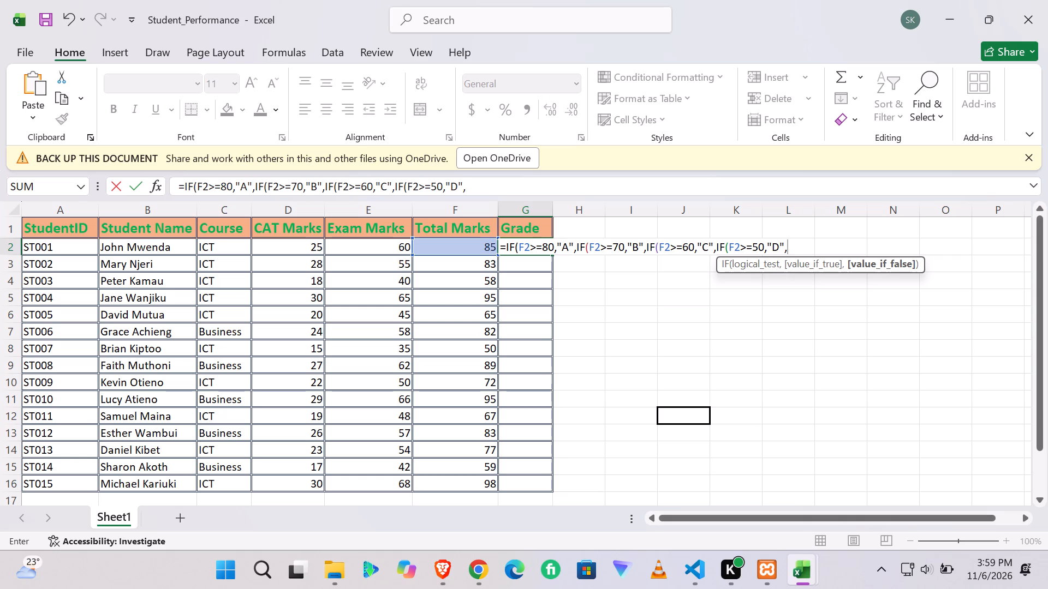
key("shift+quotedbl")
key("e")
key("shift+quotedbl")
key("shift+parenright")
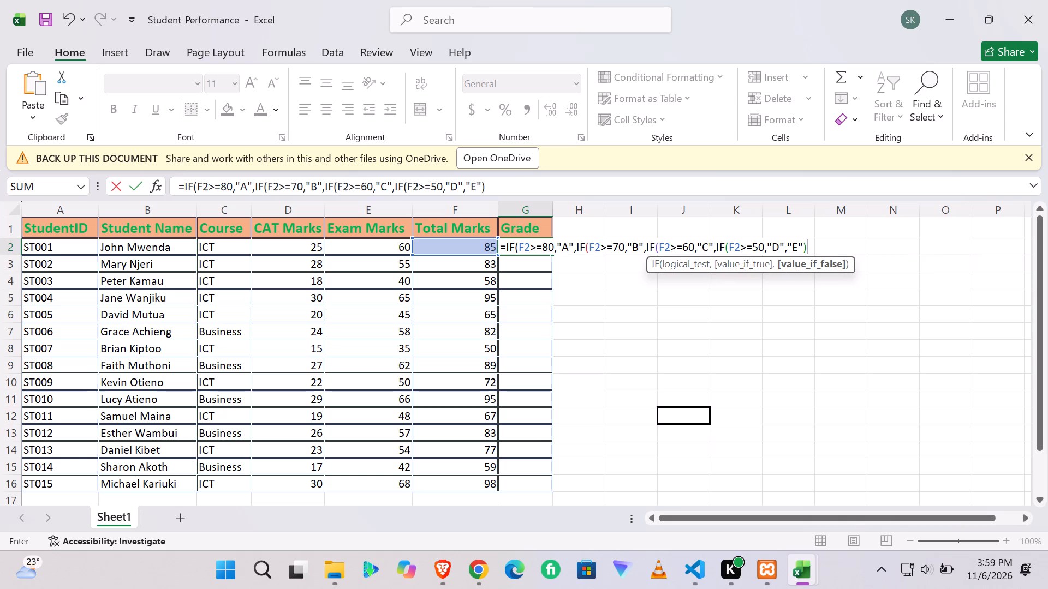
key("shift+parenright")
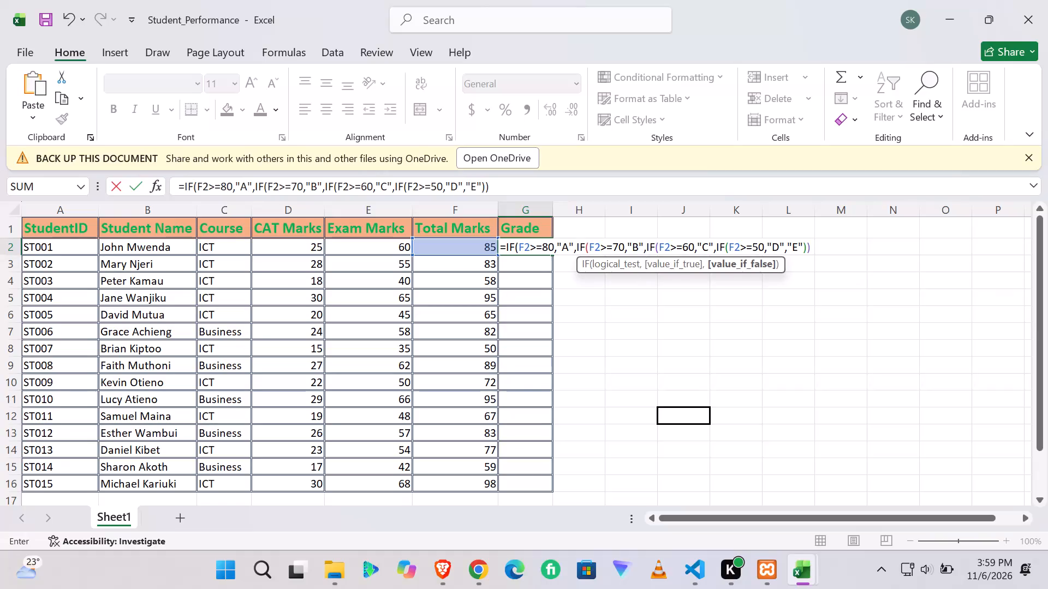
key("shift+parenright")
key("shift+parenright")
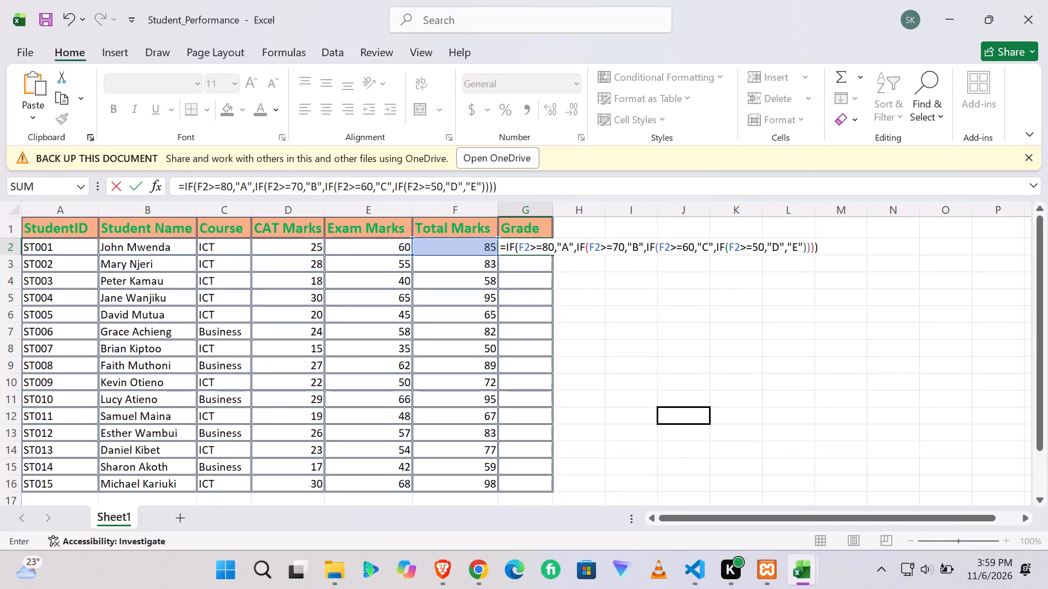
key("Return")
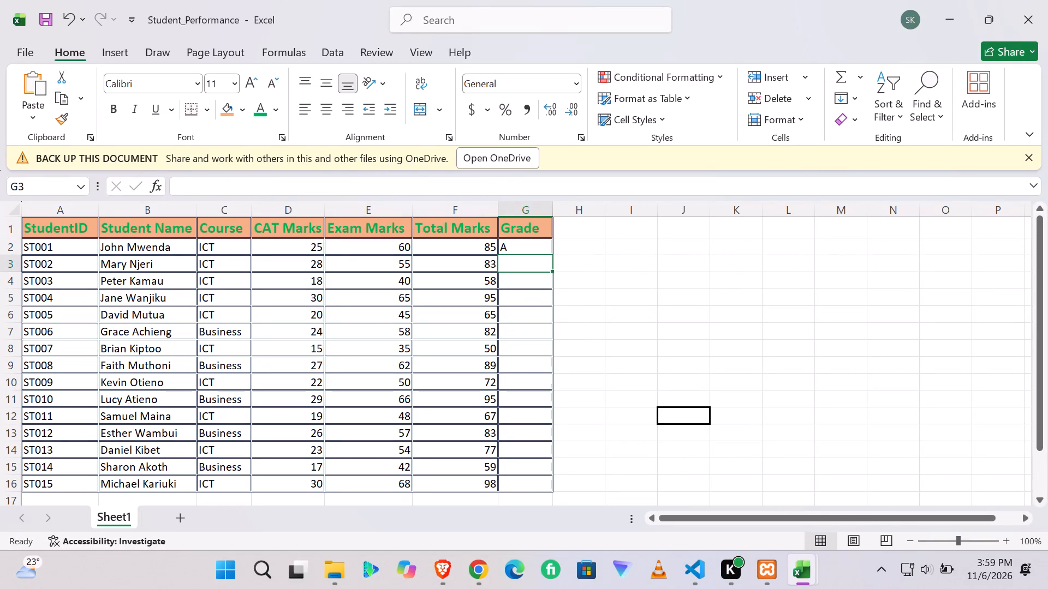
Fill the grade formula from G2 down through G16 for all the remaining students.
left_click(544, 251)
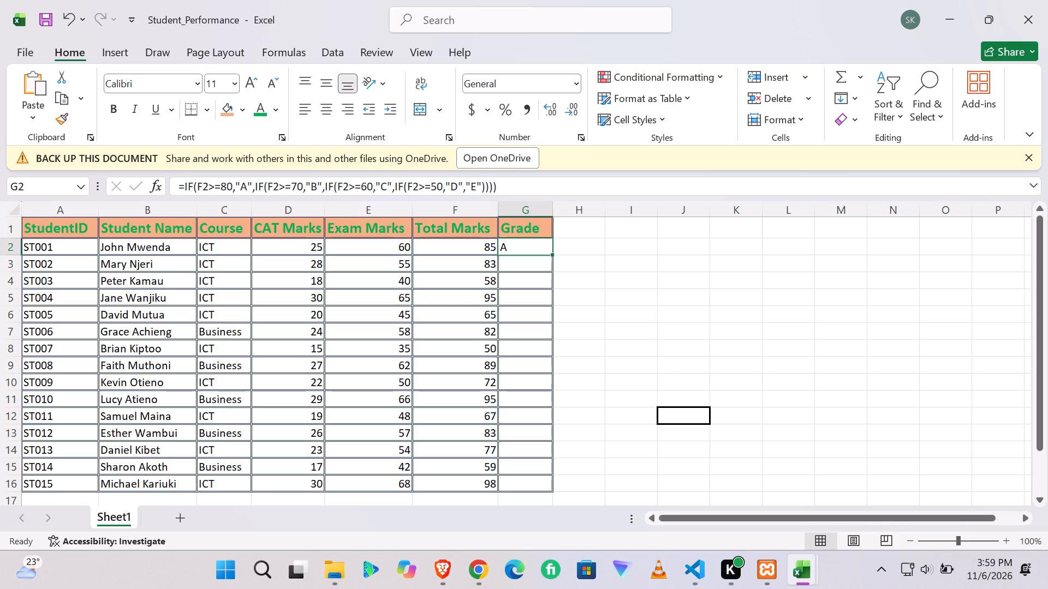
left_click_drag(550, 253, 562, 478)
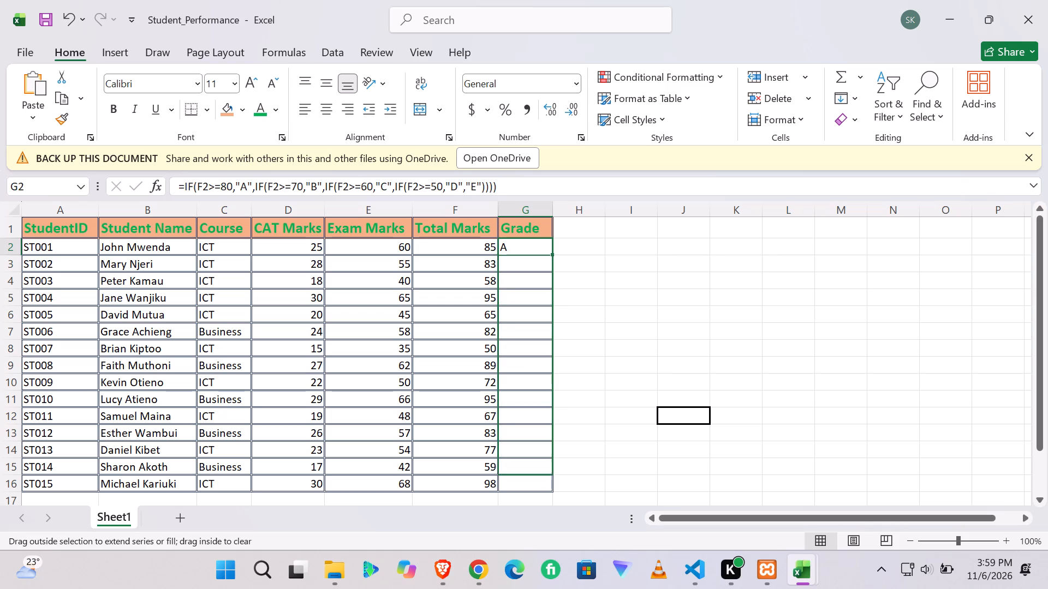
left_click_drag(562, 478, 562, 487)
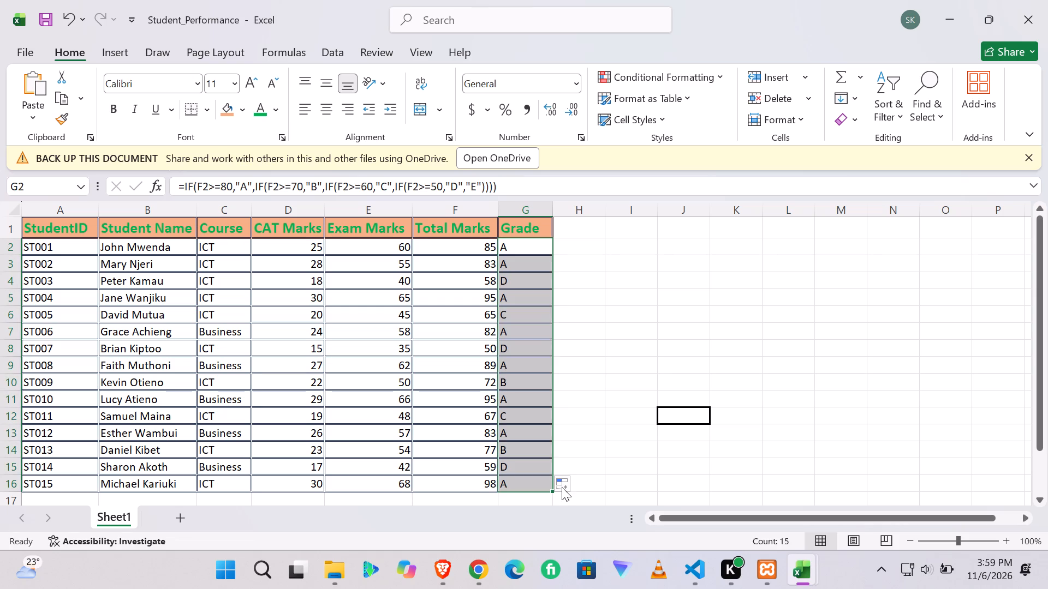
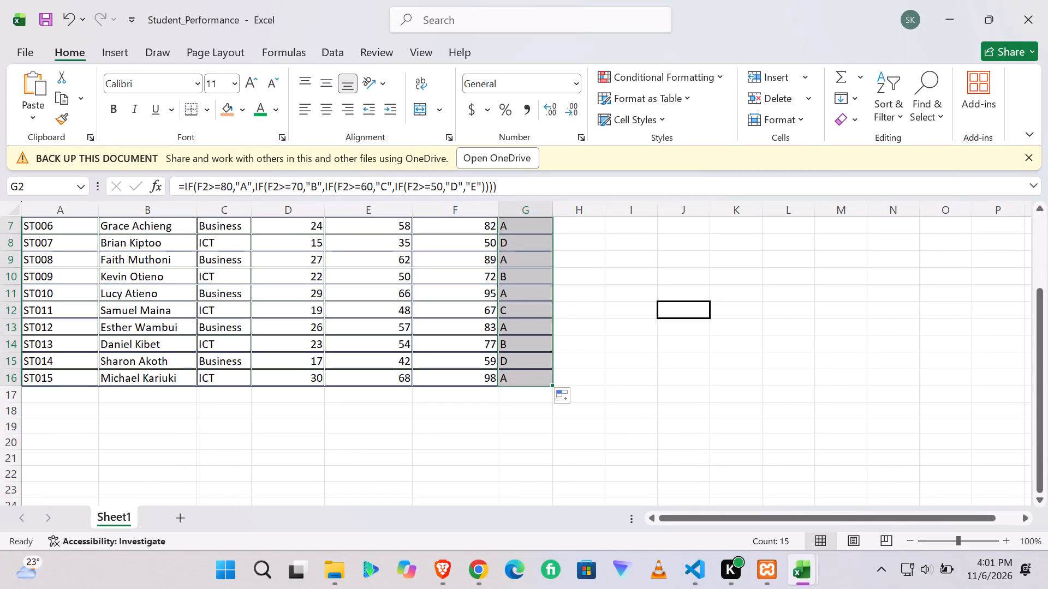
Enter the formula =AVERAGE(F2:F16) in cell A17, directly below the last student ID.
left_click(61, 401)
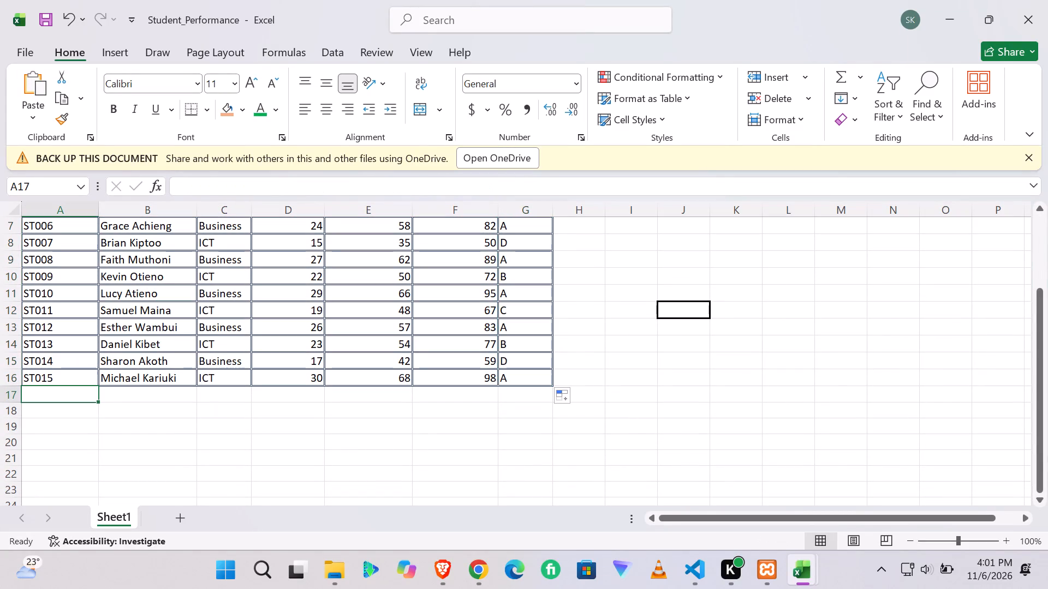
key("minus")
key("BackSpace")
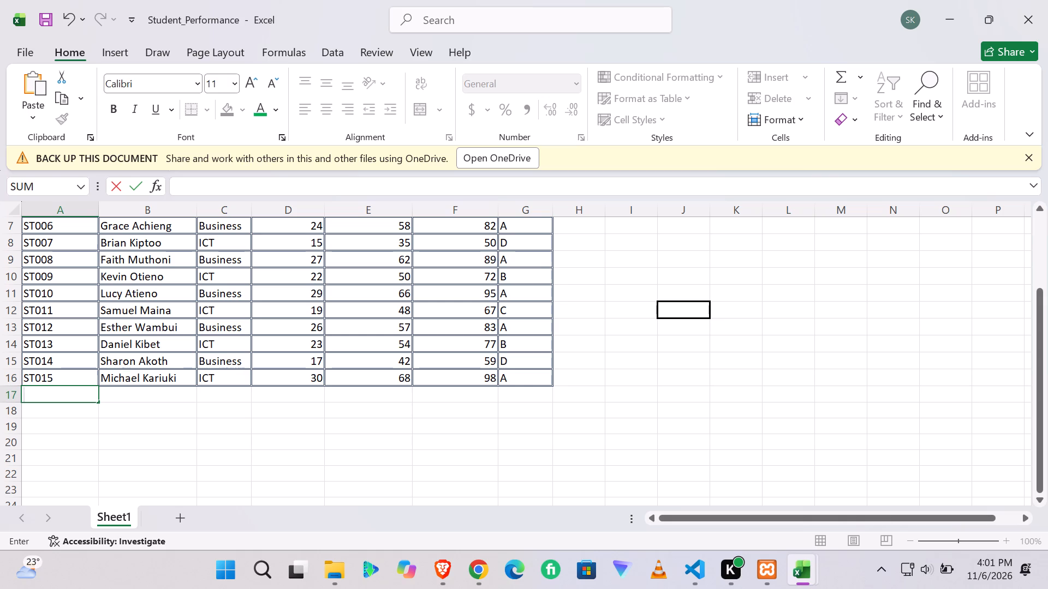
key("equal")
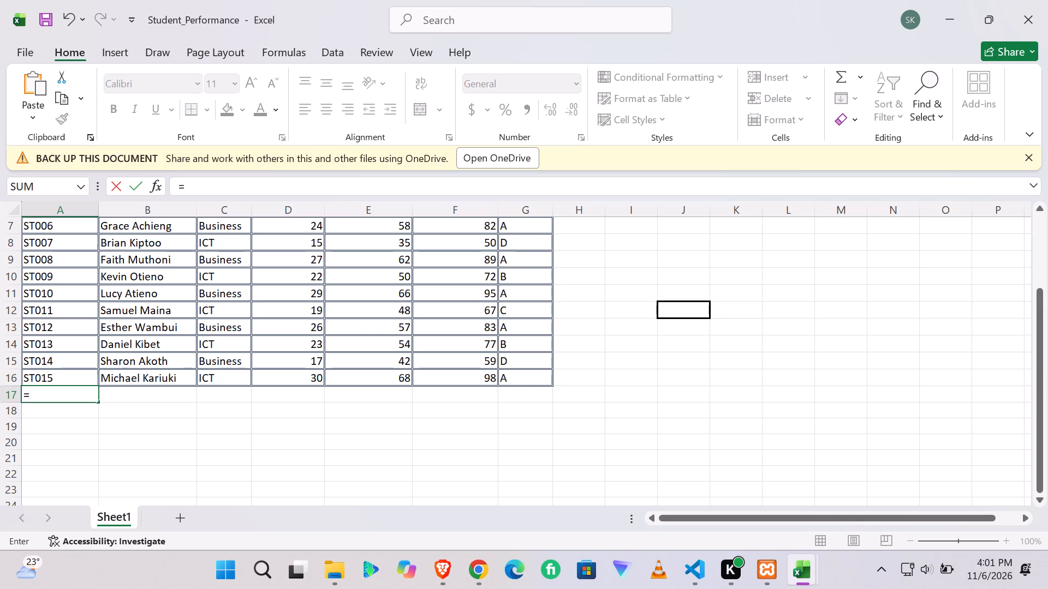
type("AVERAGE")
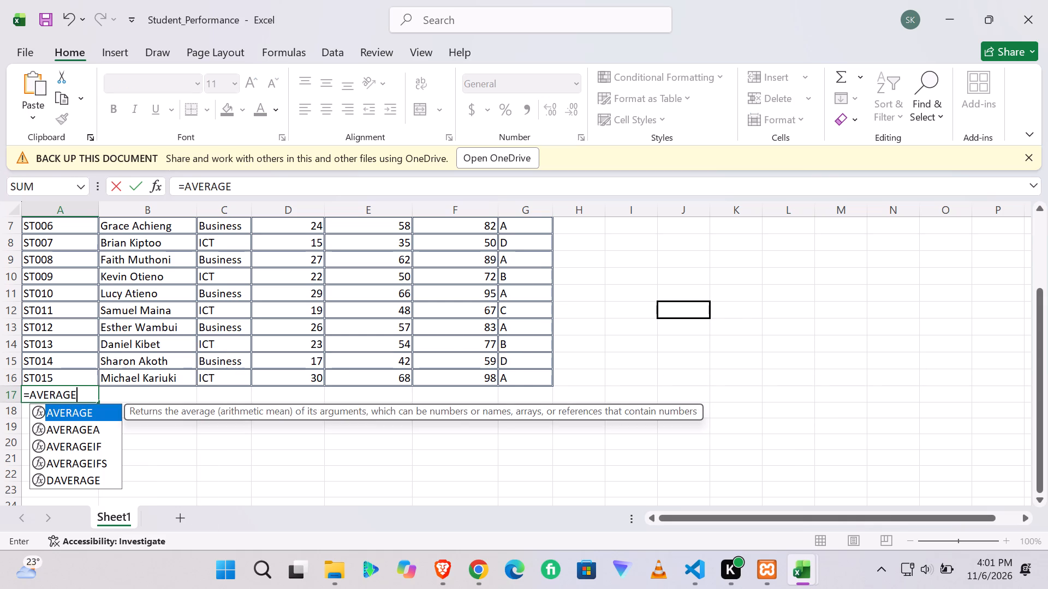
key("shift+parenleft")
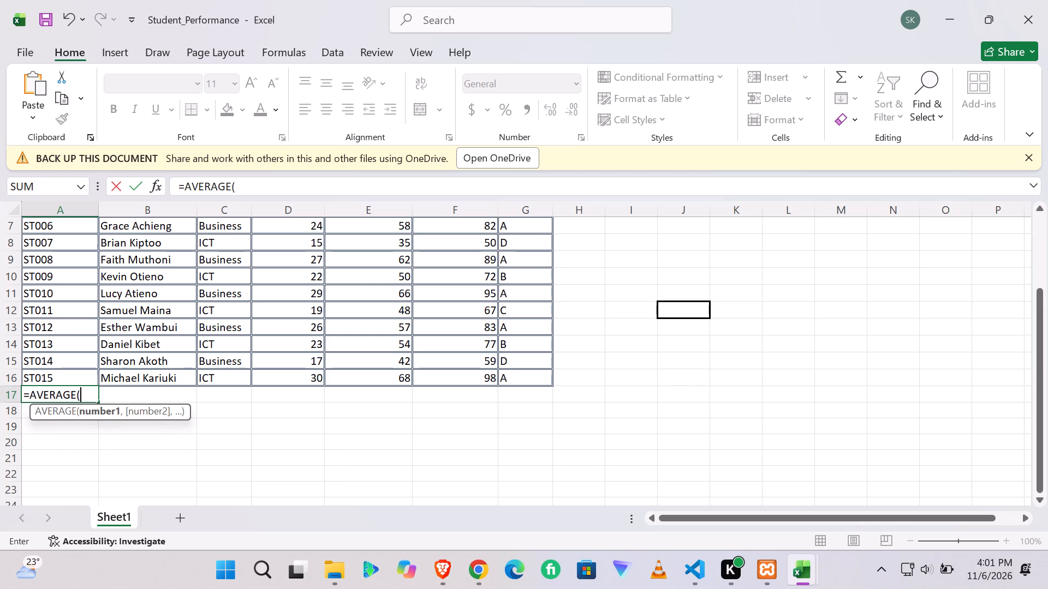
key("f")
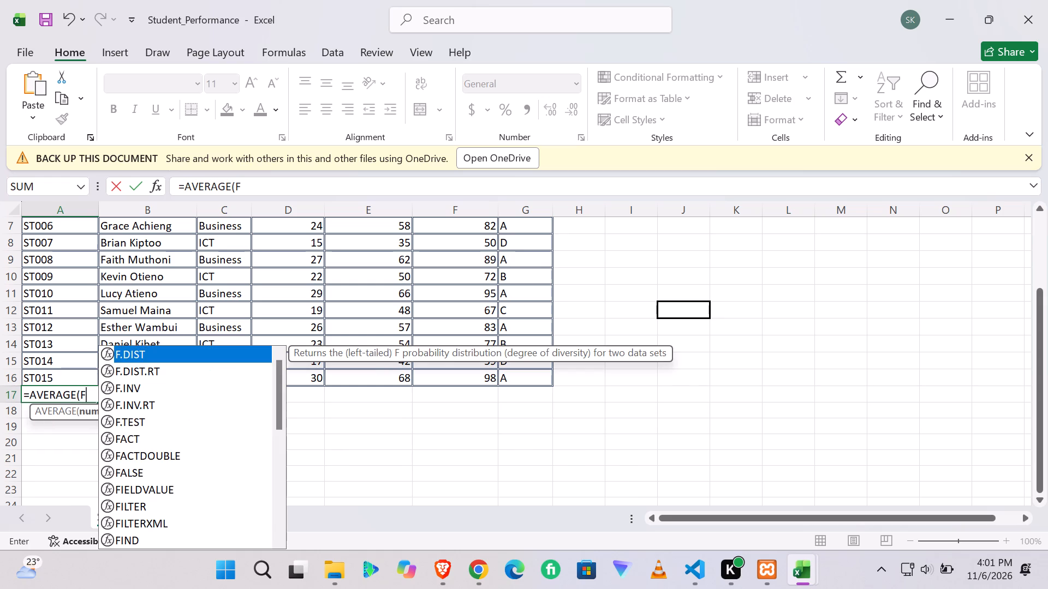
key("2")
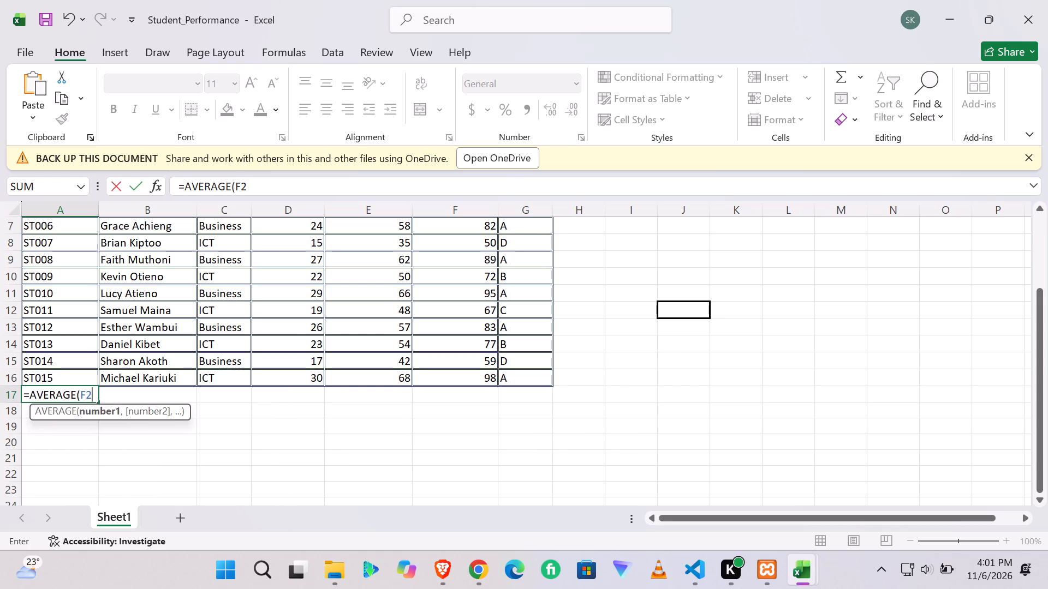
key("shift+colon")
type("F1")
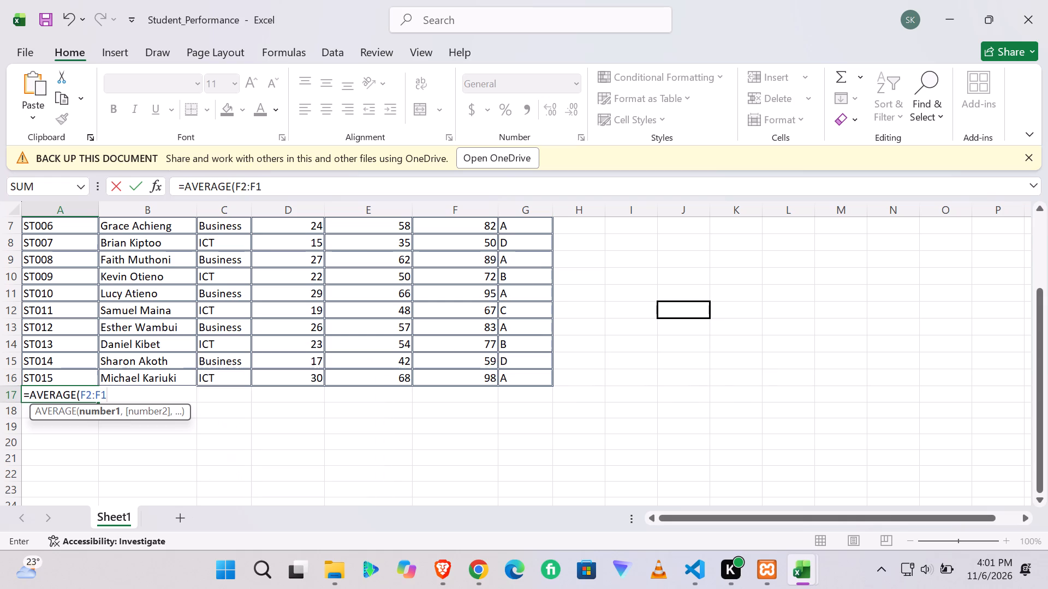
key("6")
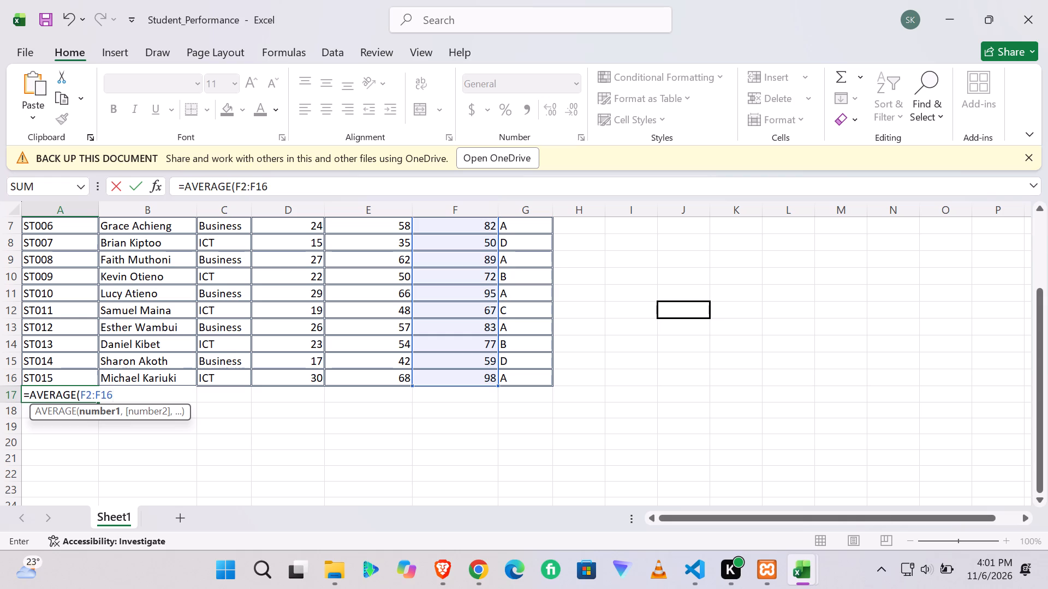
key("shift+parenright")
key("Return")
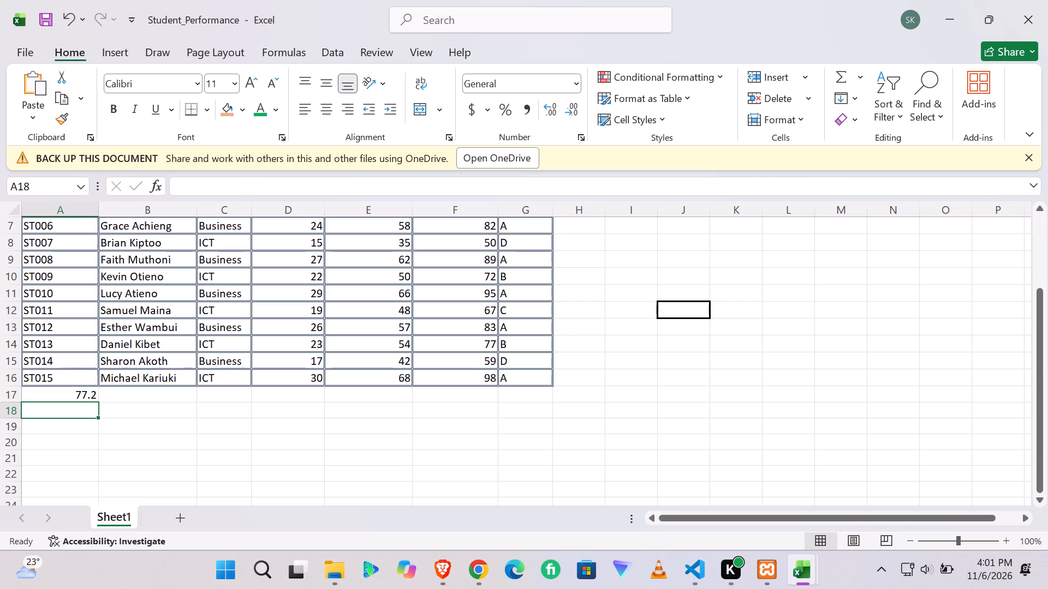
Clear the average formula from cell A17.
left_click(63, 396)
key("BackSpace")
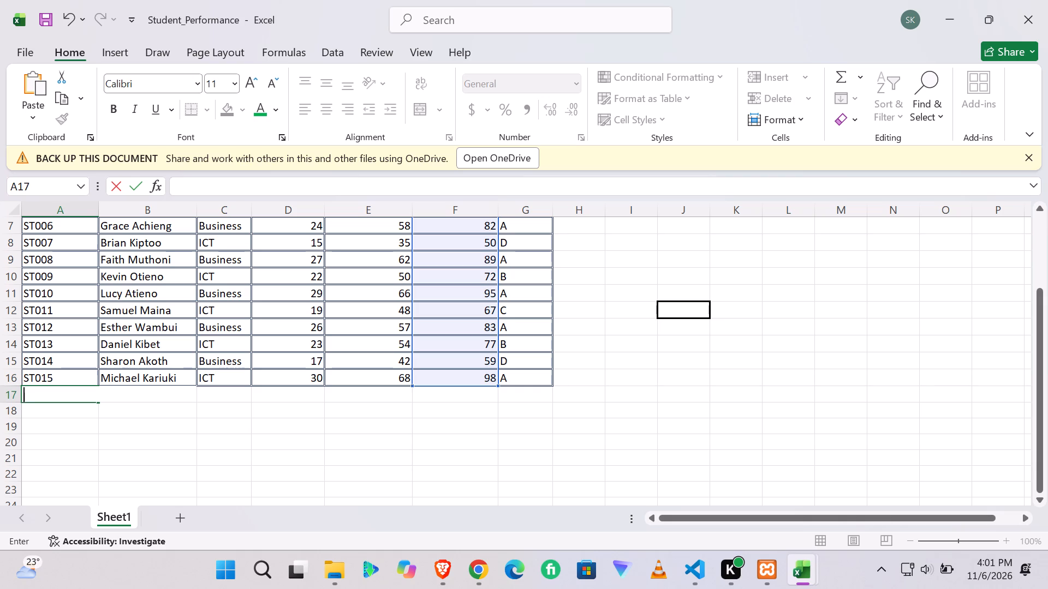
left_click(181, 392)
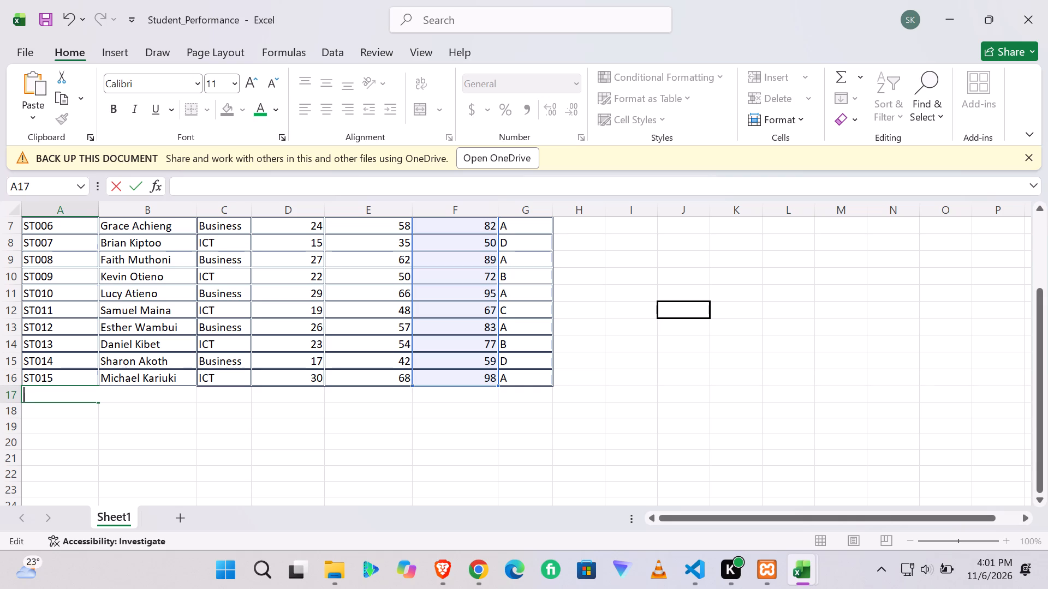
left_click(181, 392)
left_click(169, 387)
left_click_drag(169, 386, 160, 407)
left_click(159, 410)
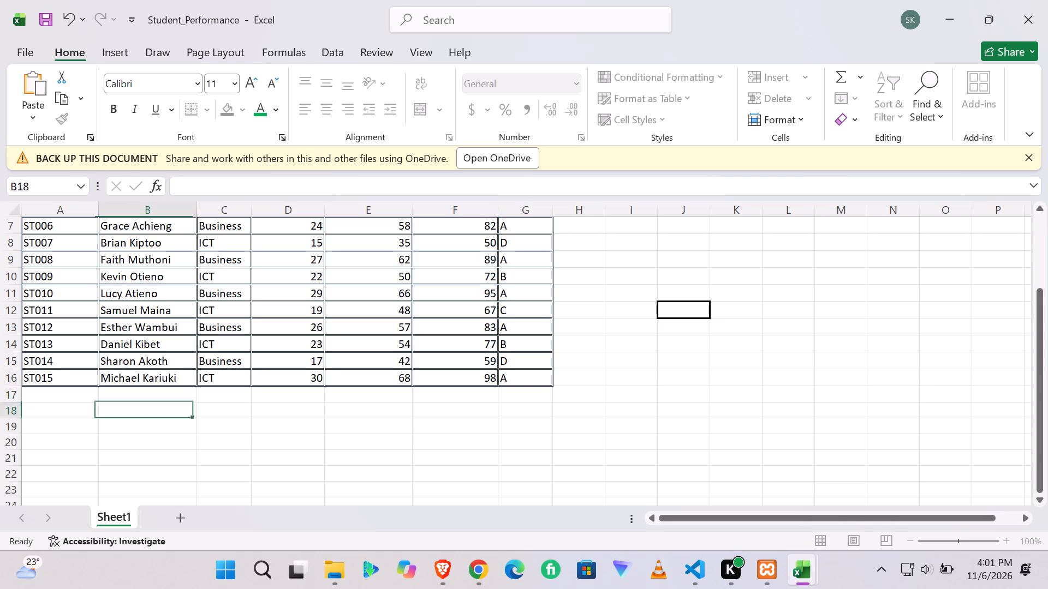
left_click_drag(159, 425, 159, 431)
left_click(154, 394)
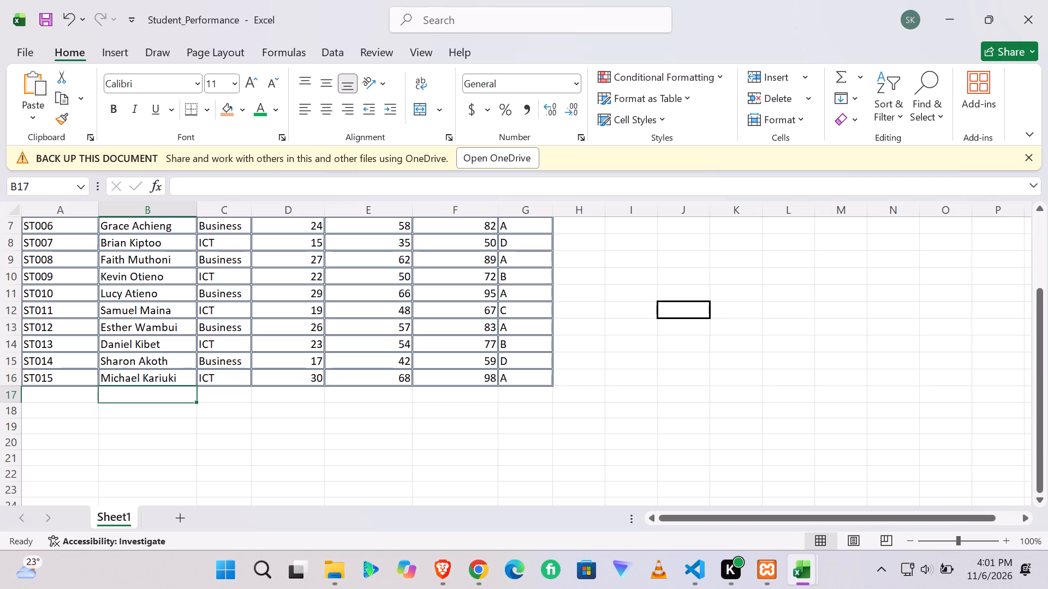
Write the label AVERAGE MARKS in cell A17 below the student IDs.
left_click(76, 397)
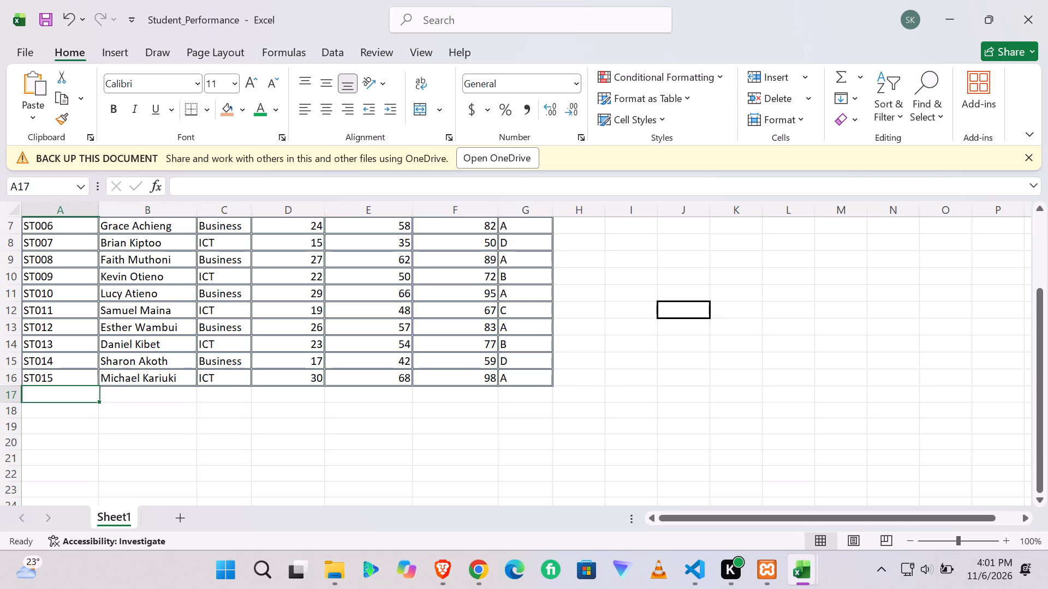
type("AVERAGE")
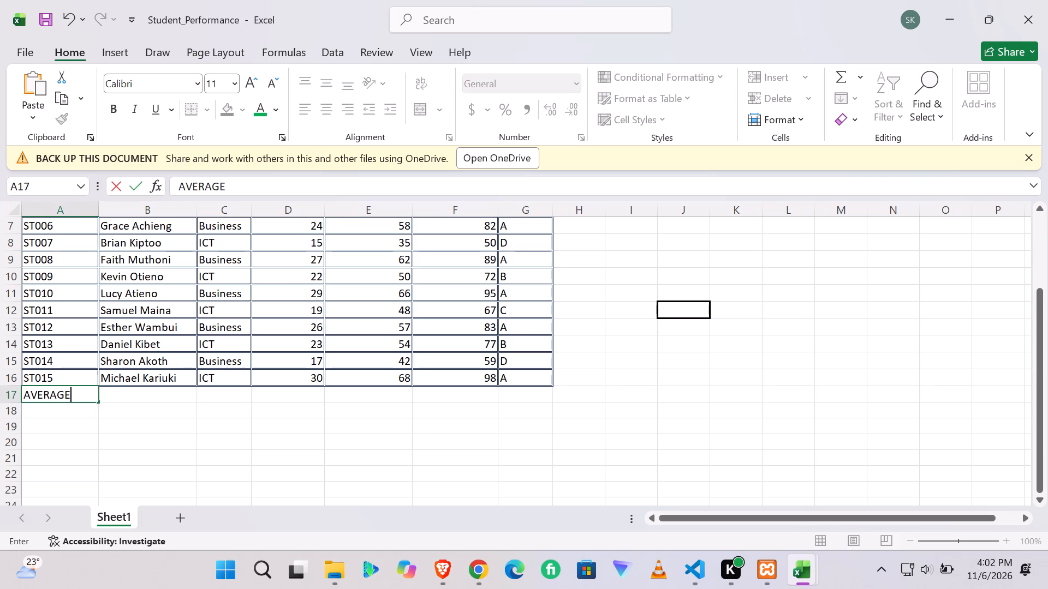
key("space")
type("MARKS")
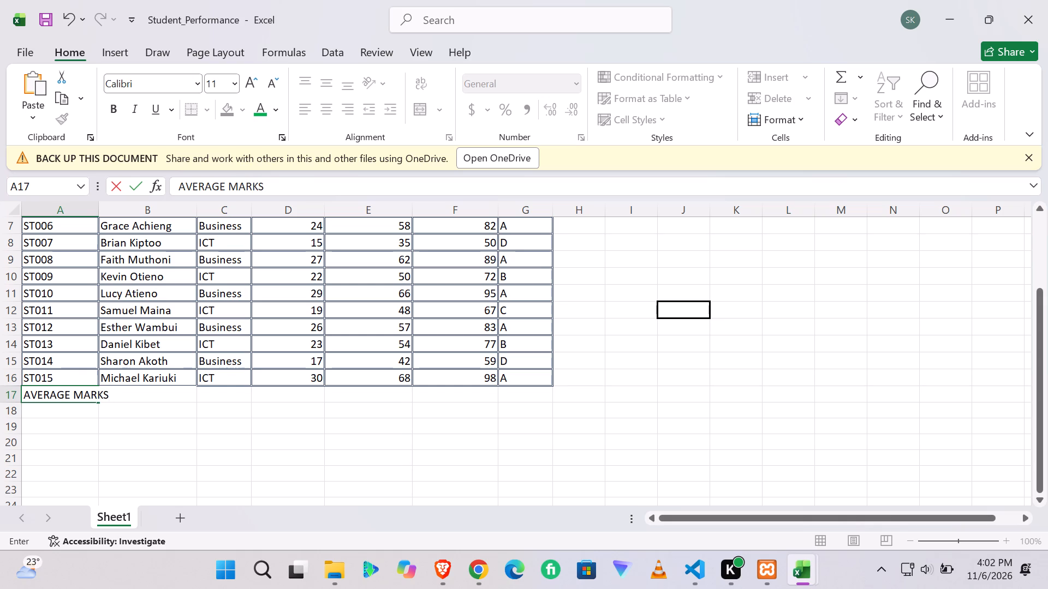
Format the AVERAGE MARKS label in A17 as font size 9, bold and light blue.
left_click_drag(23, 396, 110, 394)
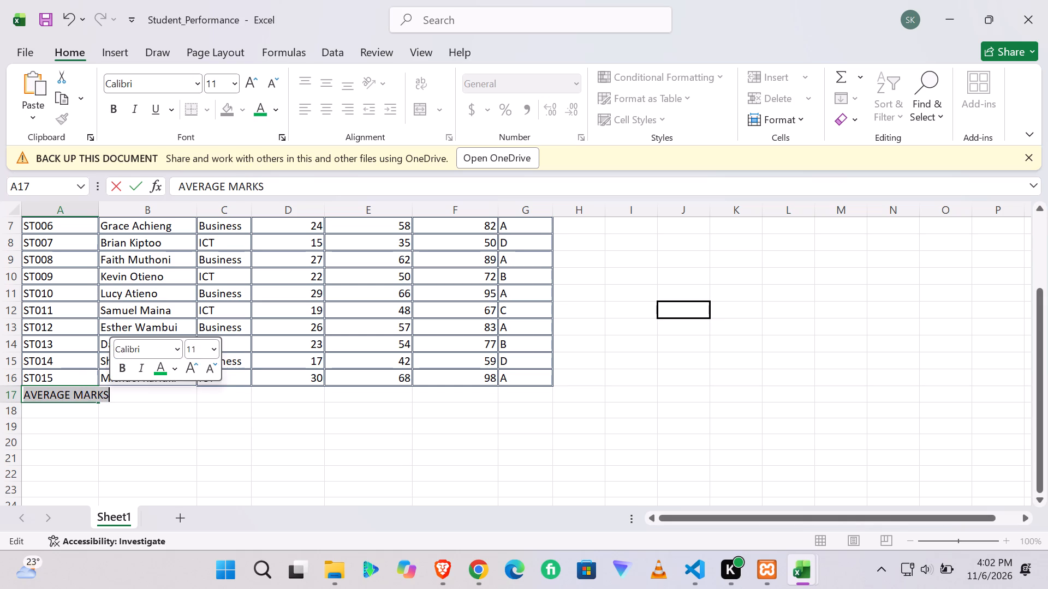
left_click(273, 81)
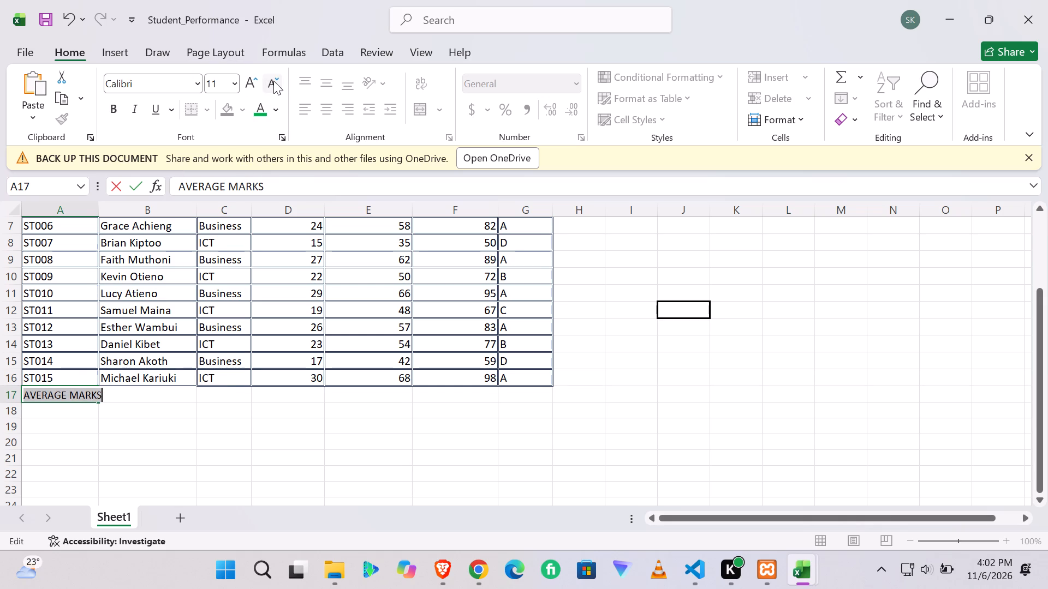
left_click(273, 81)
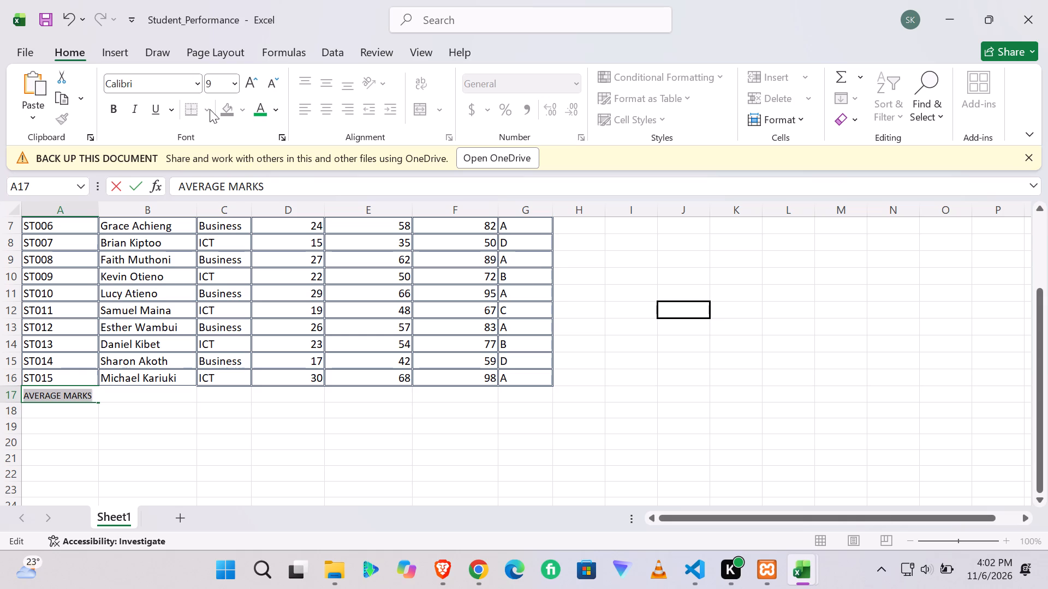
left_click(116, 104)
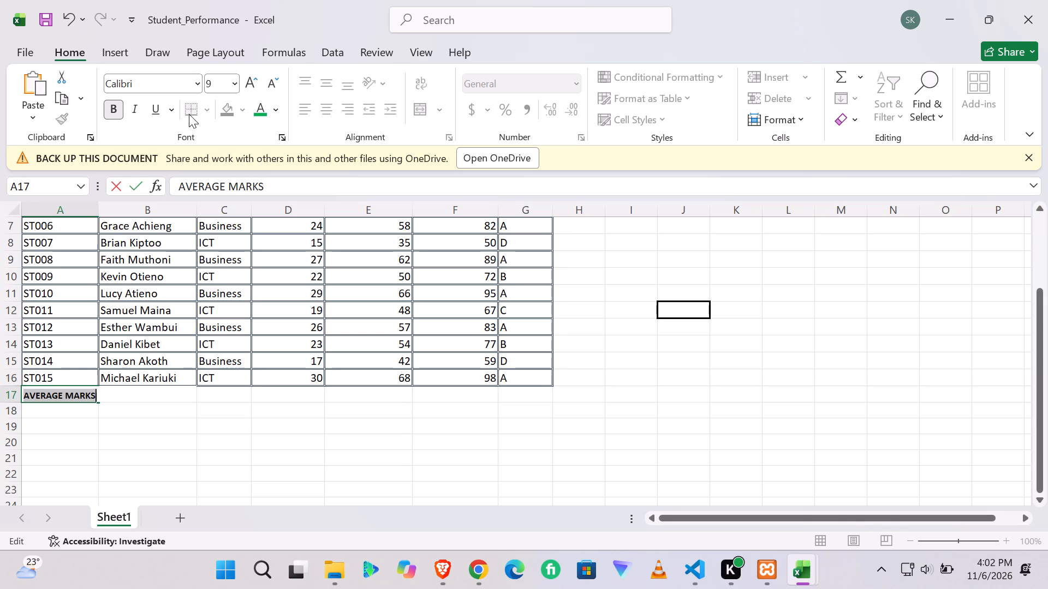
scroll(175, 285, "up", 2)
scroll(175, 285, "down", 2)
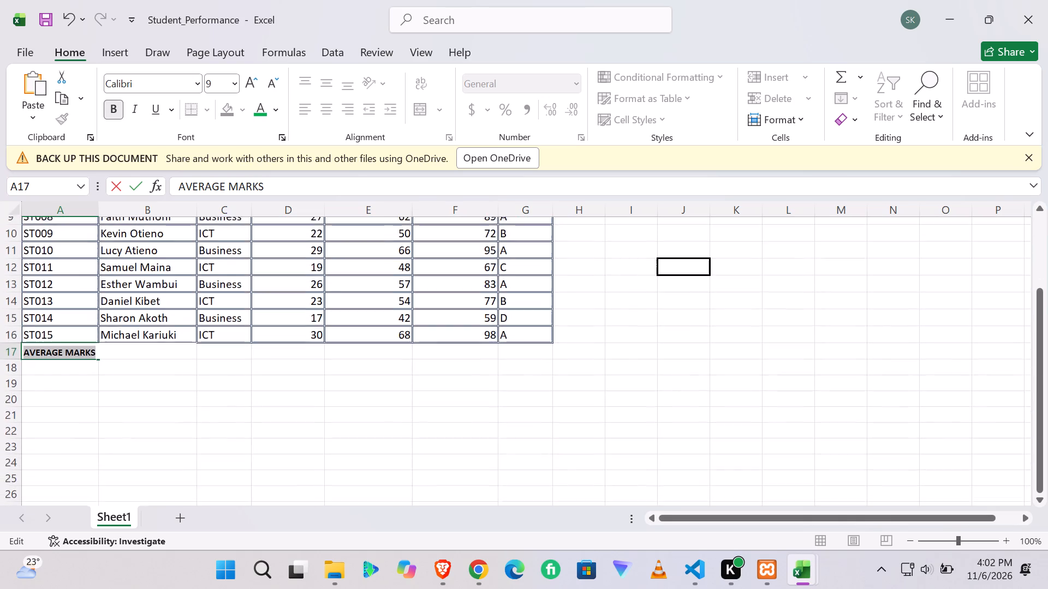
left_click(278, 109)
left_click(403, 384)
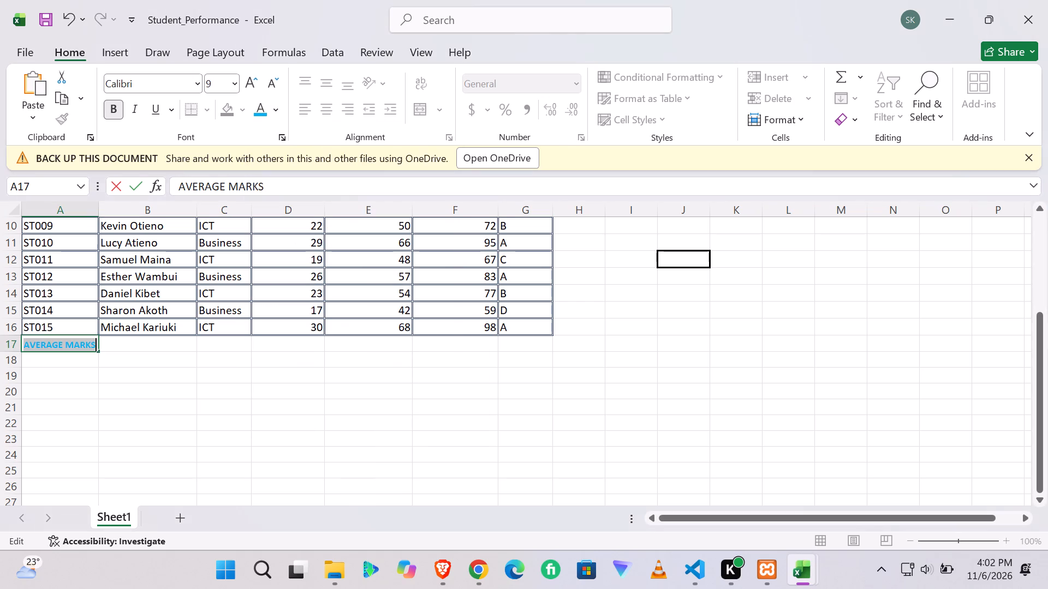
Enter the formula =AVERAGE(F10:F16) in cell B17, beside the AVERAGE MARKS label.
left_click(136, 346)
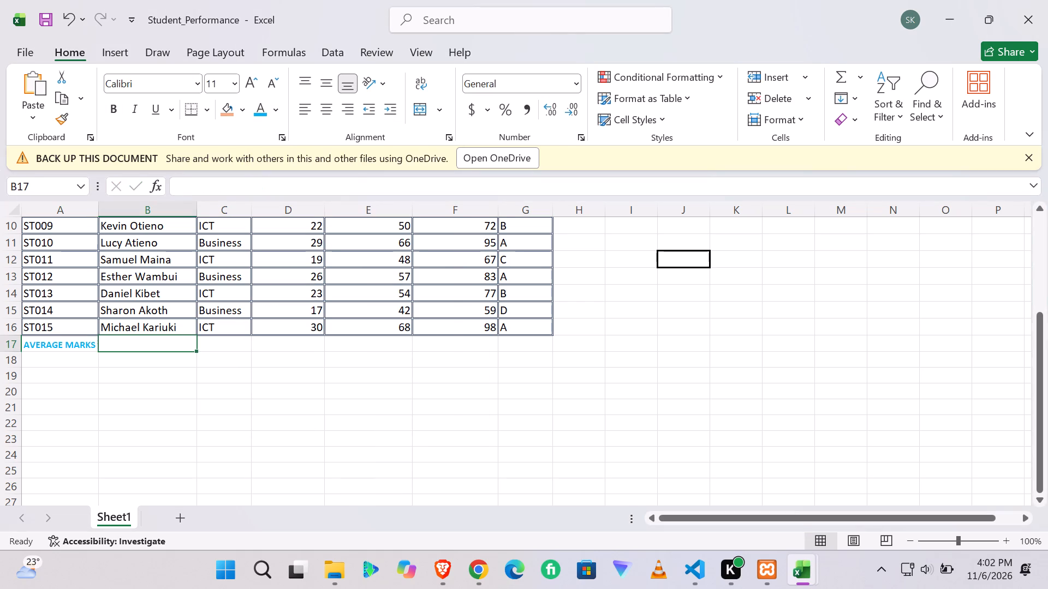
key("equal")
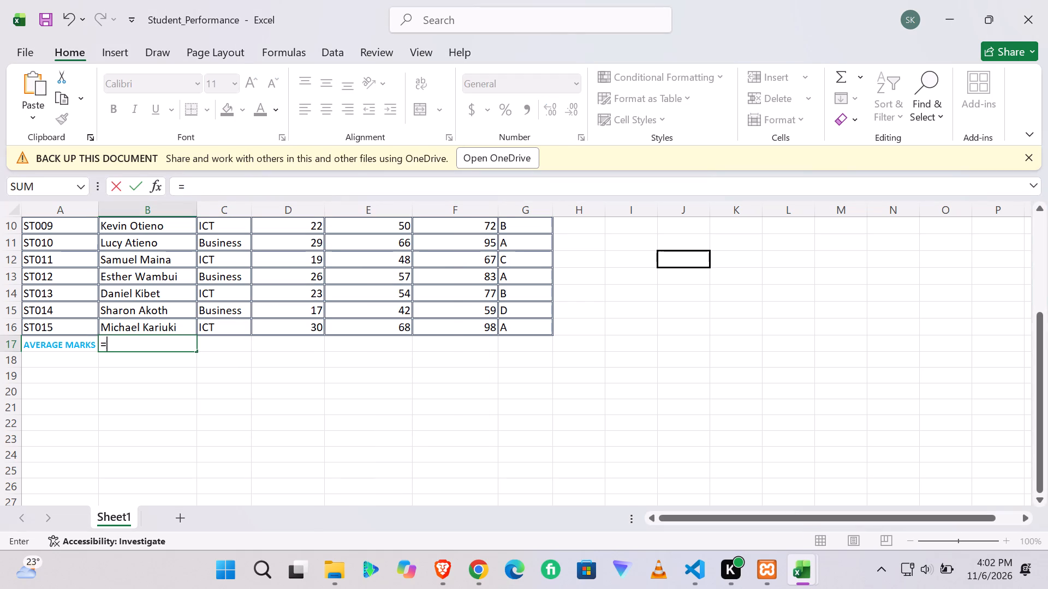
type("AV")
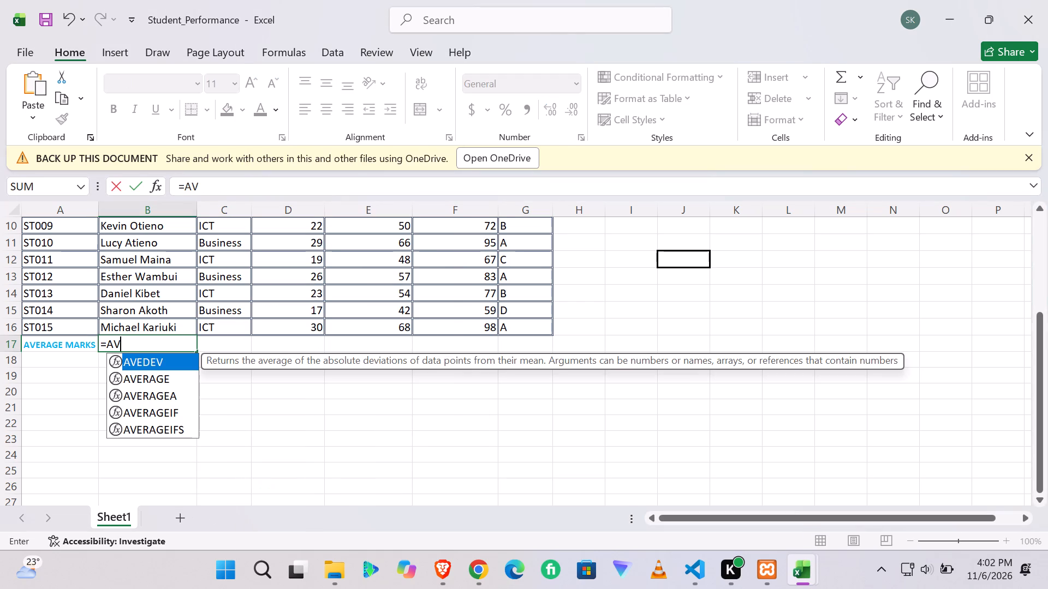
type("ER")
key("a")
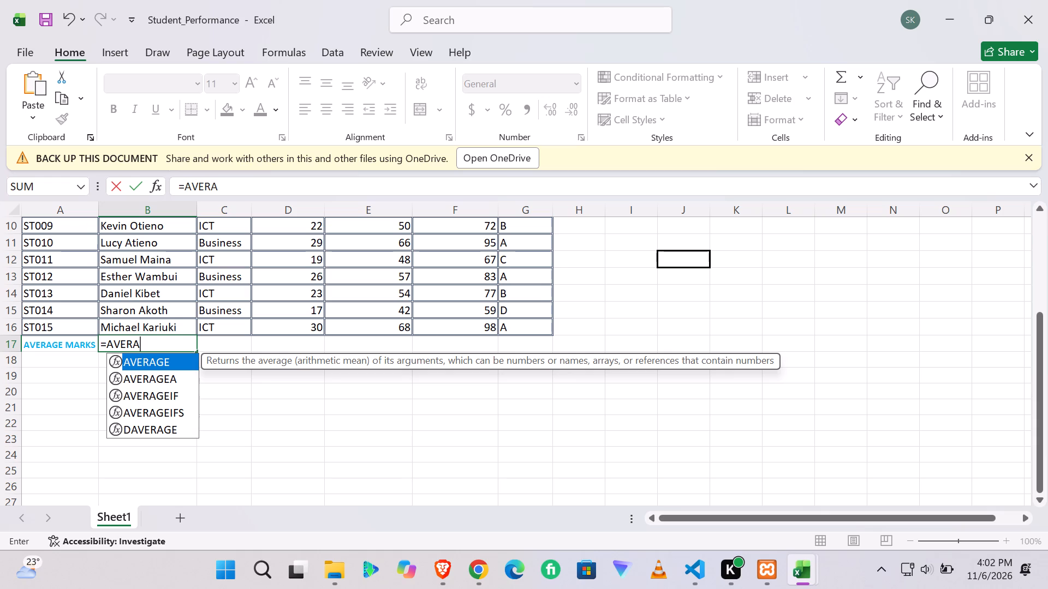
type("GE")
key("shift+parenleft")
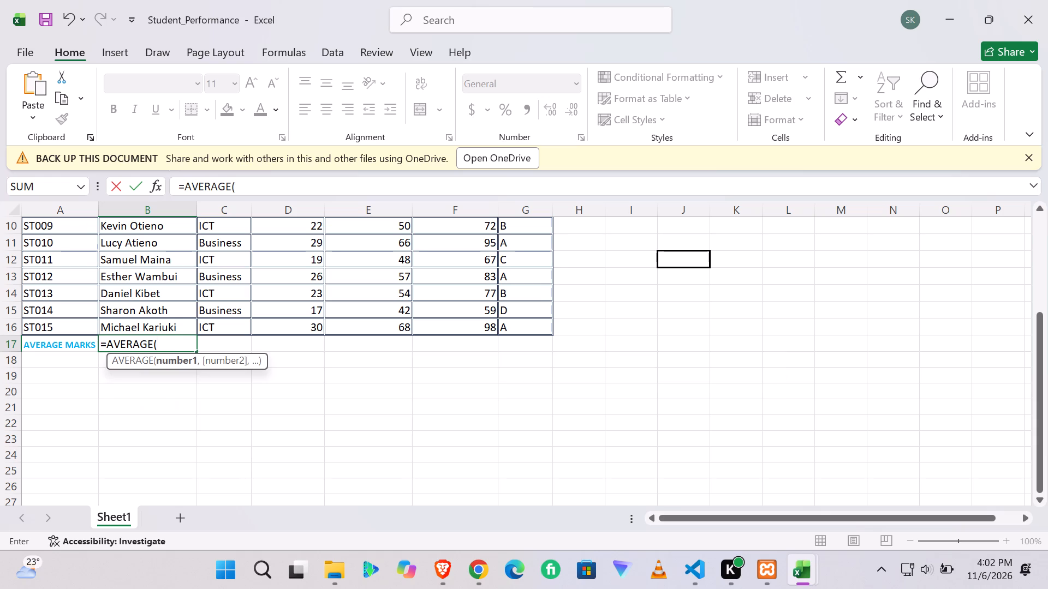
left_click(468, 224)
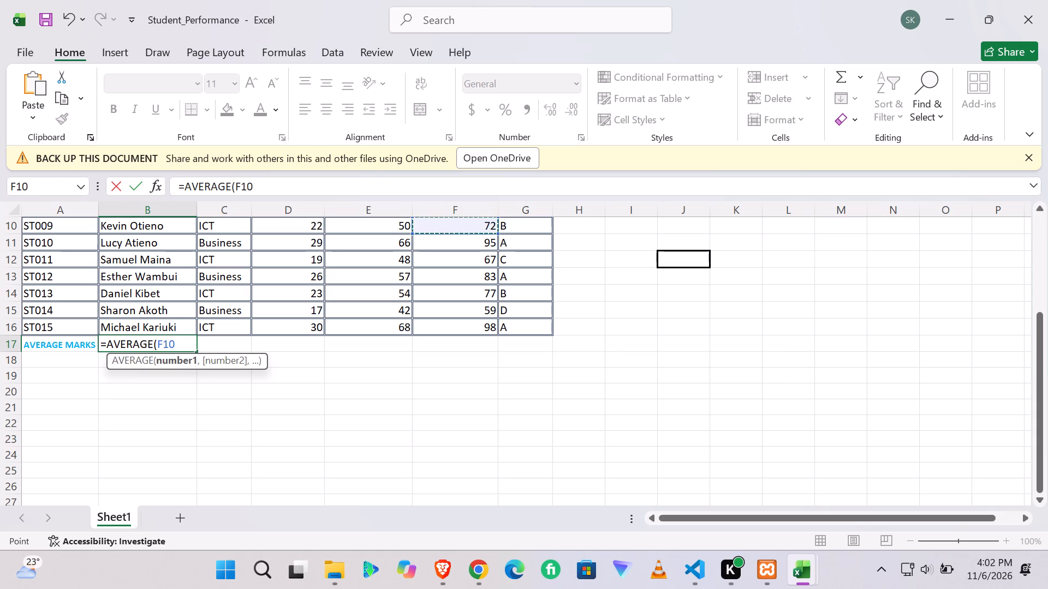
left_click_drag(497, 233, 491, 267)
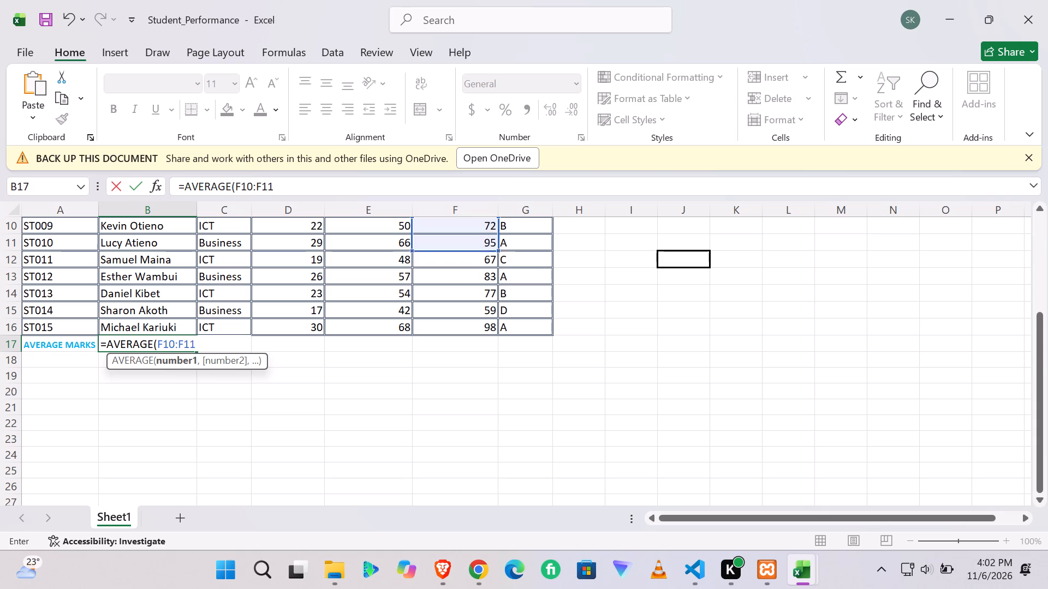
left_click_drag(491, 267, 487, 333)
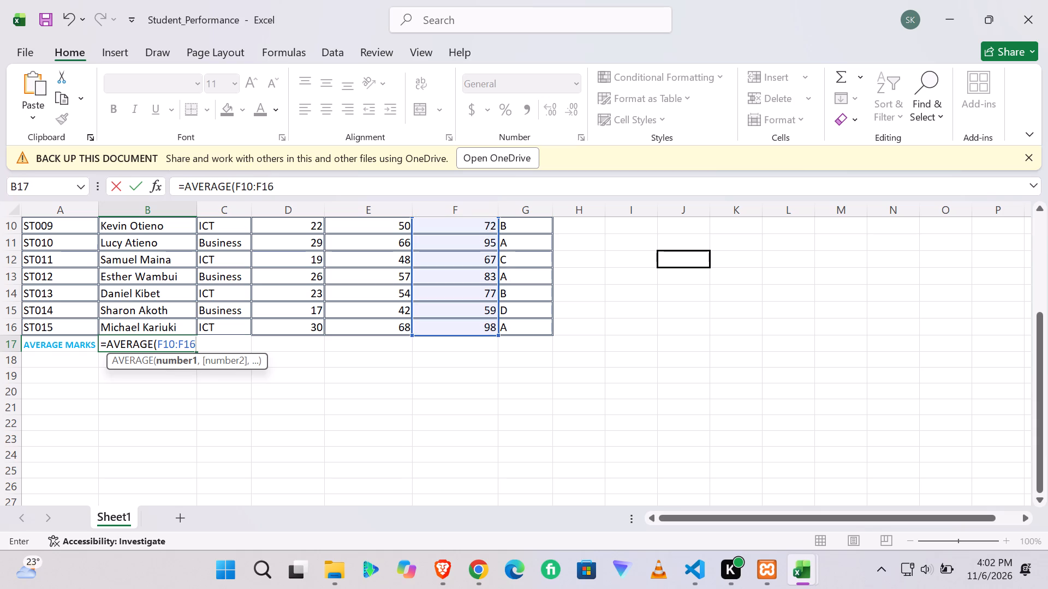
key("shift+parenright")
key("Return")
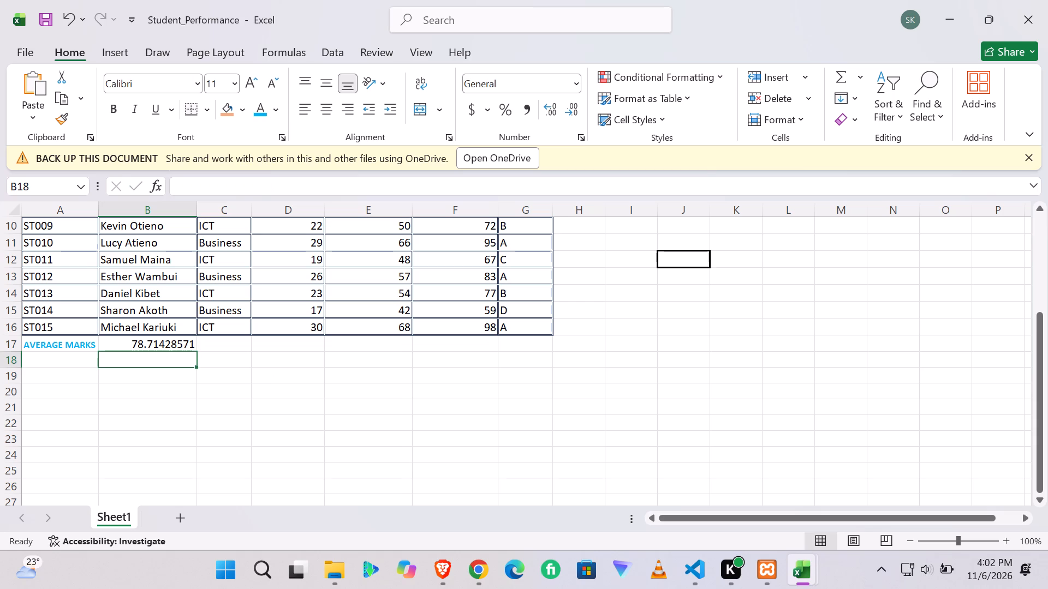
Write the label MAX in cell A18 below AVERAGE MARKS and make it bold and light blue.
left_click(45, 358)
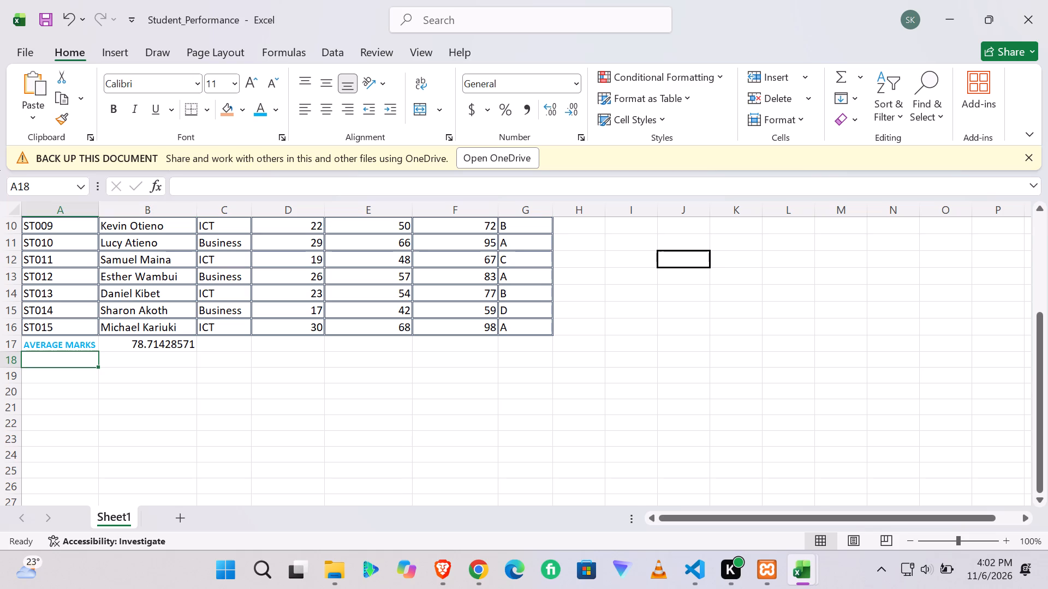
type("MA")
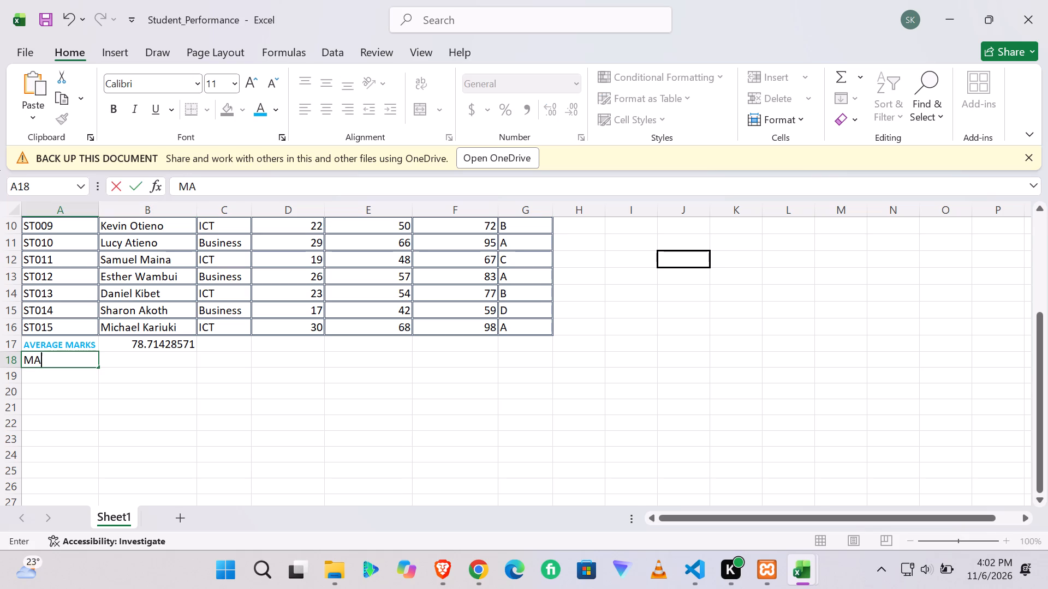
key("x")
left_click_drag(53, 358, 33, 359)
left_click_drag(33, 359, 0, 359)
left_click(47, 335)
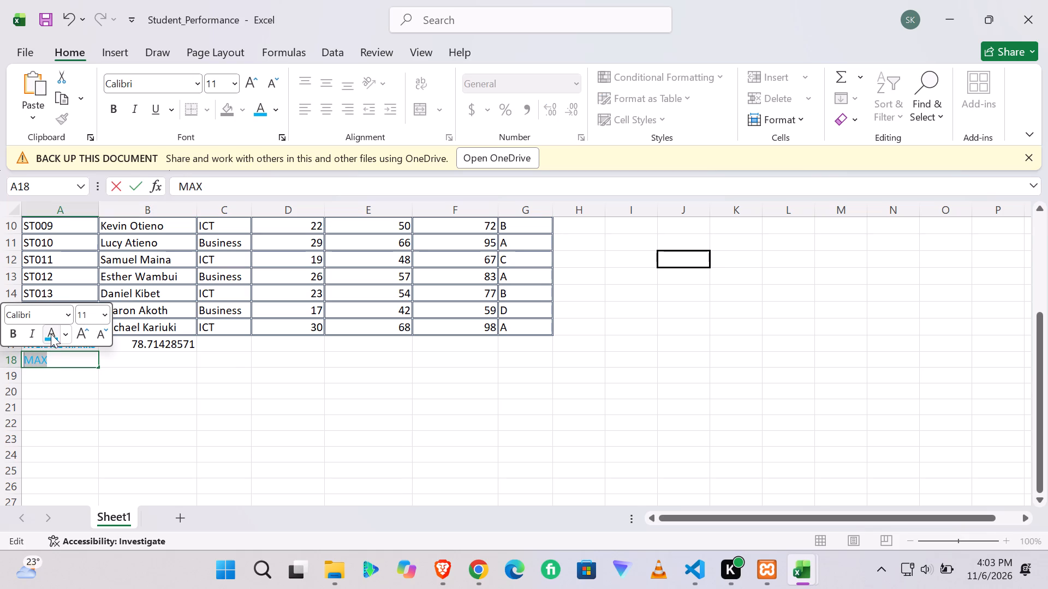
left_click(9, 329)
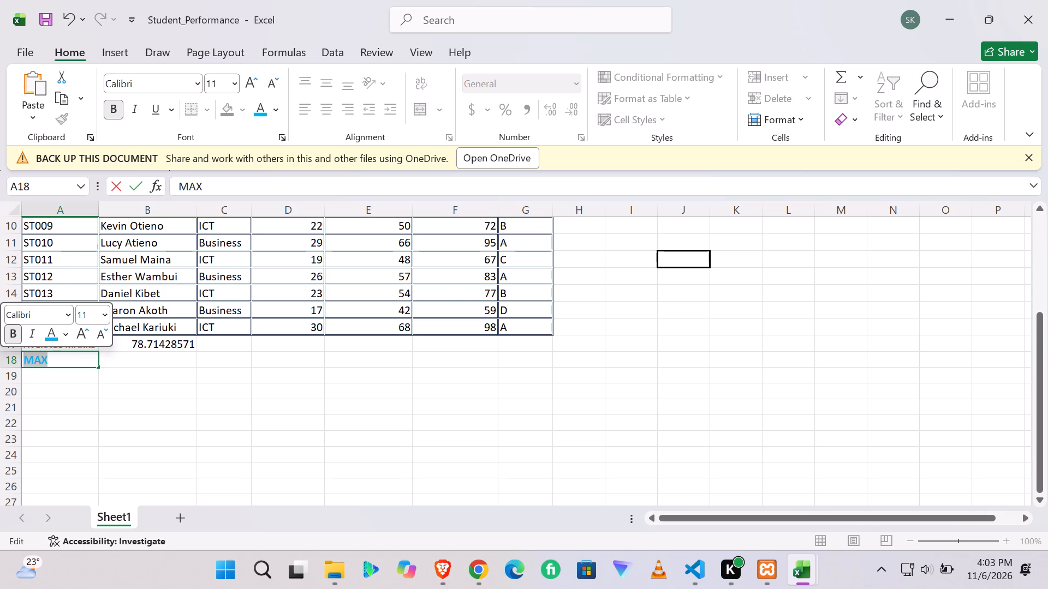
left_click(80, 387)
Increase the AVERAGE MARKS label in A17 to font size 10 and widen column A to fit it.
left_click(65, 350)
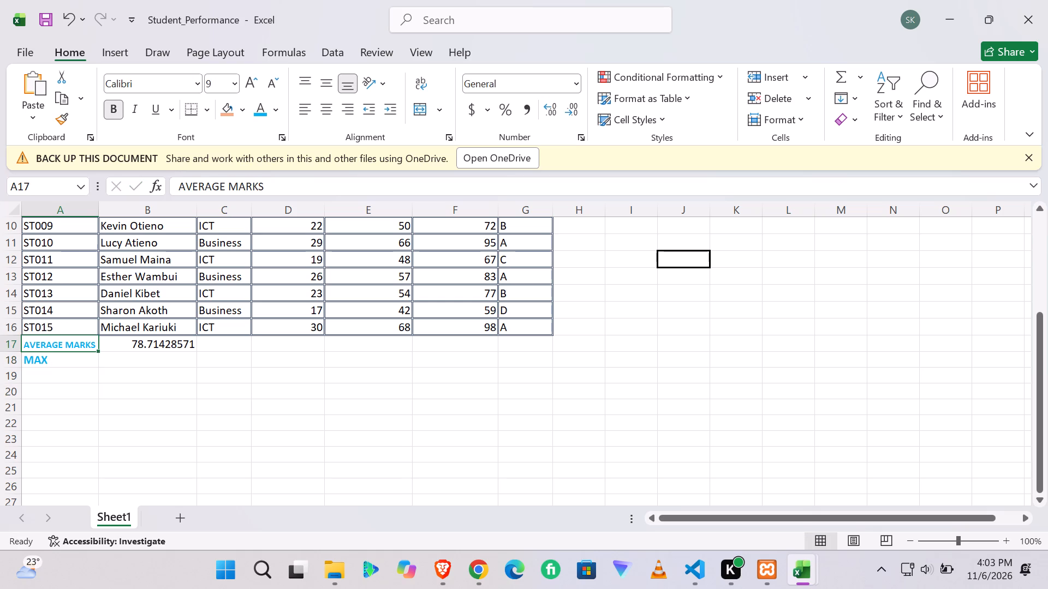
left_click(258, 88)
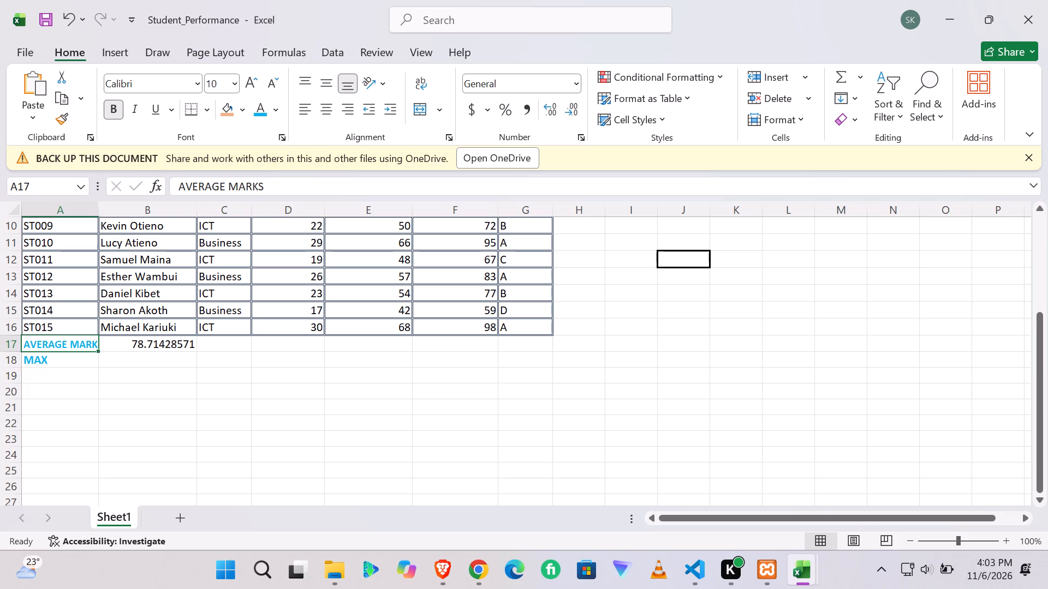
left_click_drag(96, 206, 109, 206)
Reduce the MAX label in A18 to font size 10.
left_click_drag(59, 364, 28, 366)
left_click(51, 347)
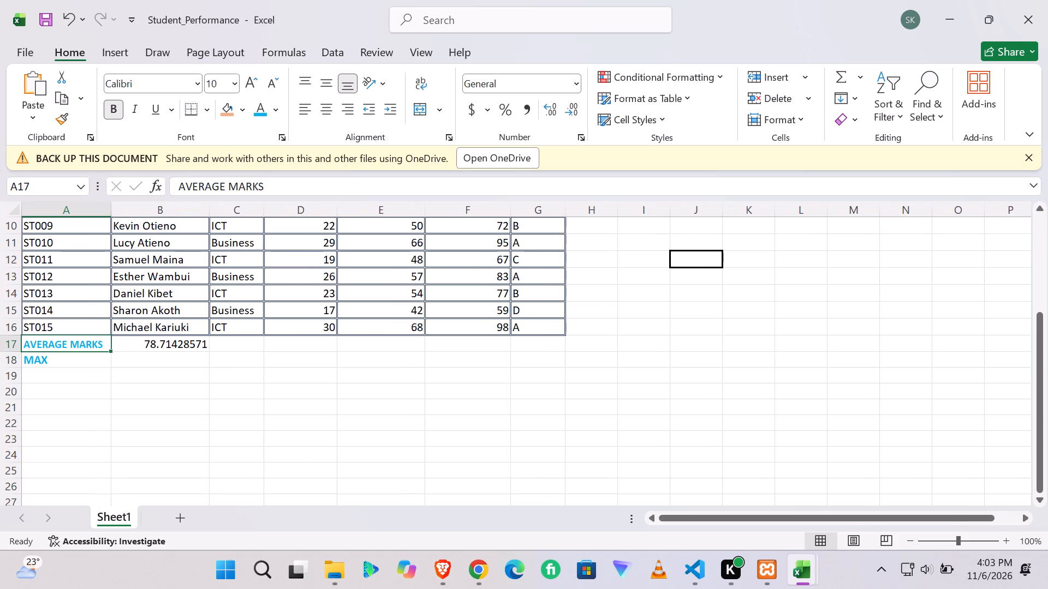
left_click_drag(51, 359, 30, 365)
left_click_drag(30, 360, 65, 356)
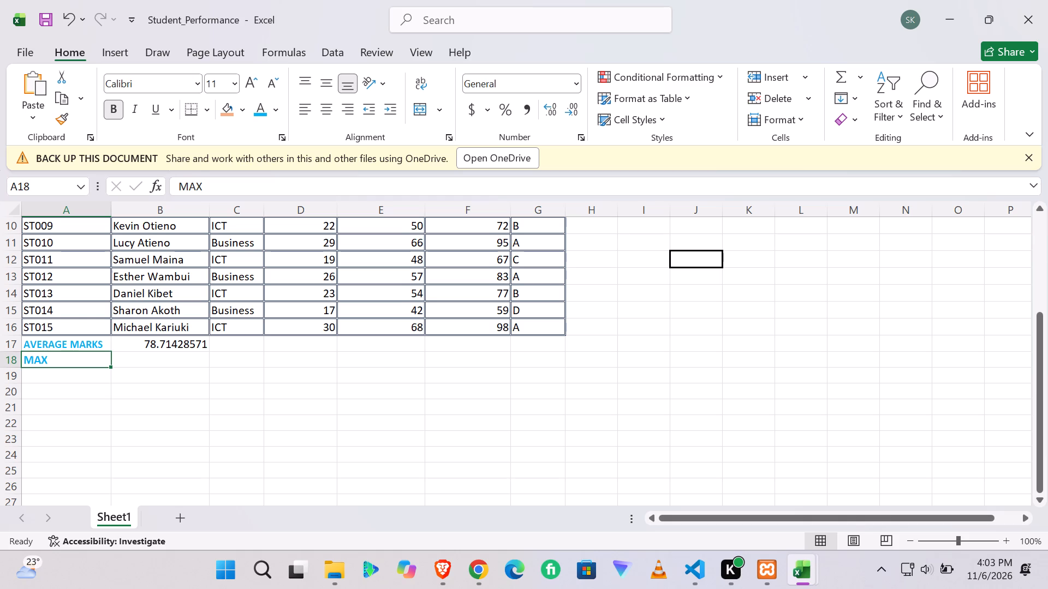
left_click(271, 82)
Enter the formula =MAX(F10:F16) in cell B18, beside the MAX label.
left_click(136, 363)
key("equal")
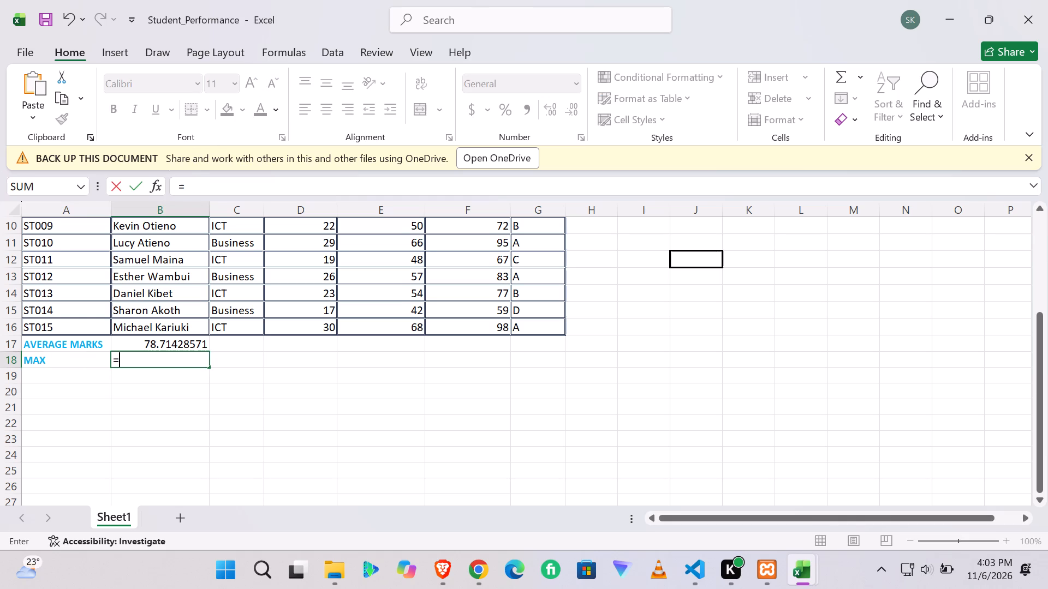
type("MA")
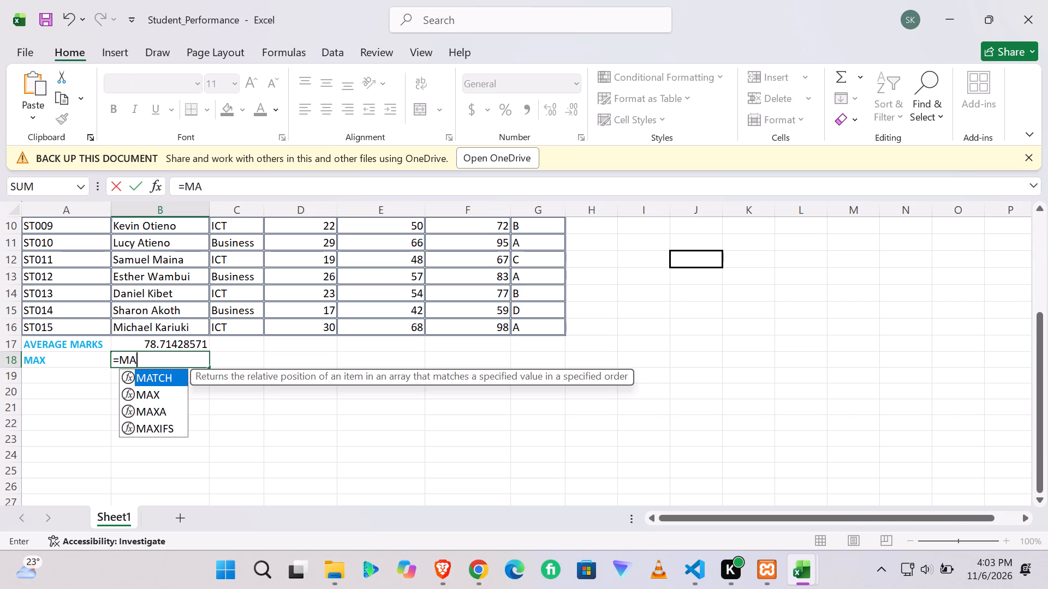
key("x")
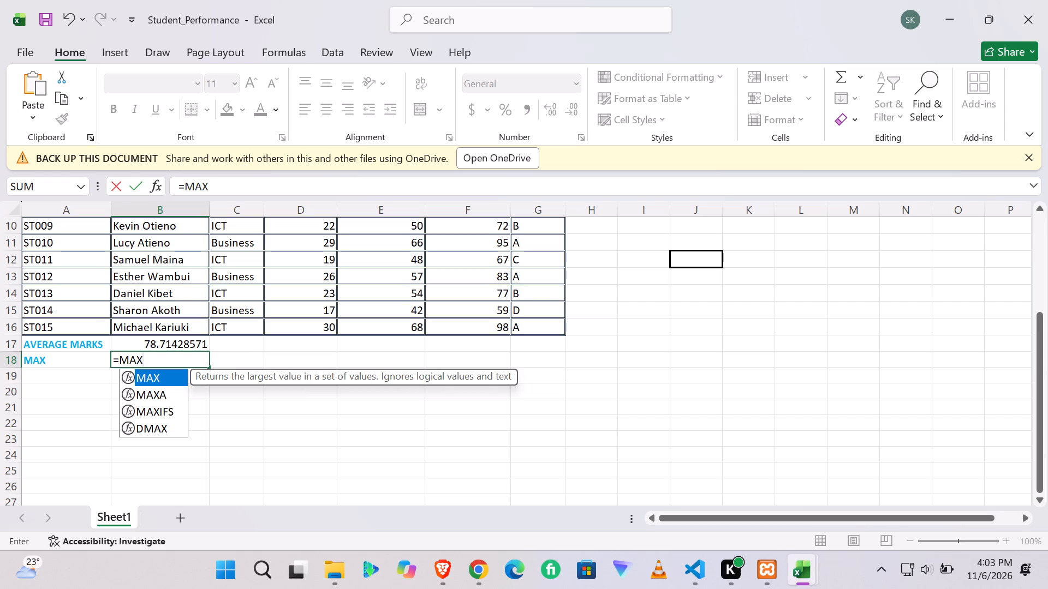
key("shift+parenleft")
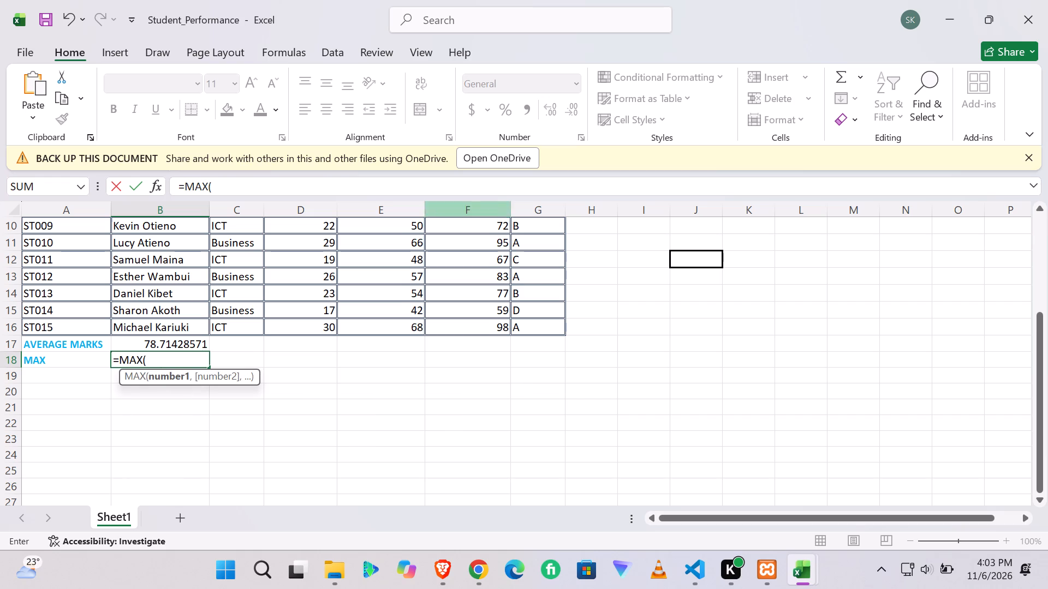
left_click(497, 229)
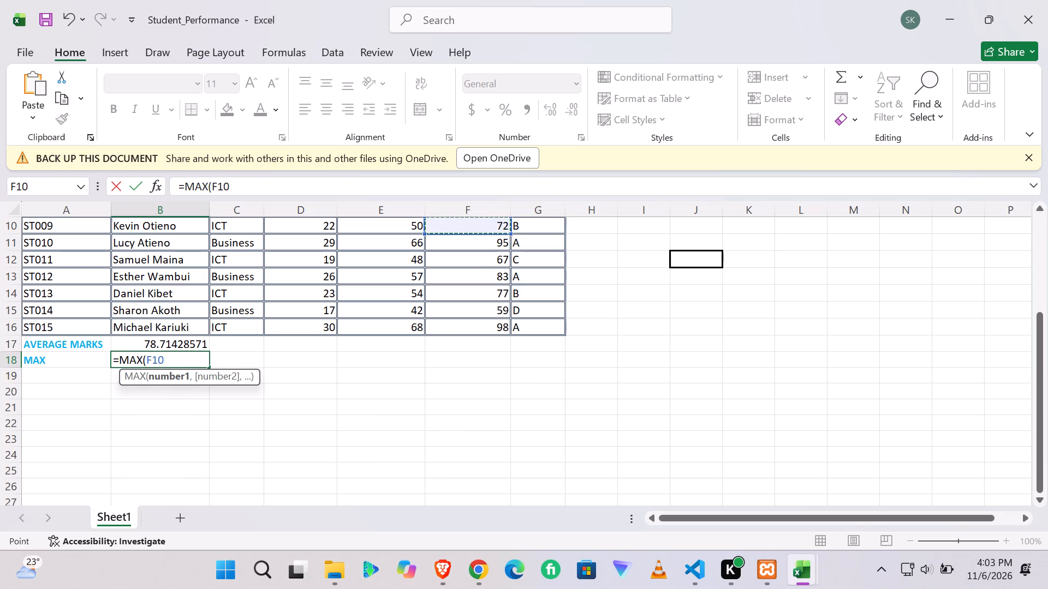
left_click_drag(509, 233, 510, 327)
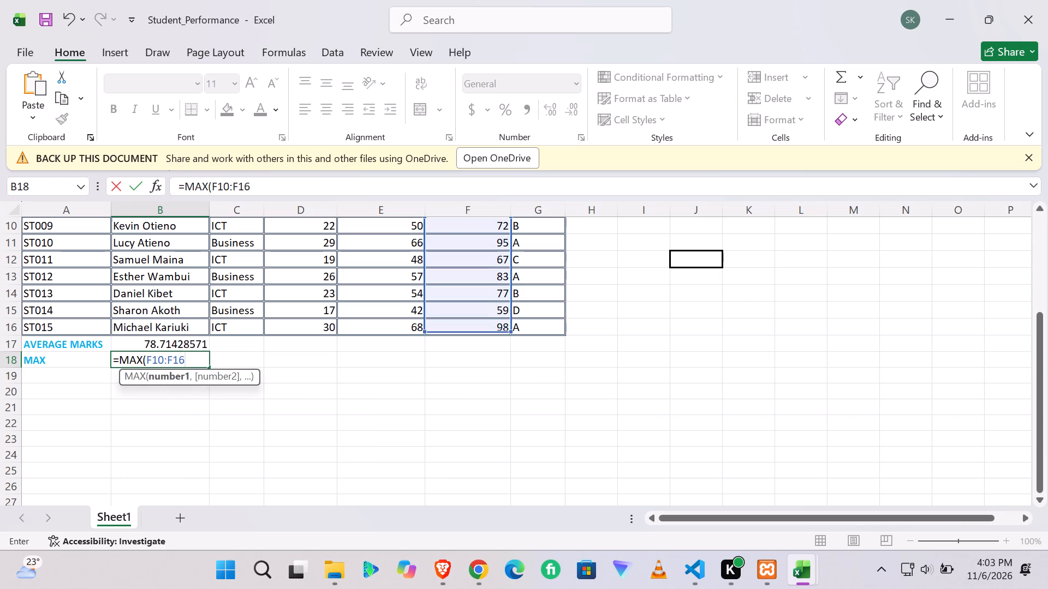
left_click_drag(510, 327, 511, 332)
key("shift+parenright")
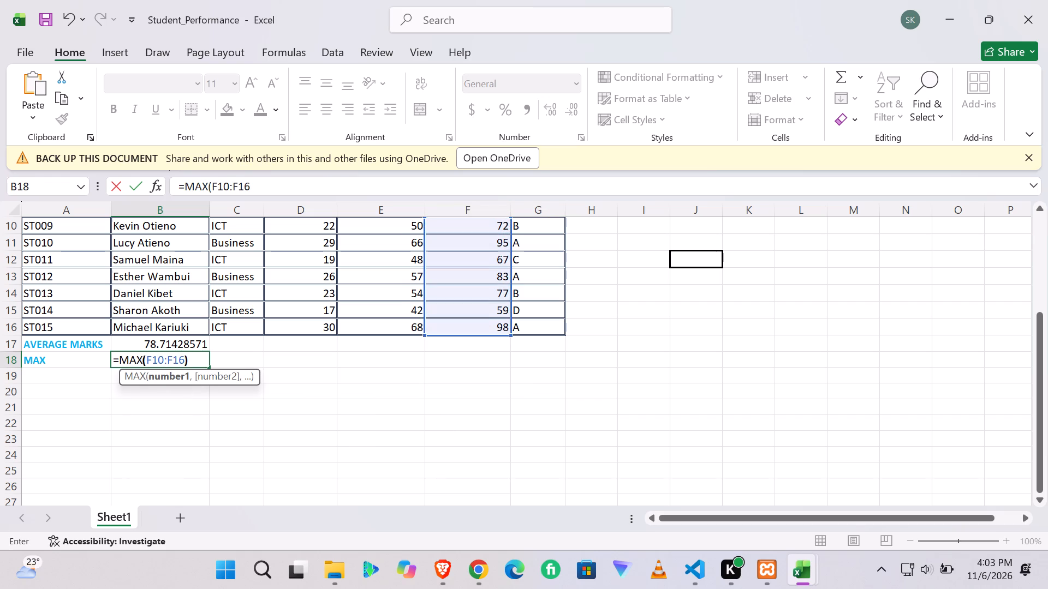
key("Return")
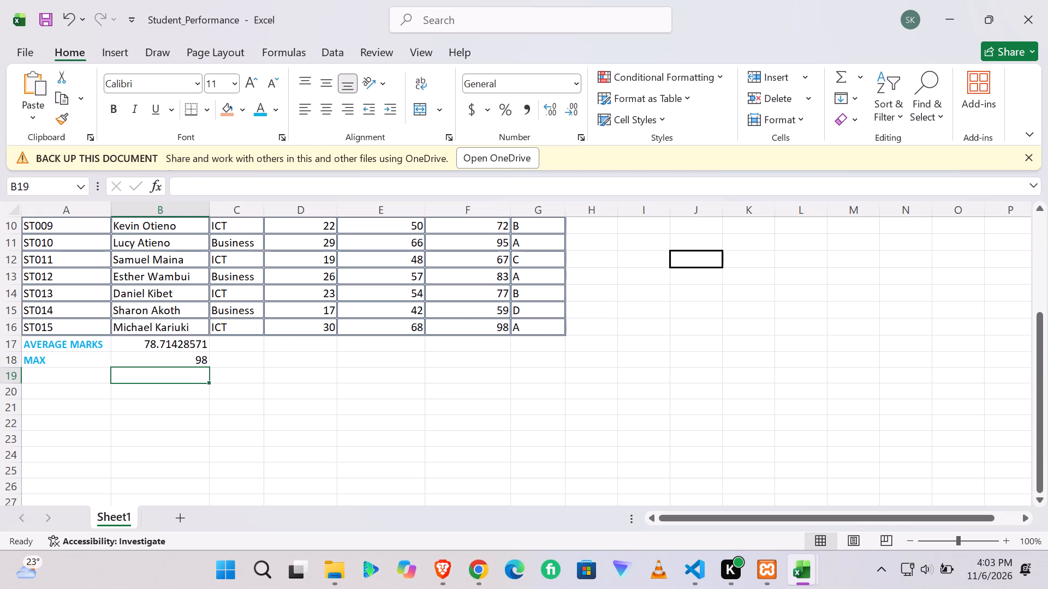
Write the label MIN in cell A19 and format it light blue, bold and font size 10.
left_click(76, 375)
type("MIN")
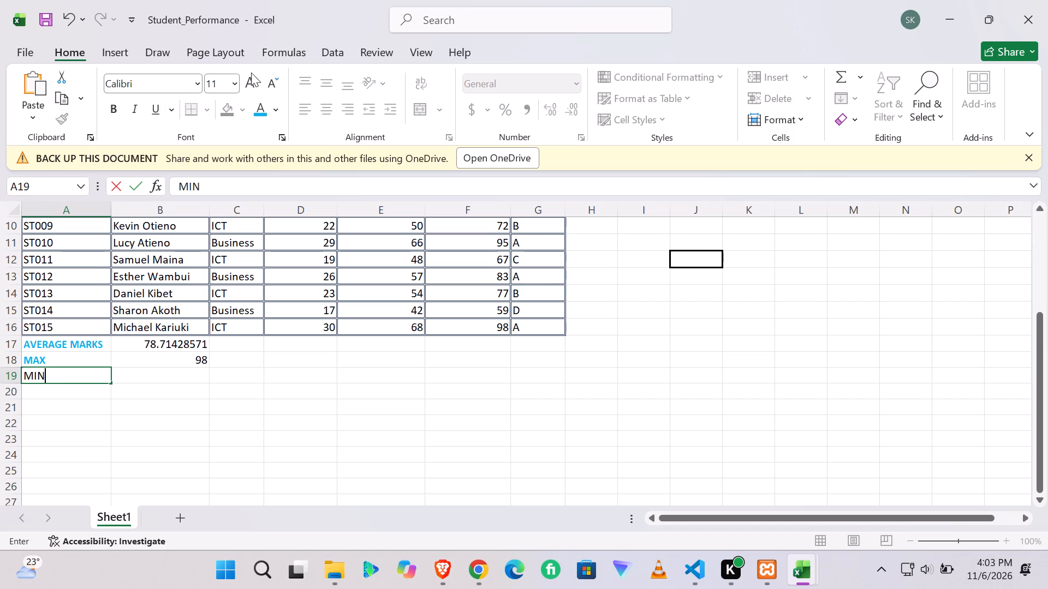
left_click(262, 112)
left_click_drag(56, 377, 0, 352)
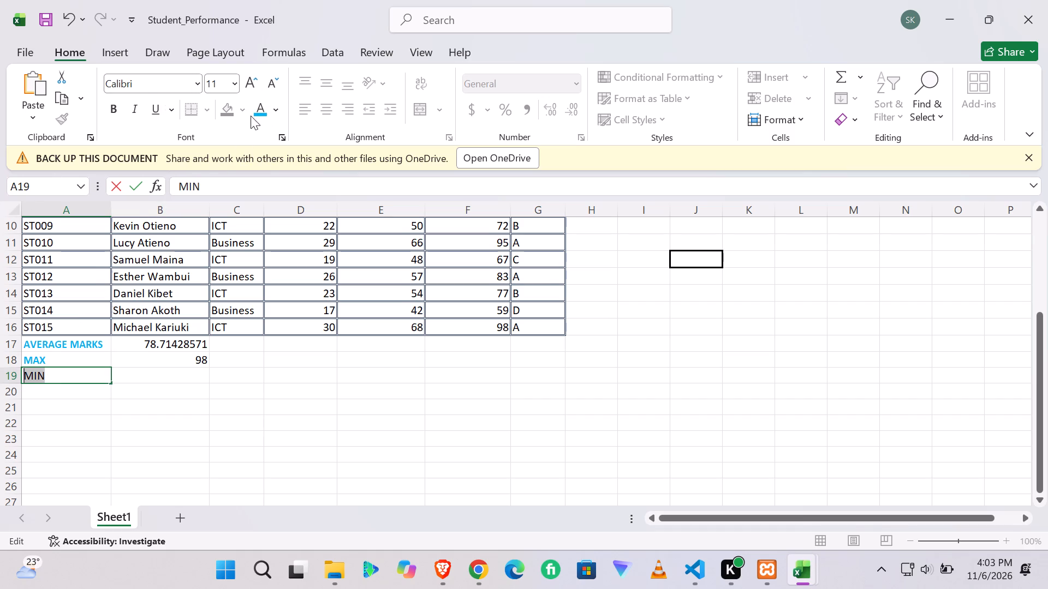
left_click(257, 111)
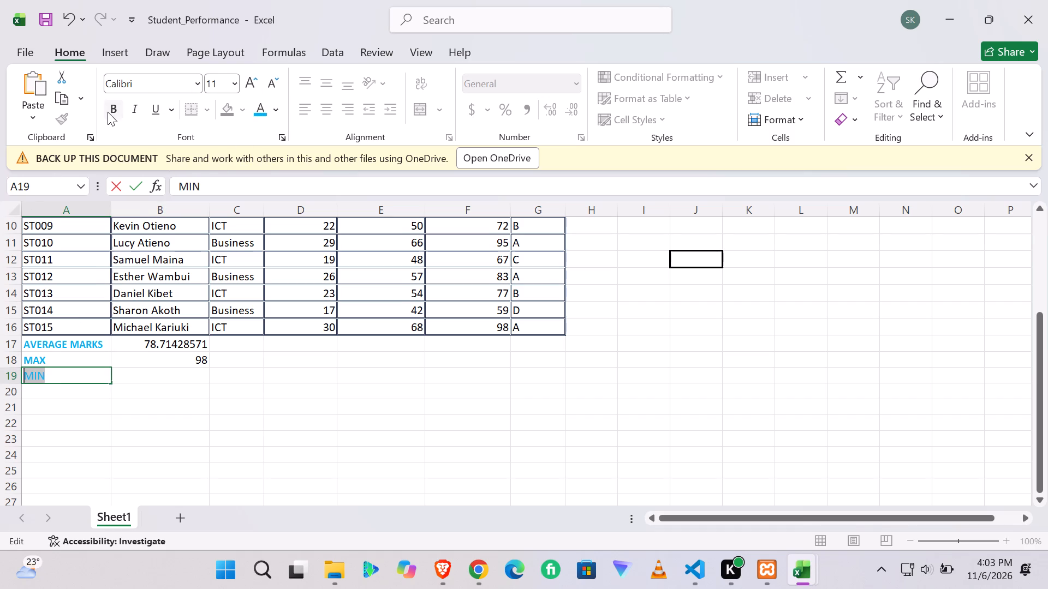
left_click(108, 112)
left_click(270, 80)
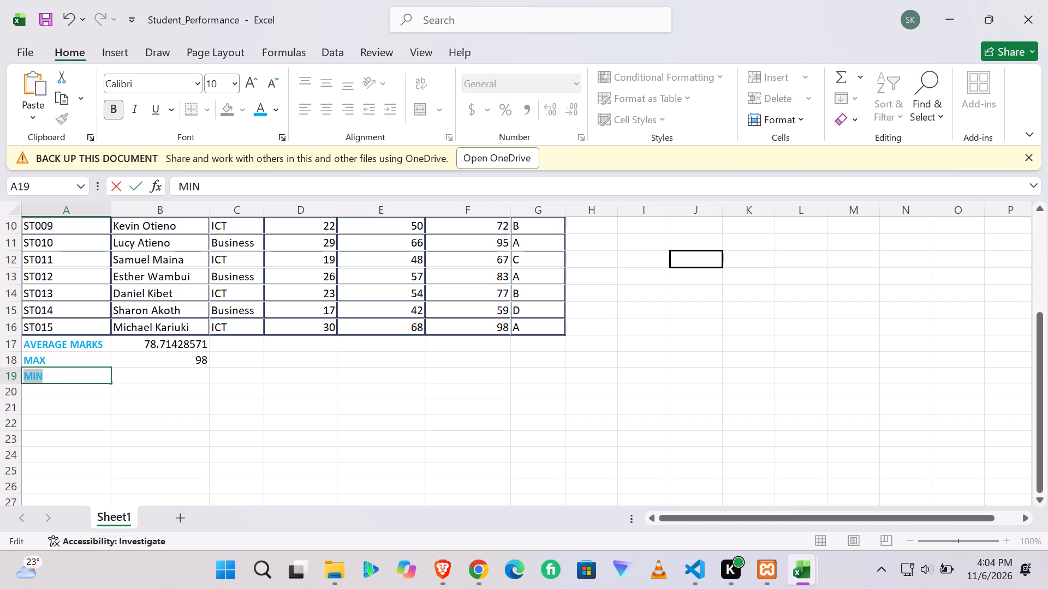
Enter the formula =MIN(F10:F16) in cell B19, beside the MIN label.
left_click(147, 373)
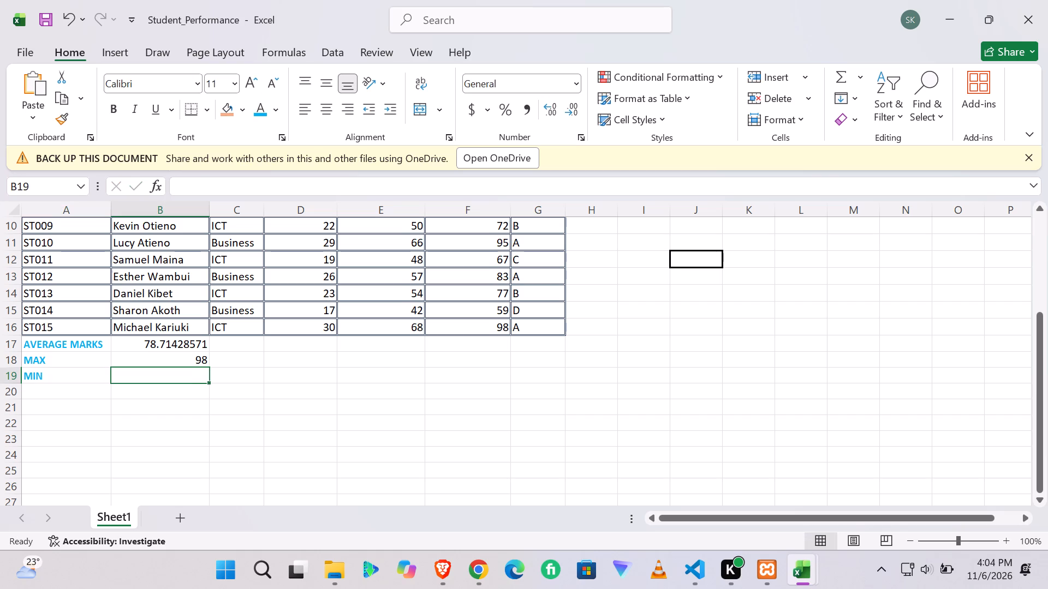
key("equal")
type("MIN")
key("shift+parenleft")
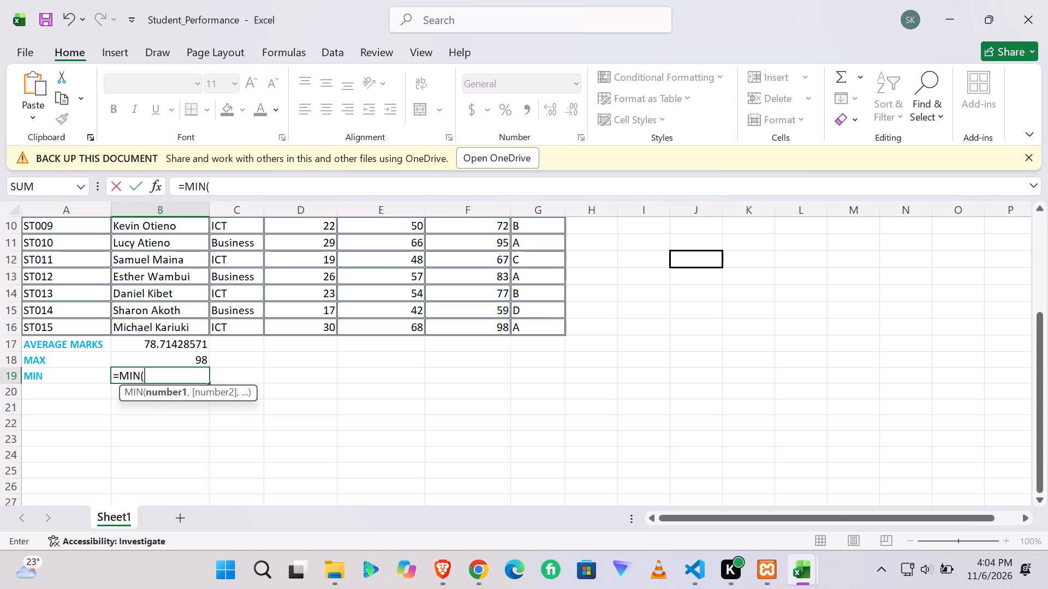
left_click(490, 233)
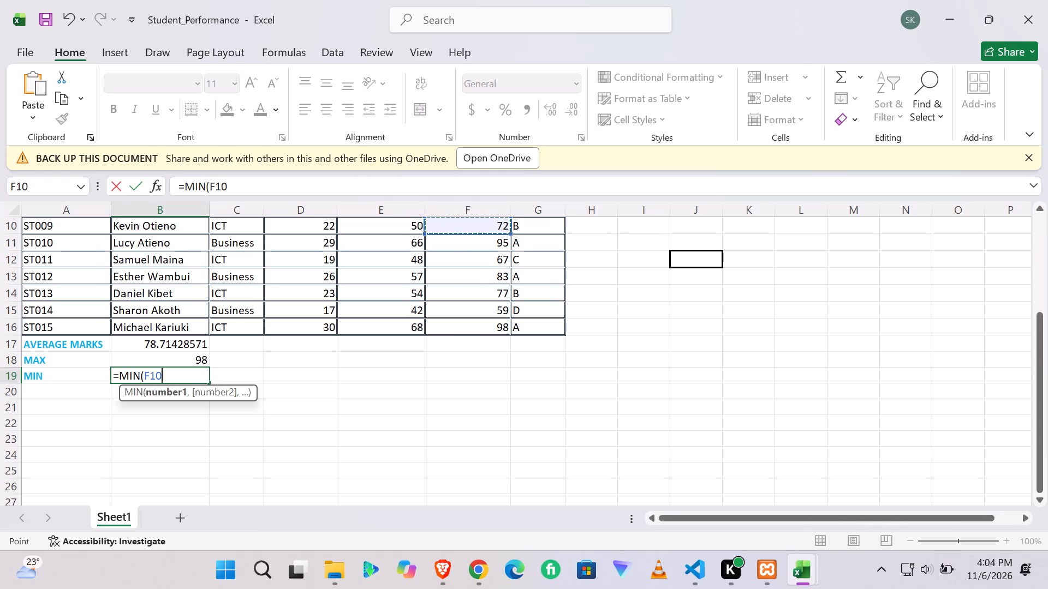
left_click_drag(509, 235, 512, 322)
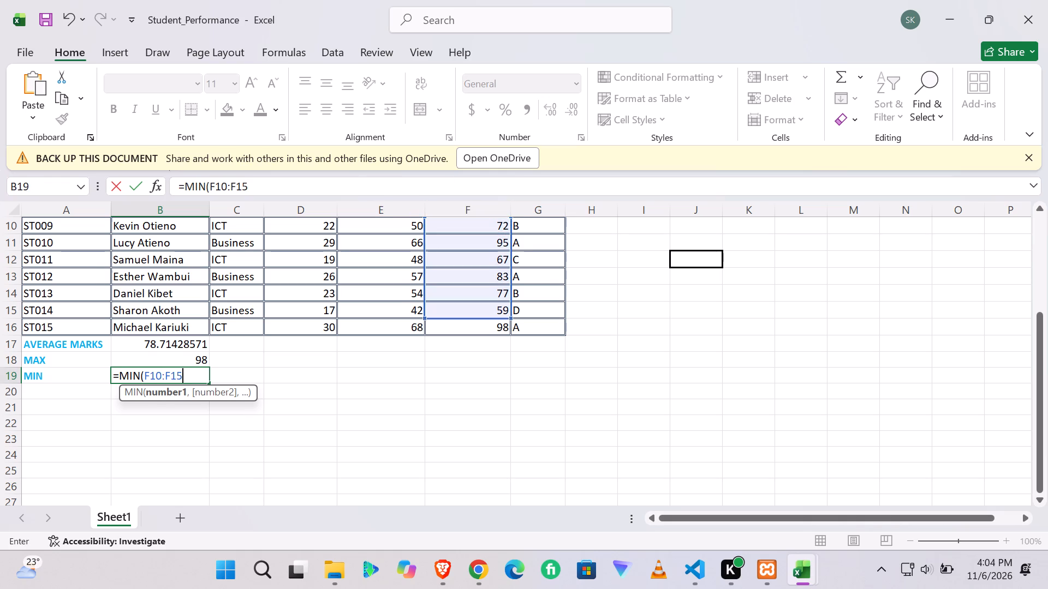
left_click_drag(512, 322, 510, 333)
key("shift+parenright")
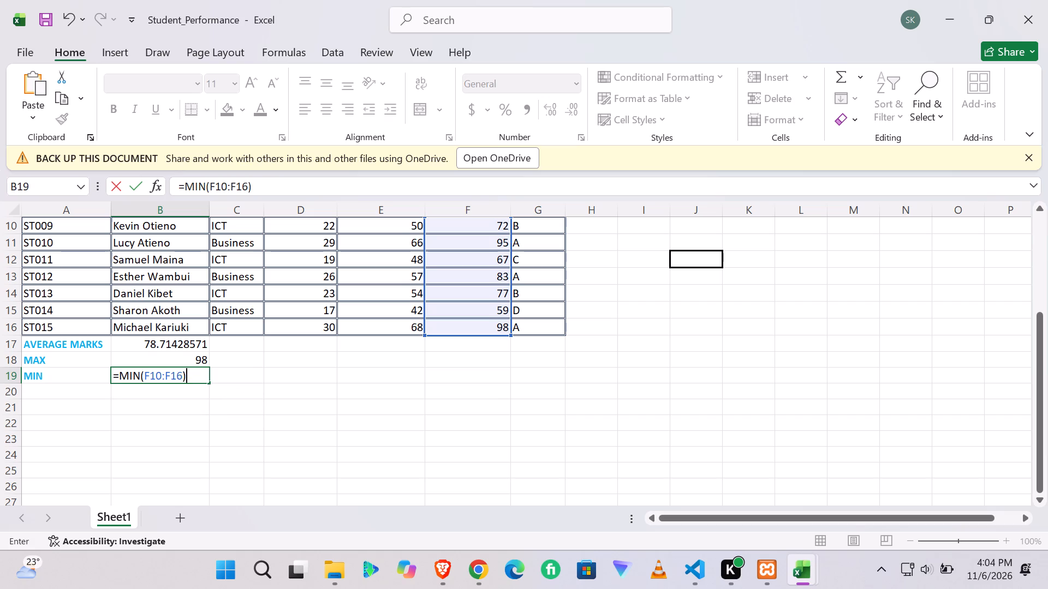
key("Return")
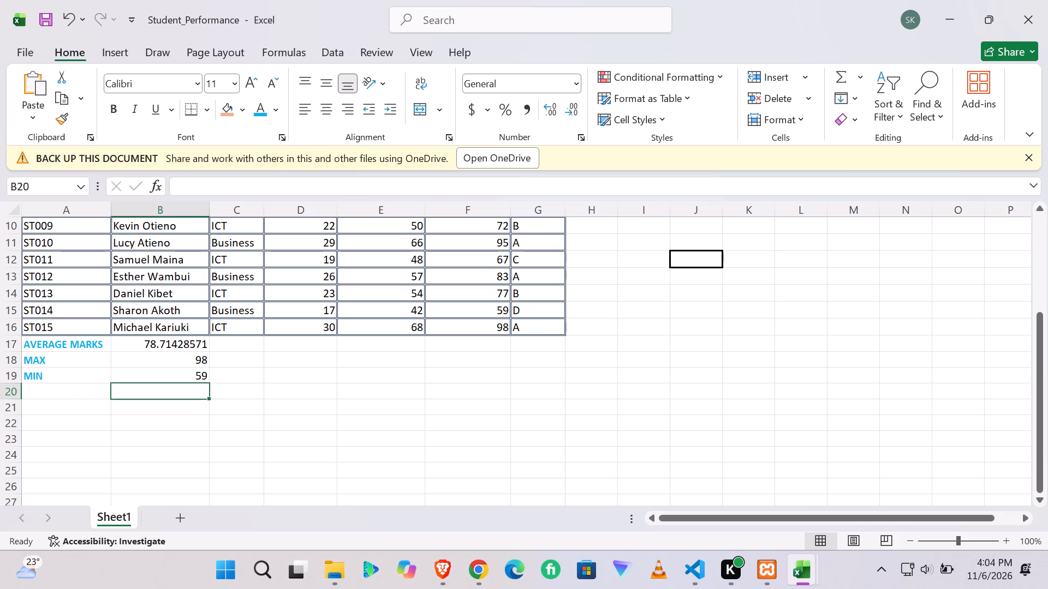
Write the label NO.OF STUDENTS in cell A20, below the MIN label.
left_click(50, 393)
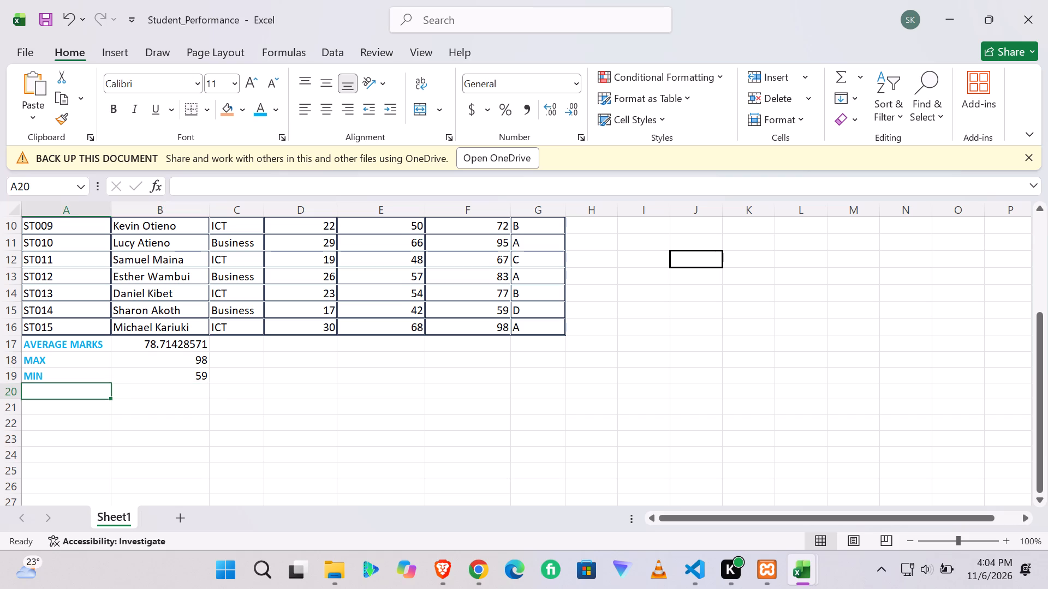
key("n")
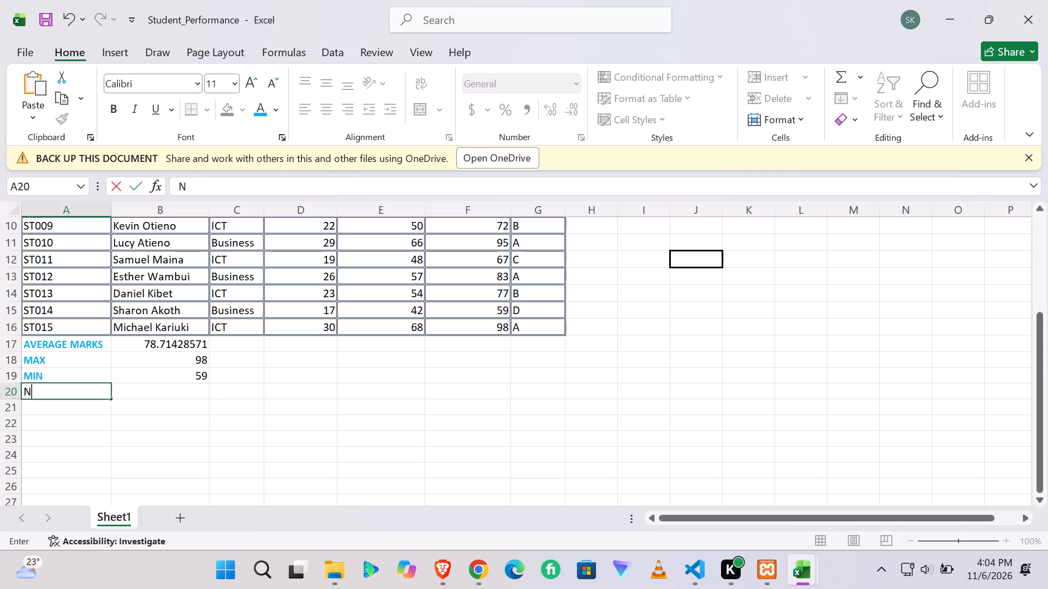
key("o")
key("period")
type("OF")
key("space")
type("STUDENT")
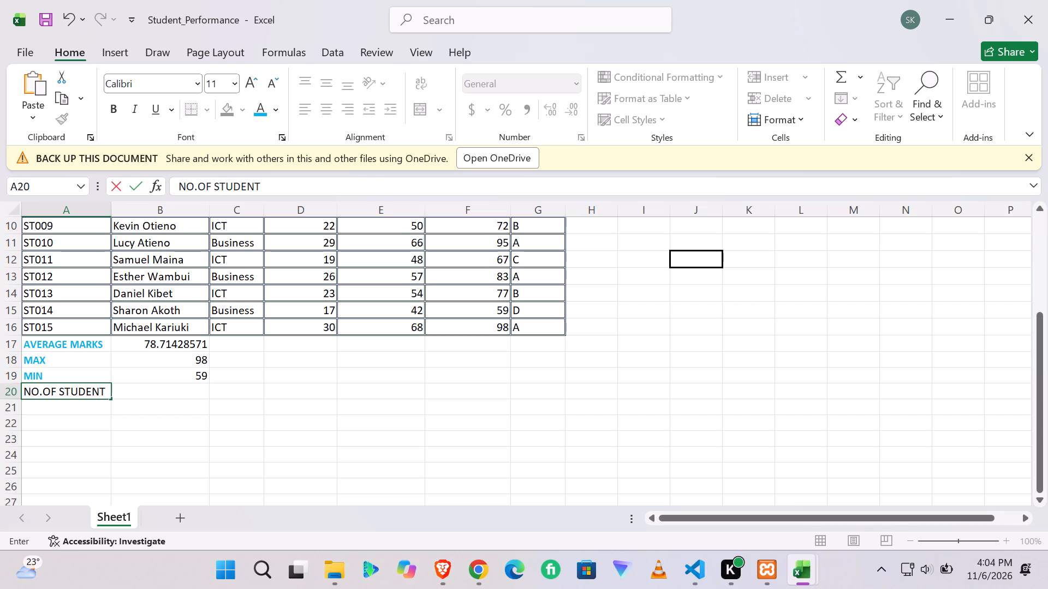
key("s")
Format the NO.OF STUDENTS label in A20 as bold, font size 10 and light blue.
left_click_drag(109, 391, 88, 390)
left_click_drag(88, 390, 0, 380)
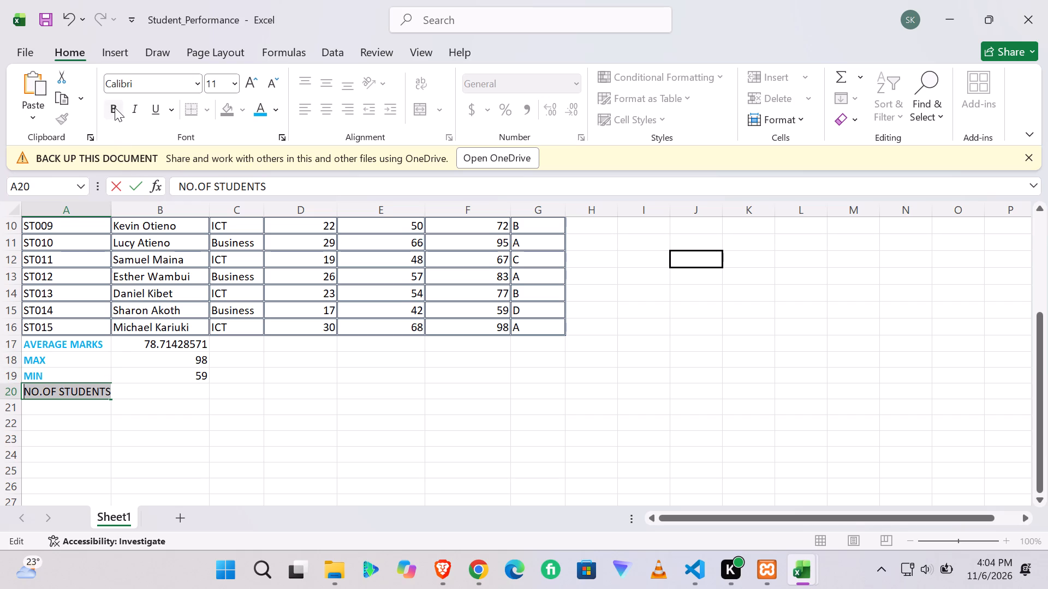
left_click(114, 107)
left_click(272, 79)
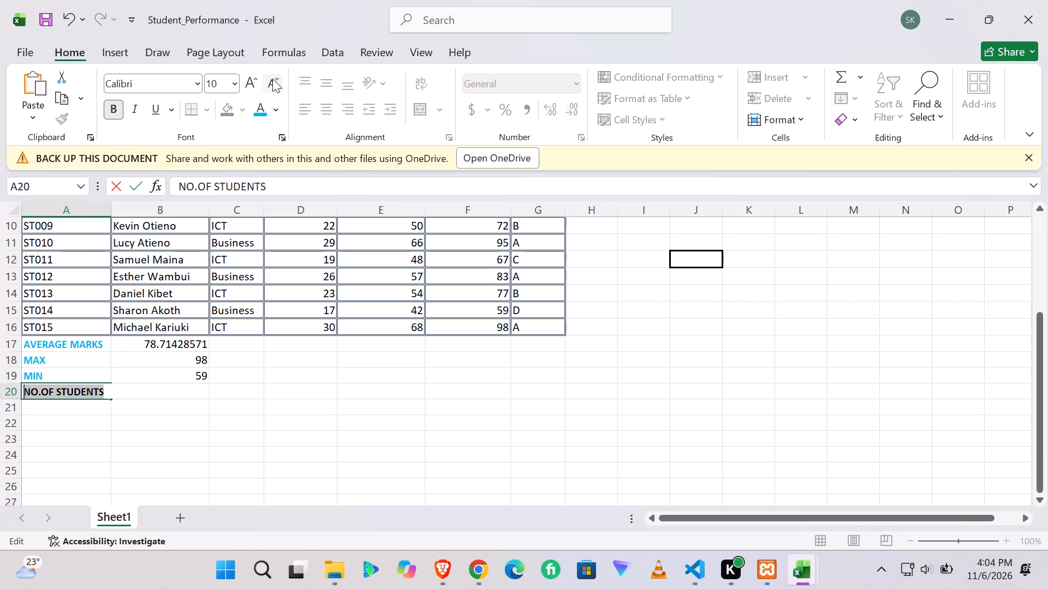
left_click(256, 106)
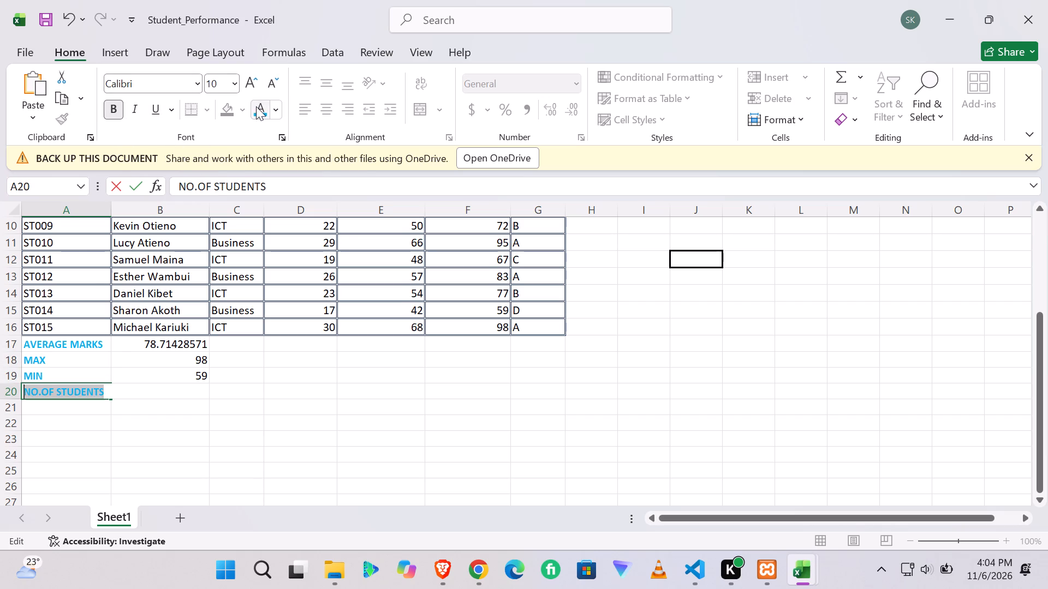
left_click(162, 395)
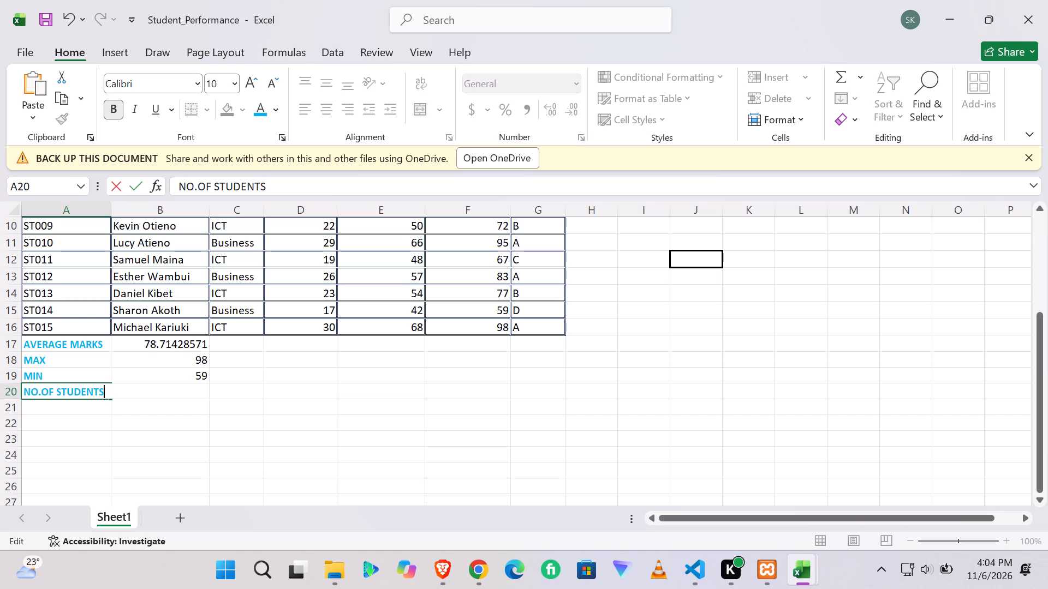
left_click_drag(174, 395, 180, 393)
left_click(259, 384)
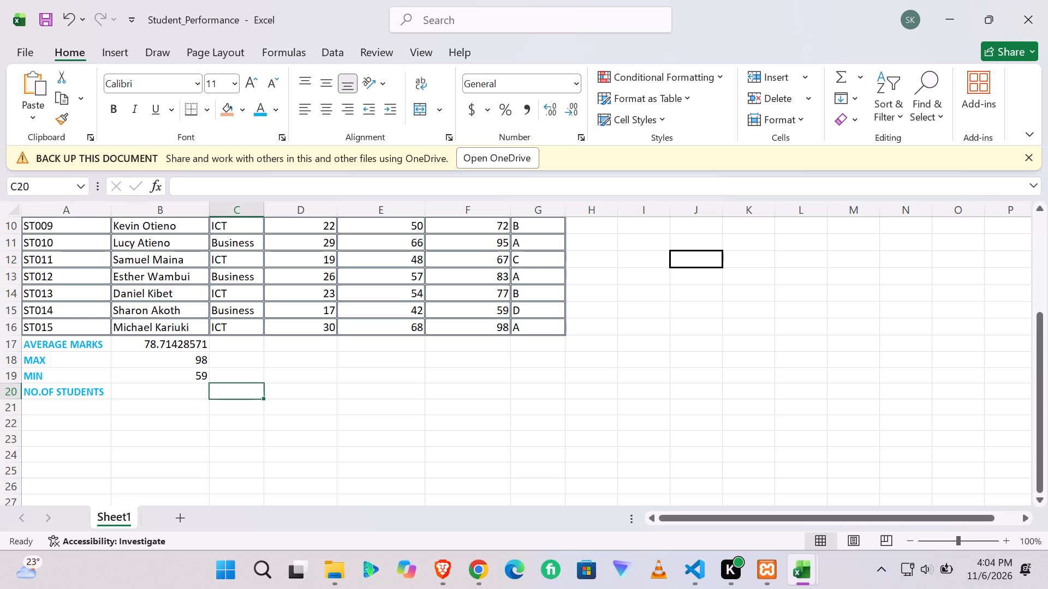
Enter the formula =COUNT(F10:F16) in cell B20, beside the NO.OF STUDENTS label.
left_click(165, 399)
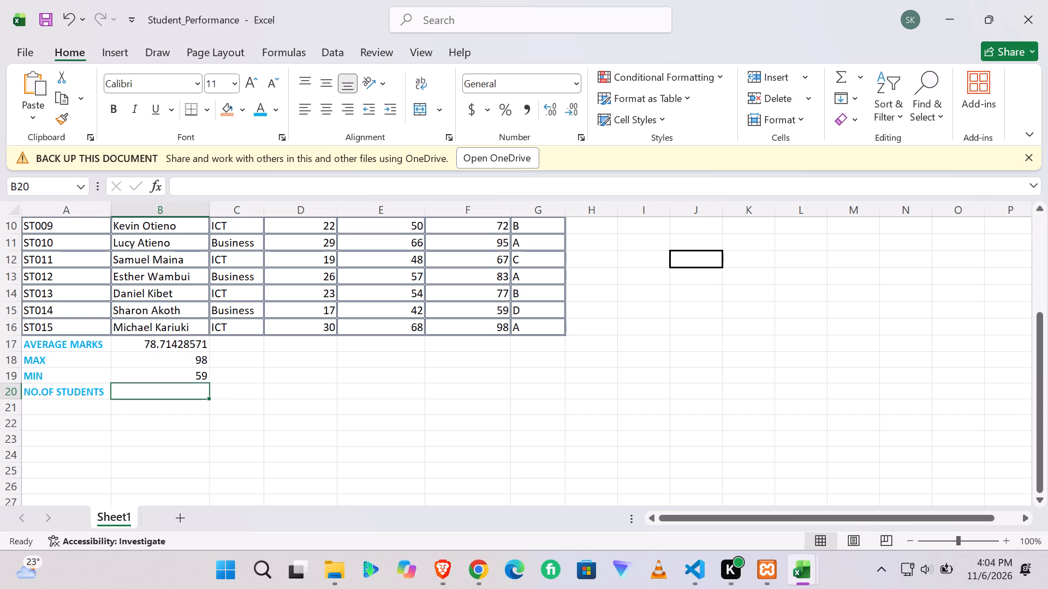
key("equal")
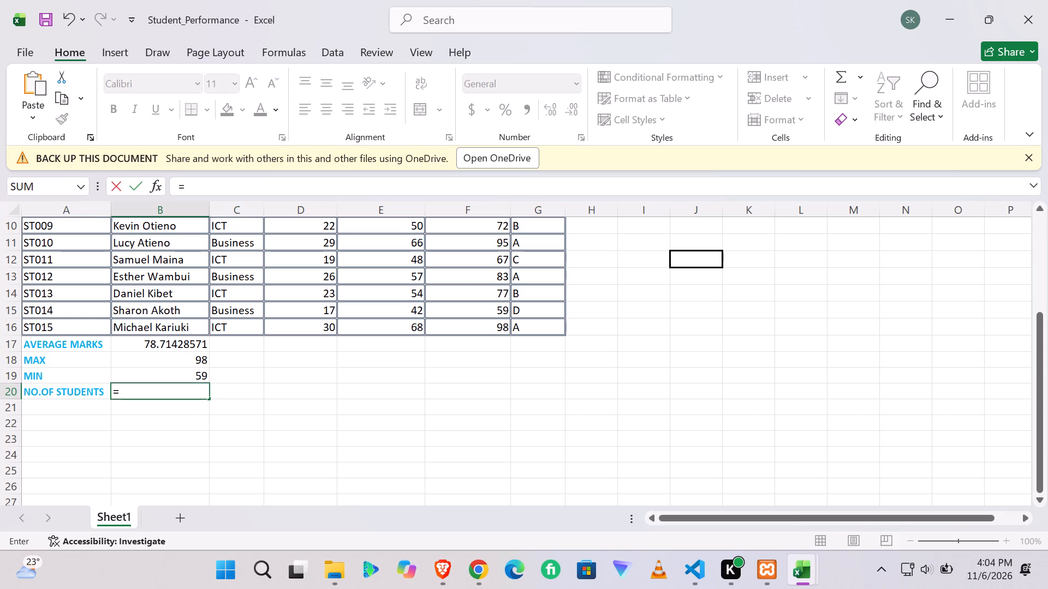
type("COUNT")
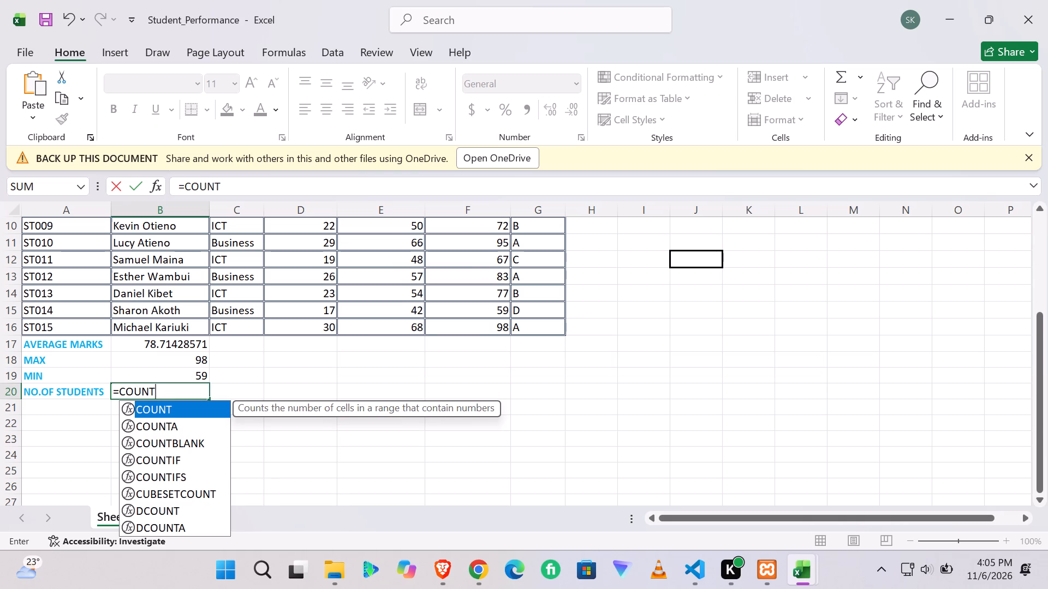
key("shift+parenleft")
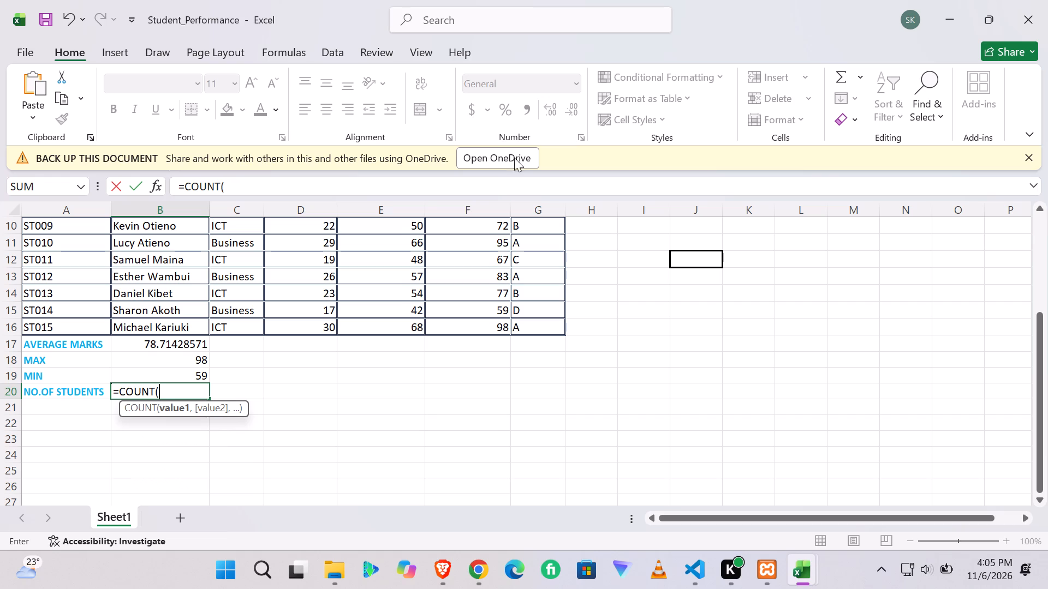
left_click(472, 224)
left_click_drag(510, 233, 518, 282)
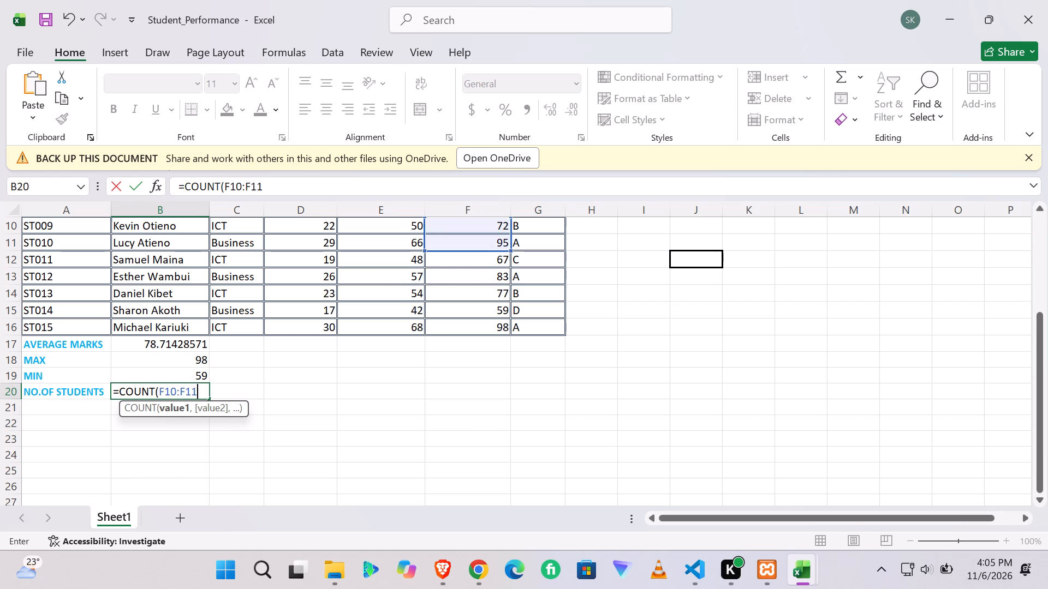
left_click_drag(518, 282, 519, 331)
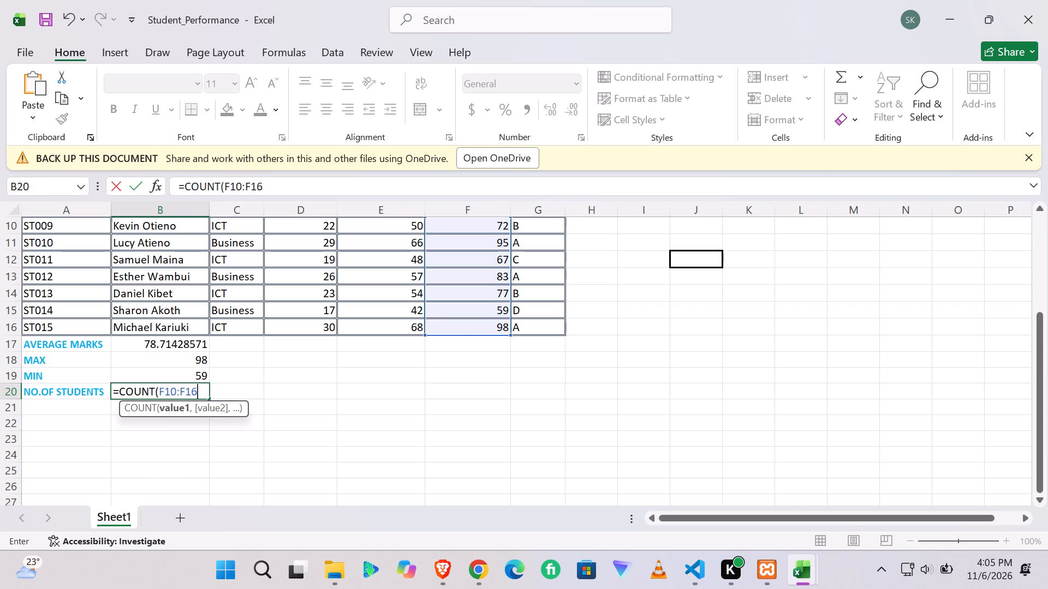
key("shift+parenright")
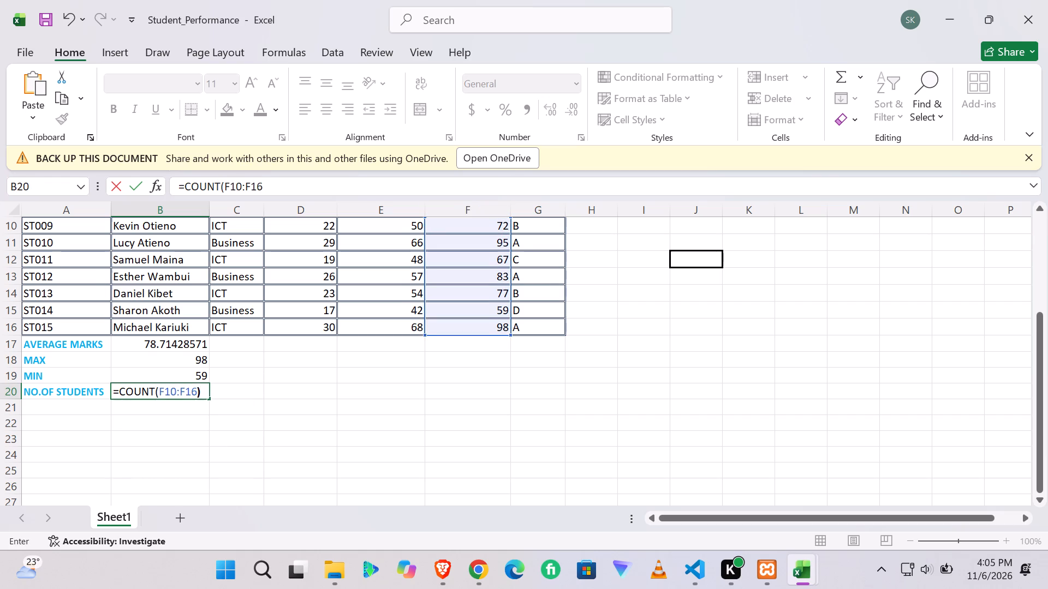
key("Return")
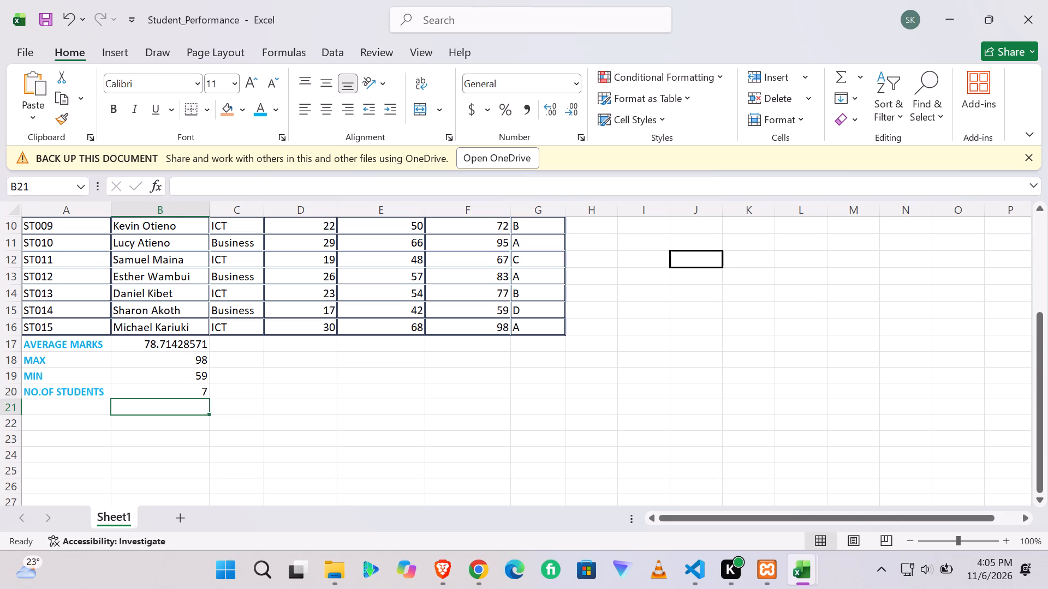
Change the average marks formula in cell B17 to =AVERAGE(F2:F16).
scroll(450, 290, "up", 2)
scroll(450, 290, "down", 2)
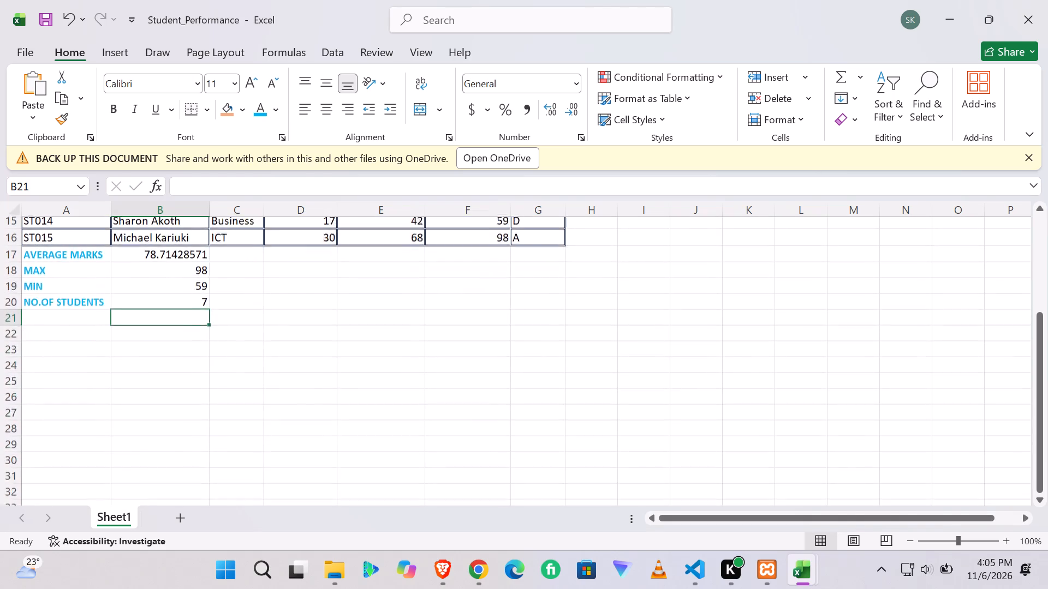
scroll(450, 290, "up", 1)
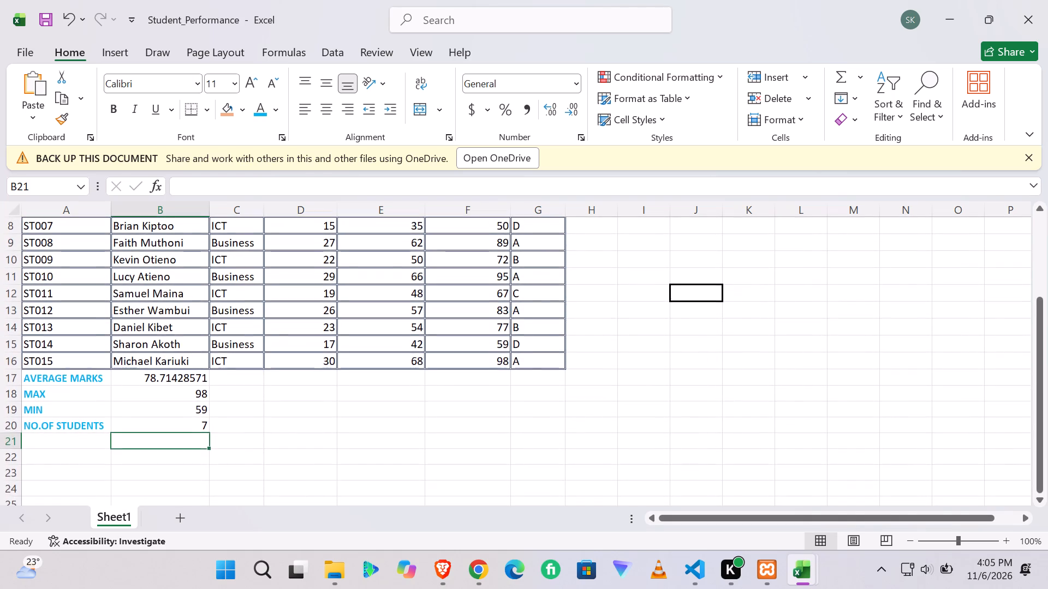
scroll(450, 290, "up", 1)
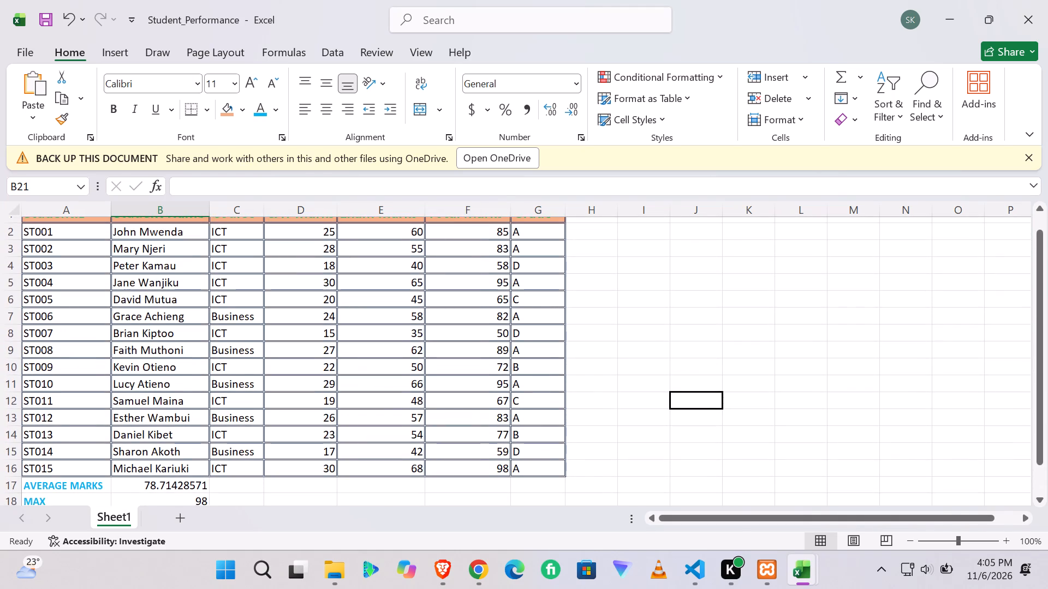
left_click(178, 470)
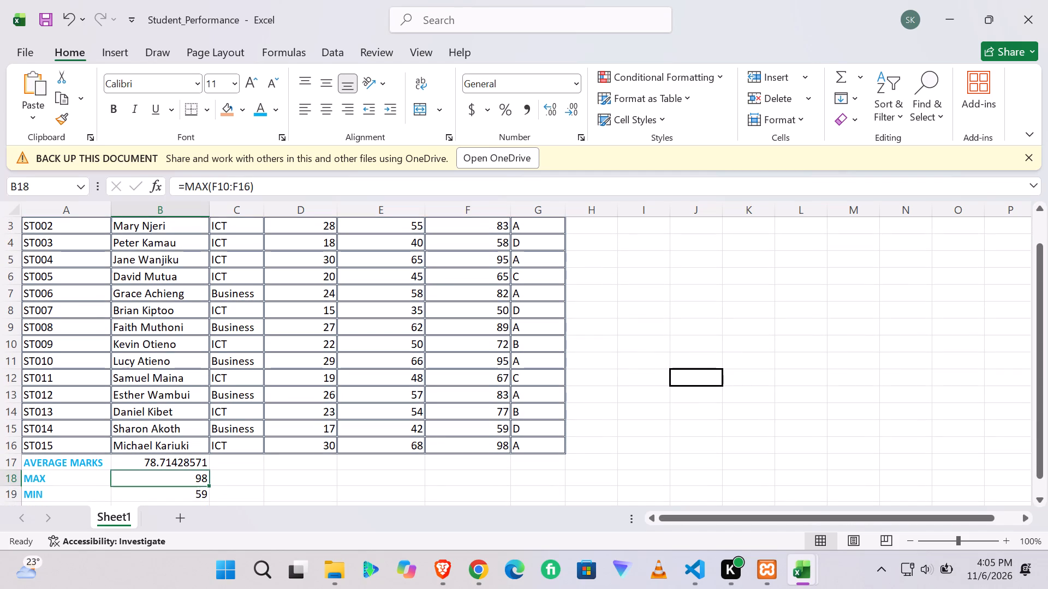
left_click(170, 462)
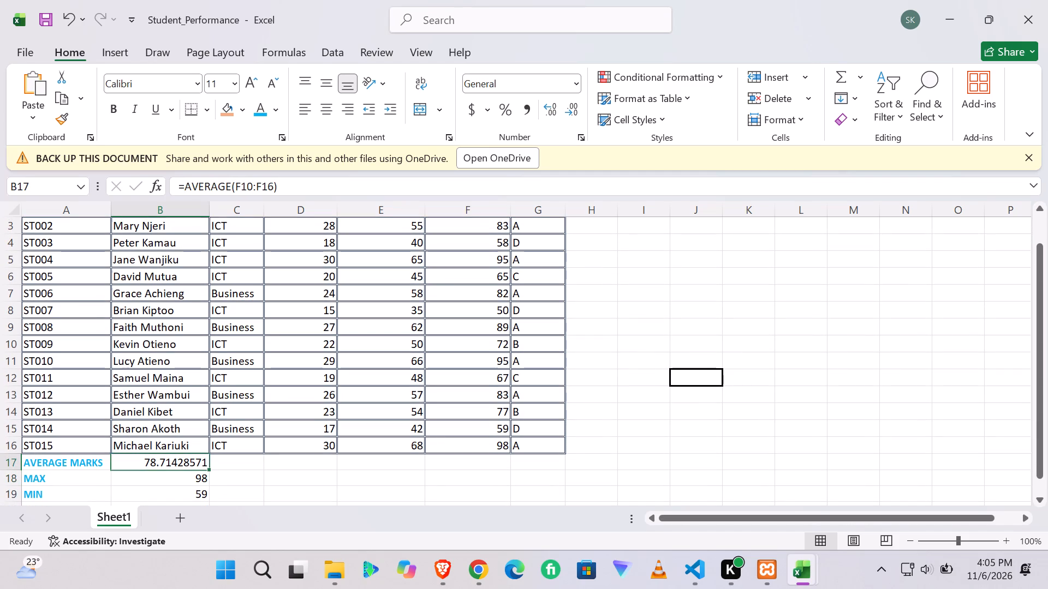
left_click(246, 188)
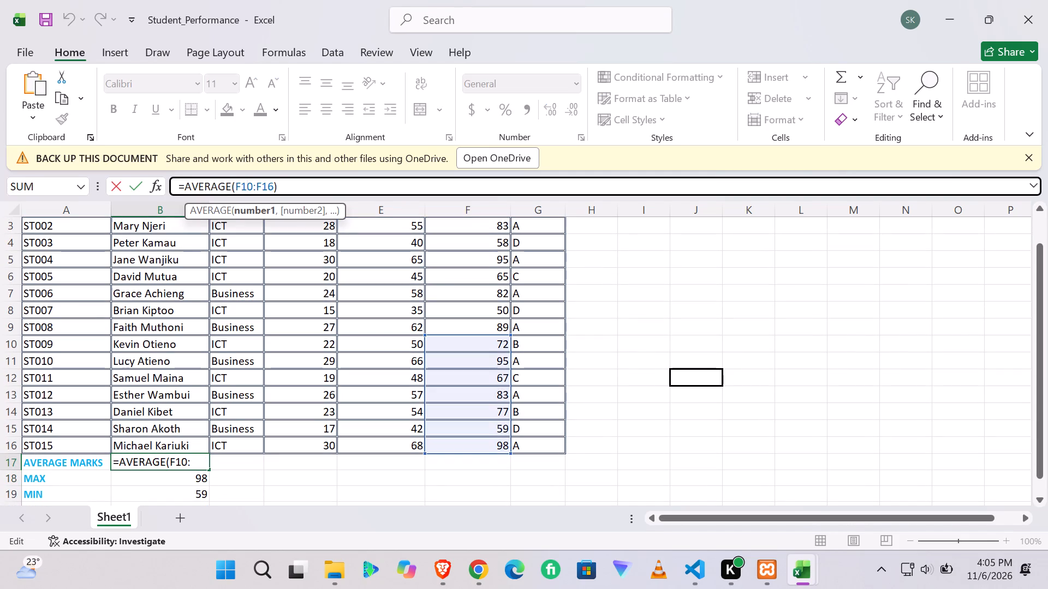
key("BackSpace")
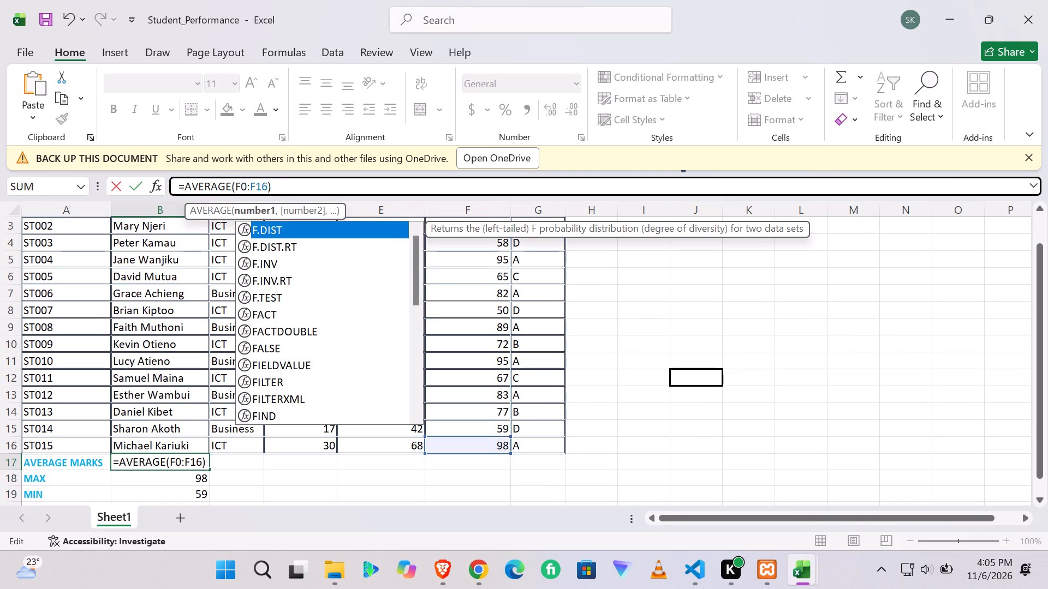
key("Delete")
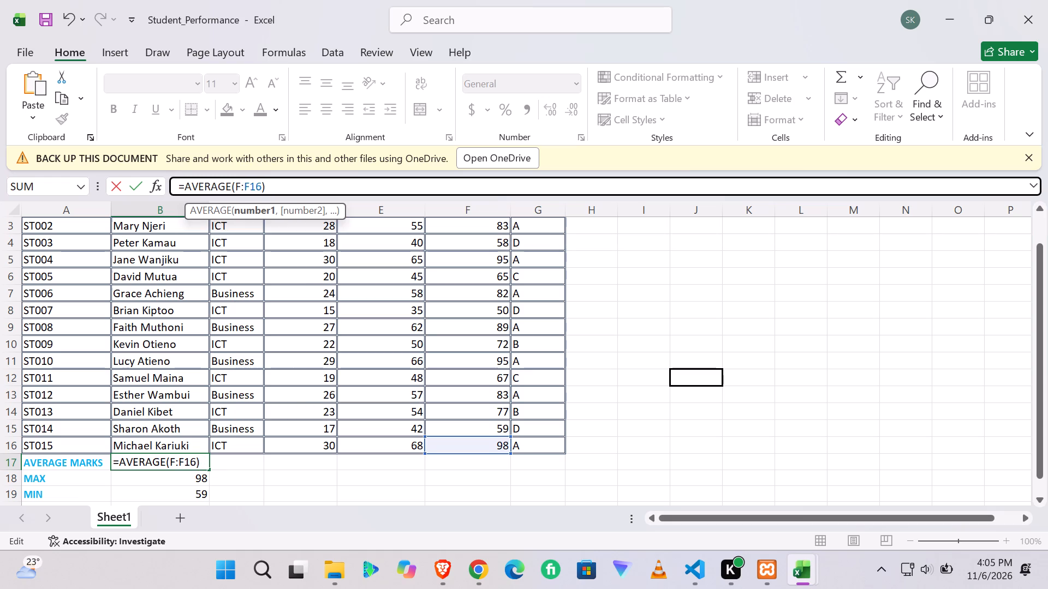
key("2")
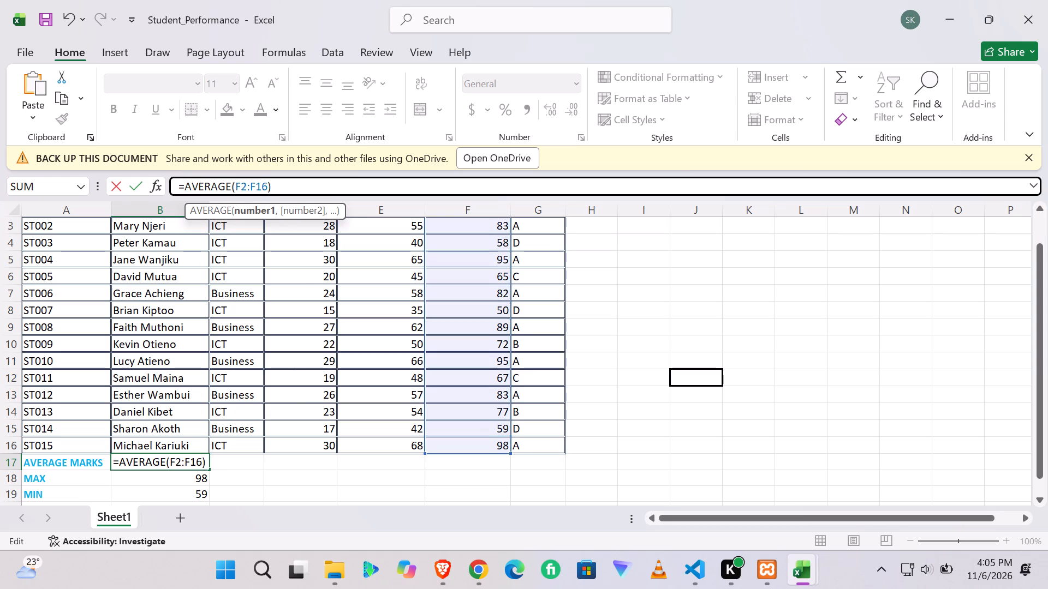
key("Return")
Change the maximum formula in cell B18 to =MAX(F2:F16).
scroll(227, 510, "down", 1)
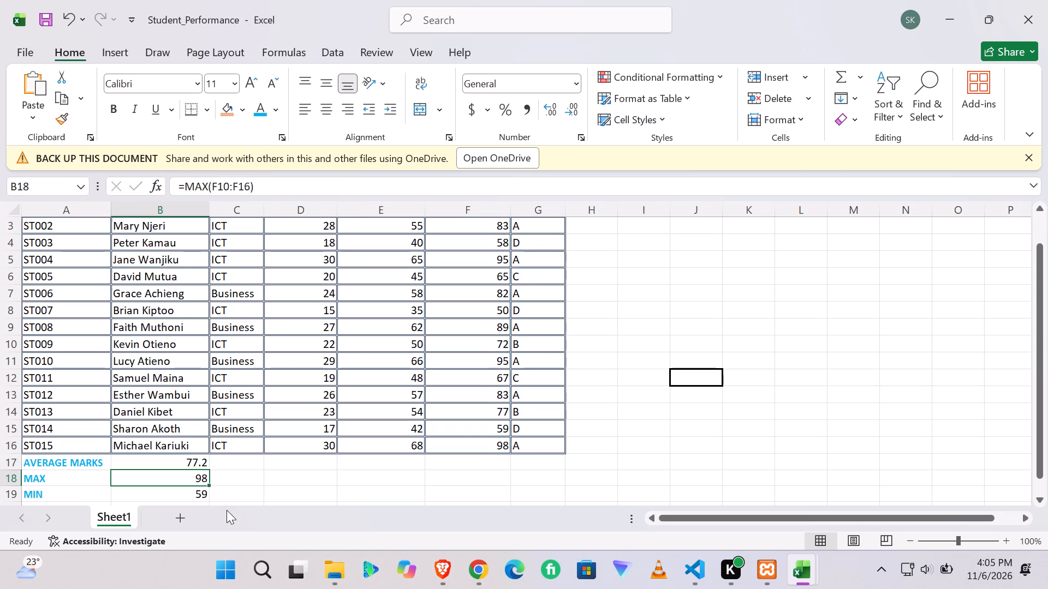
scroll(227, 510, "down", 1)
left_click(163, 434)
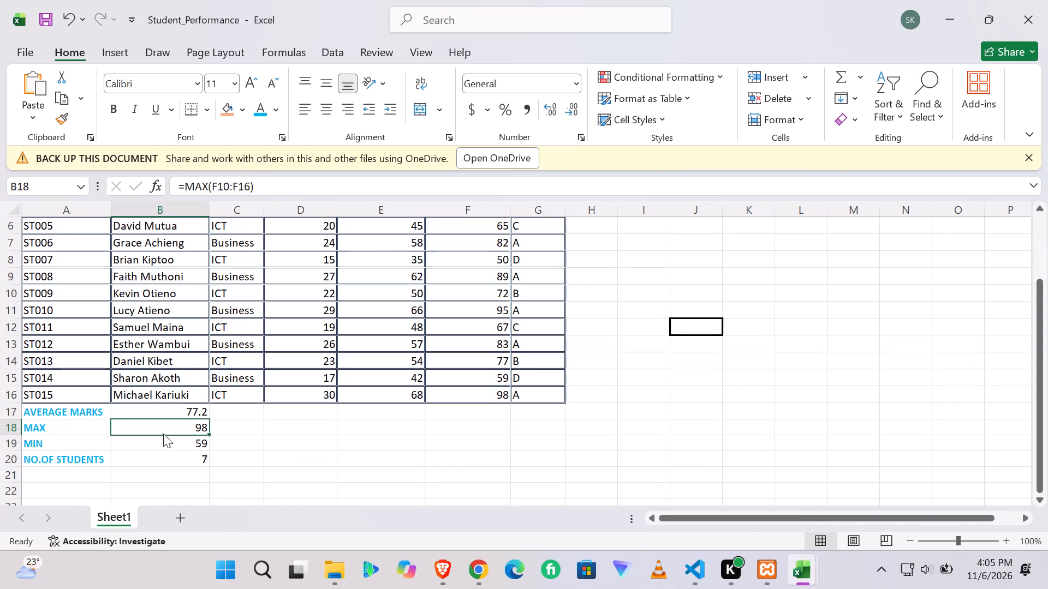
left_click(226, 184)
left_click(229, 188)
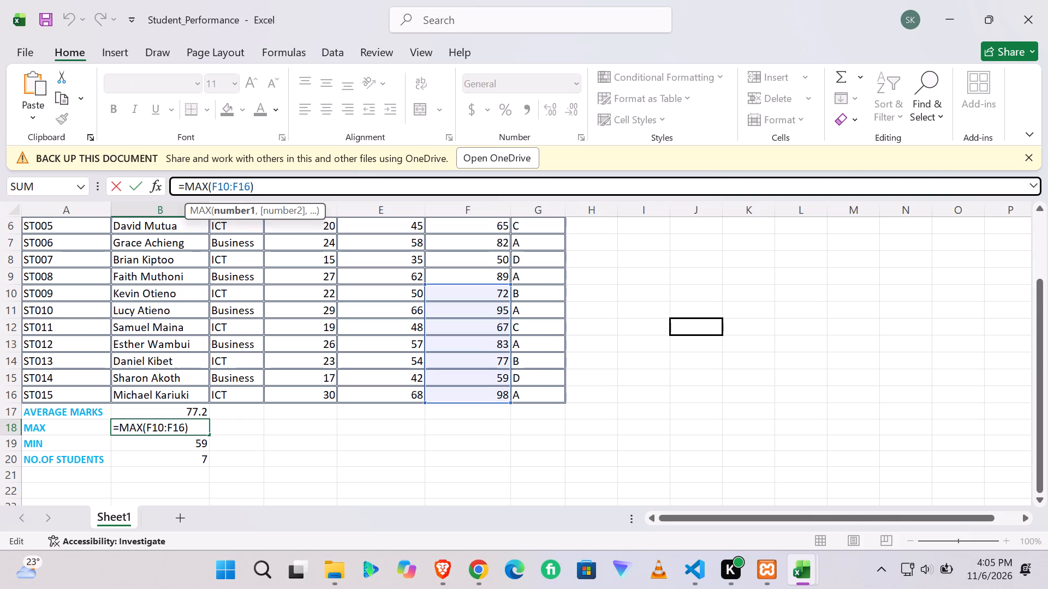
key("BackSpace")
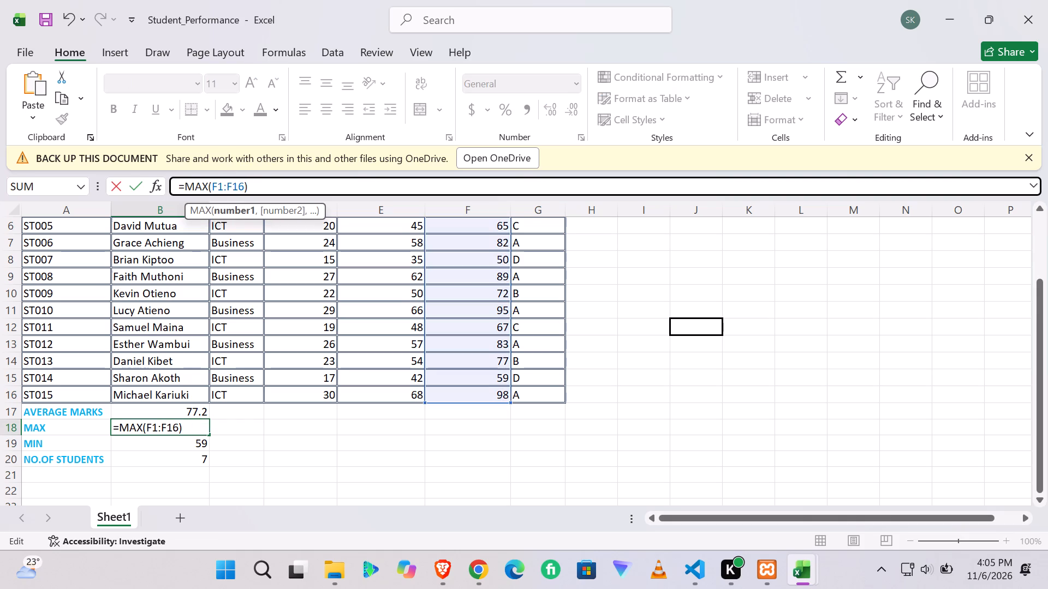
key("BackSpace")
key("2")
key("Return")
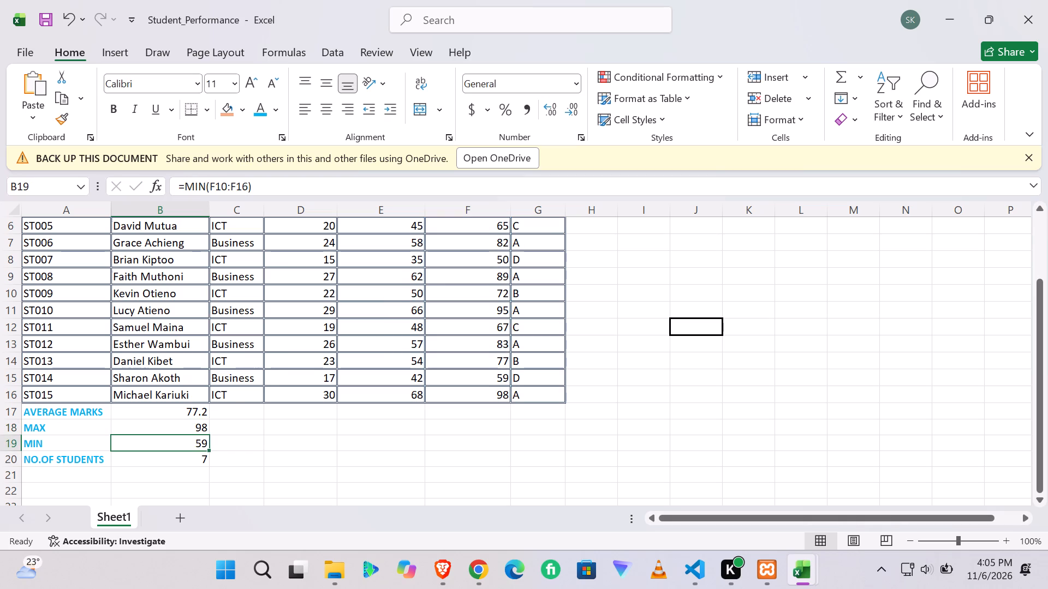
Change the minimum formula in cell B19 to =MIN(F2:F16).
left_click(184, 432)
left_click(184, 432)
left_click(227, 185)
key("BackSpace")
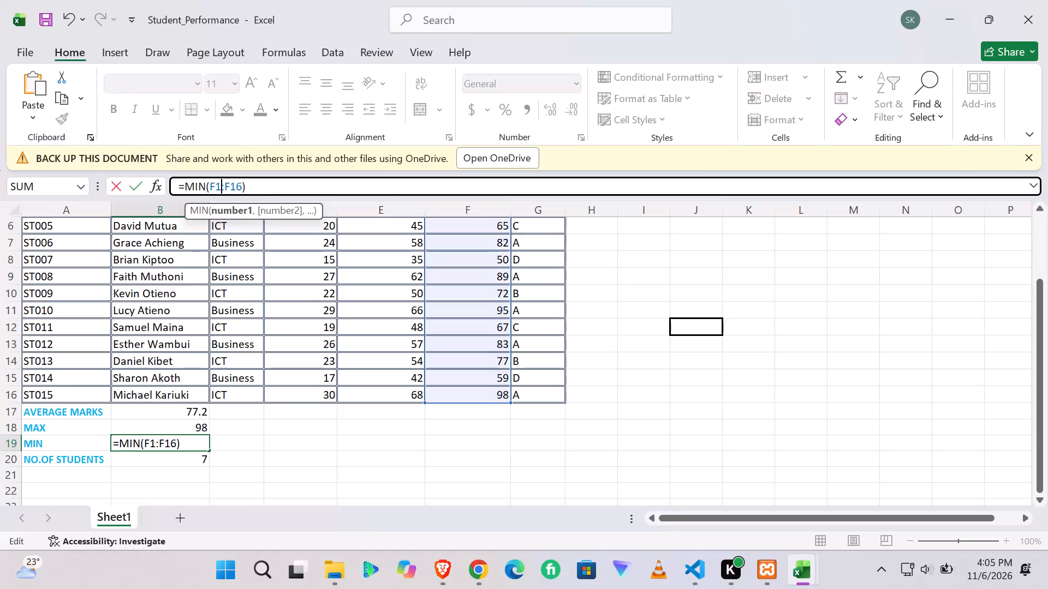
key("BackSpace")
key("2")
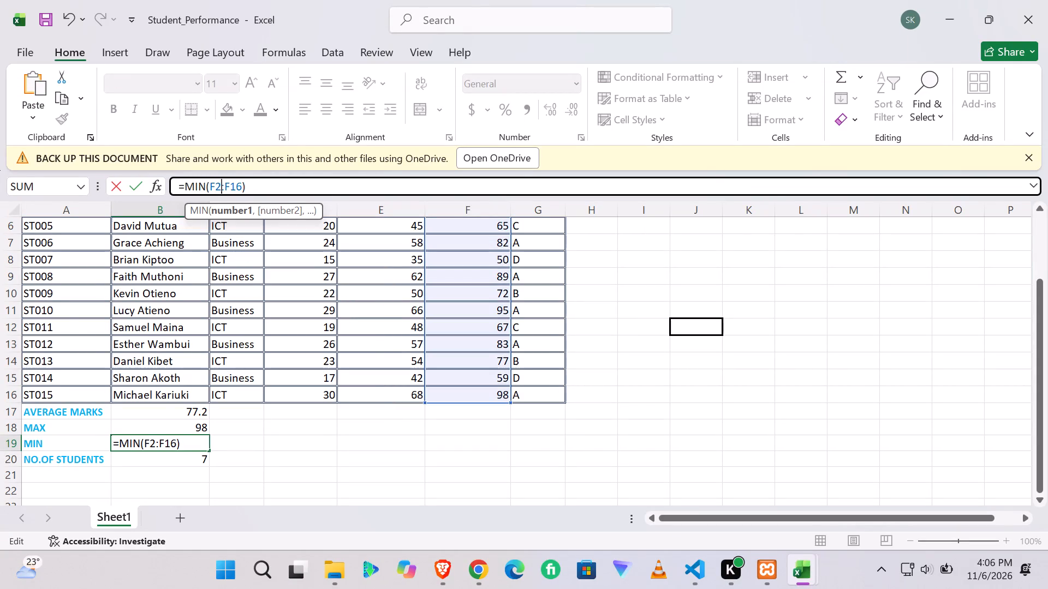
key("Return")
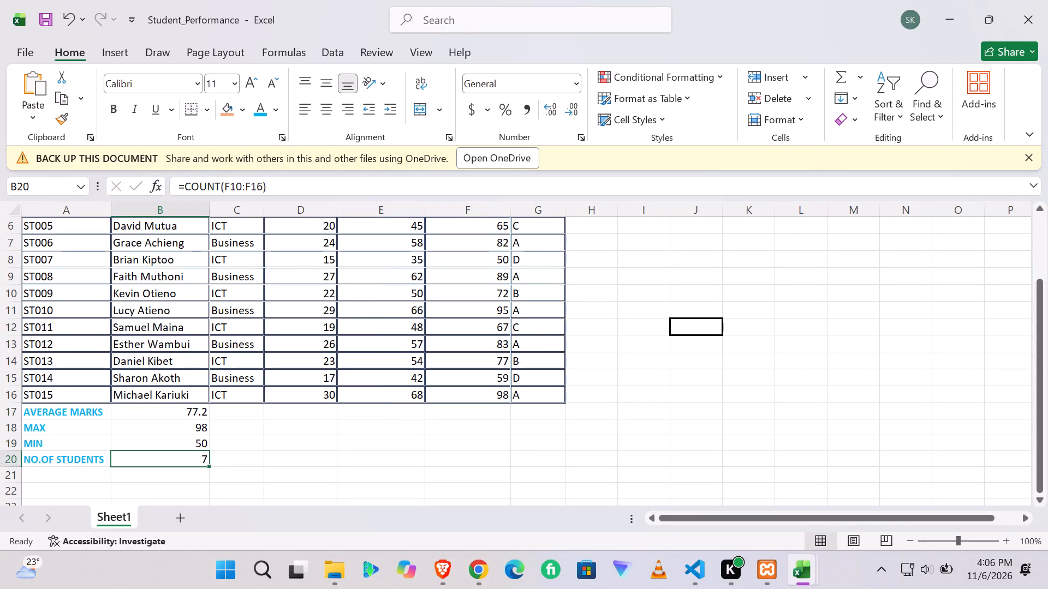
Change the student count formula in cell B20 to =COUNT(F2:F16).
left_click(188, 465)
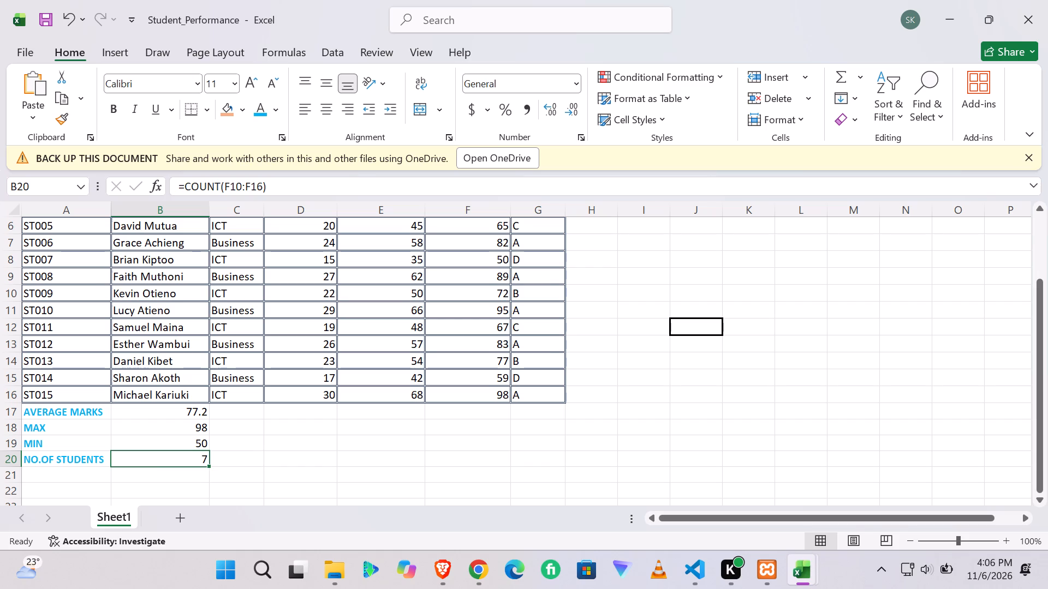
left_click(240, 187)
key("BackSpace")
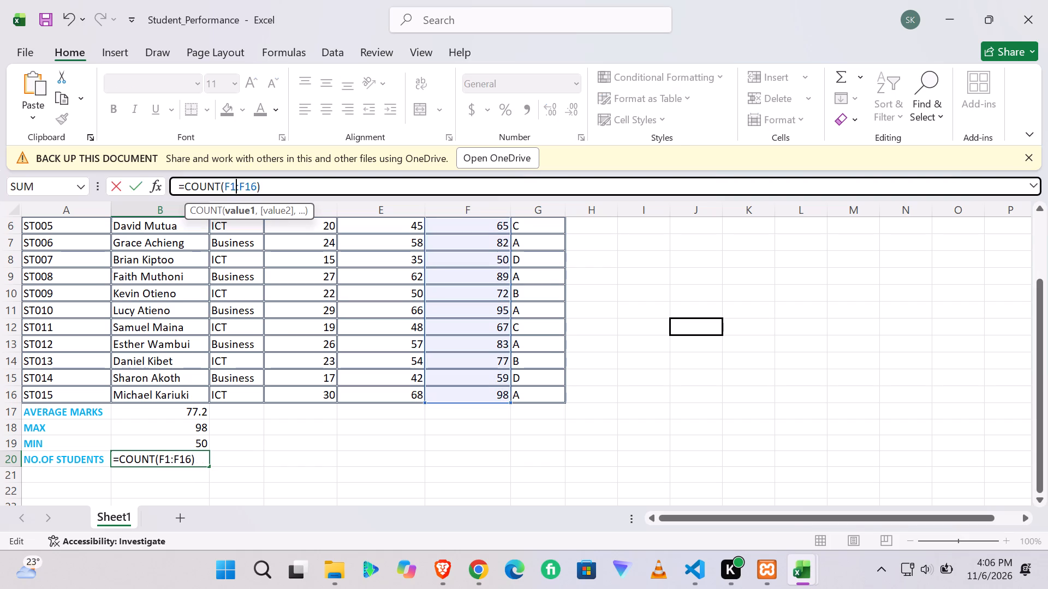
key("BackSpace")
key("2")
key("Return")
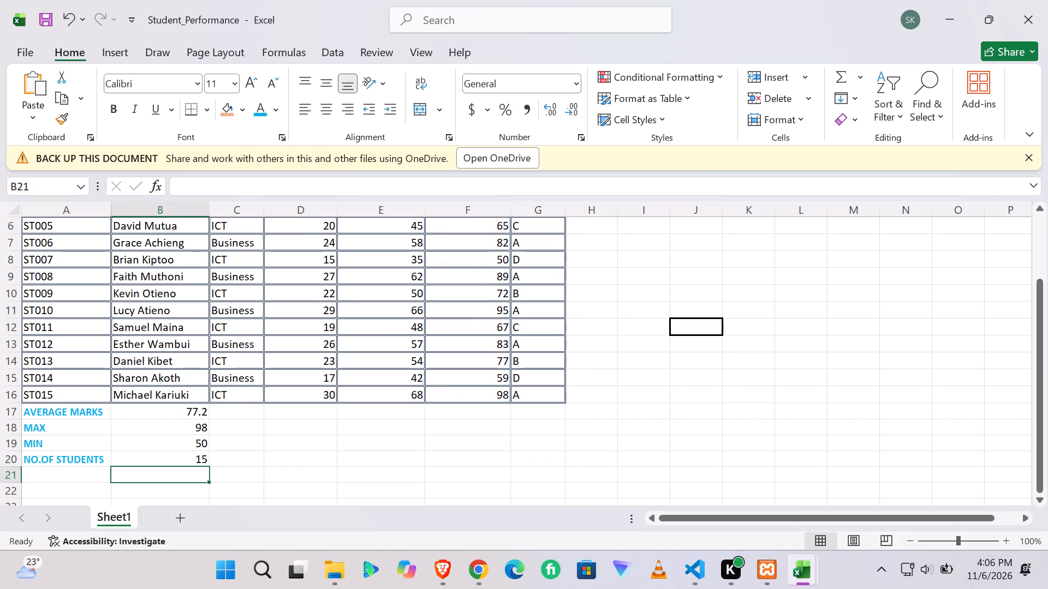
Review the full student marks table and the summary statistics in rows 17 to 20.
scroll(236, 422, "up", 5)
scroll(236, 422, "down", 2)
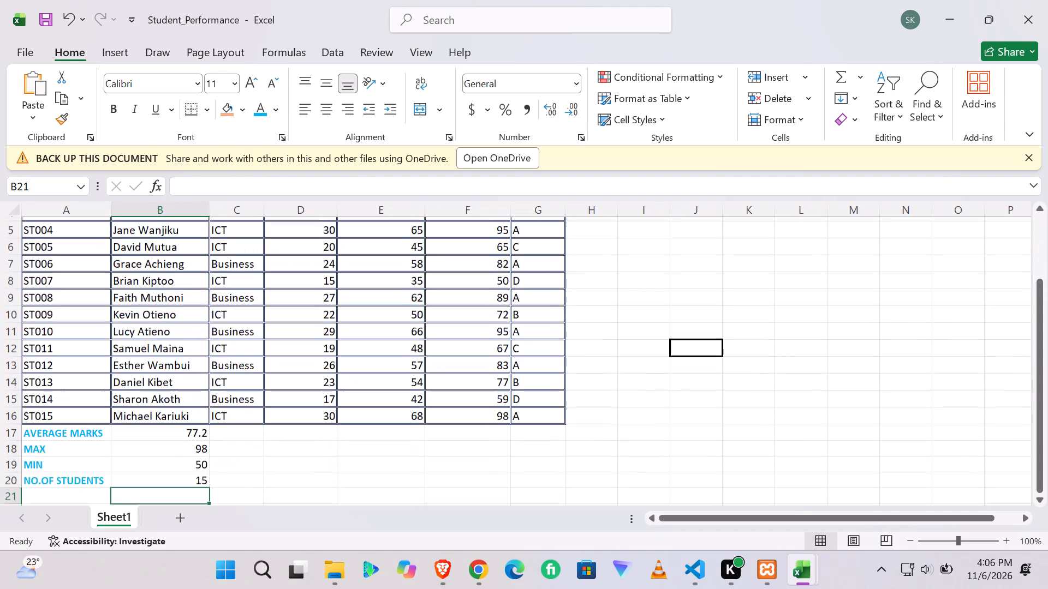
scroll(236, 422, "down", 1)
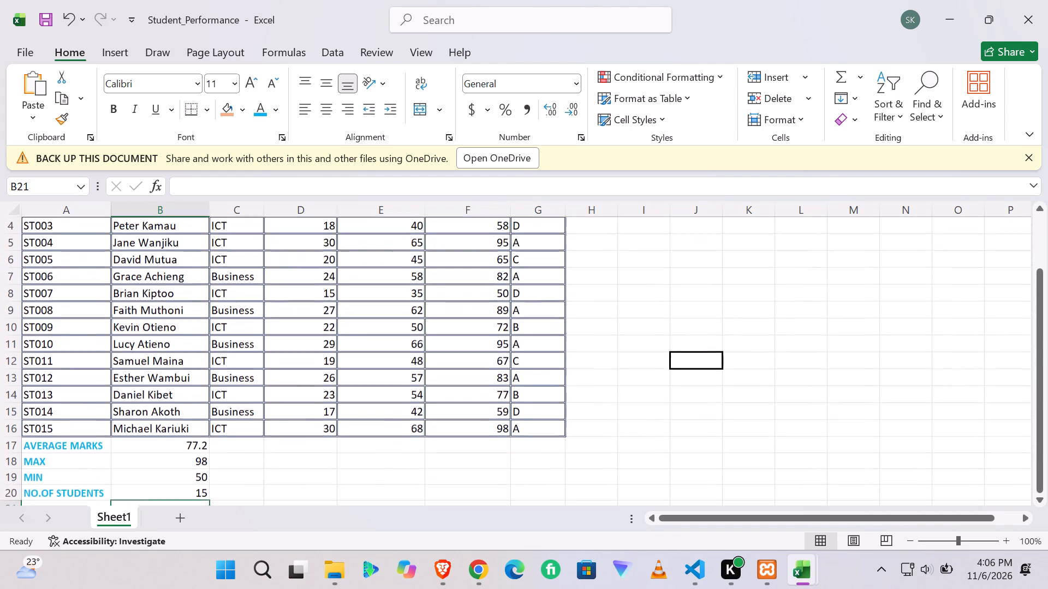
scroll(236, 422, "up", 1)
scroll(236, 422, "down", 3)
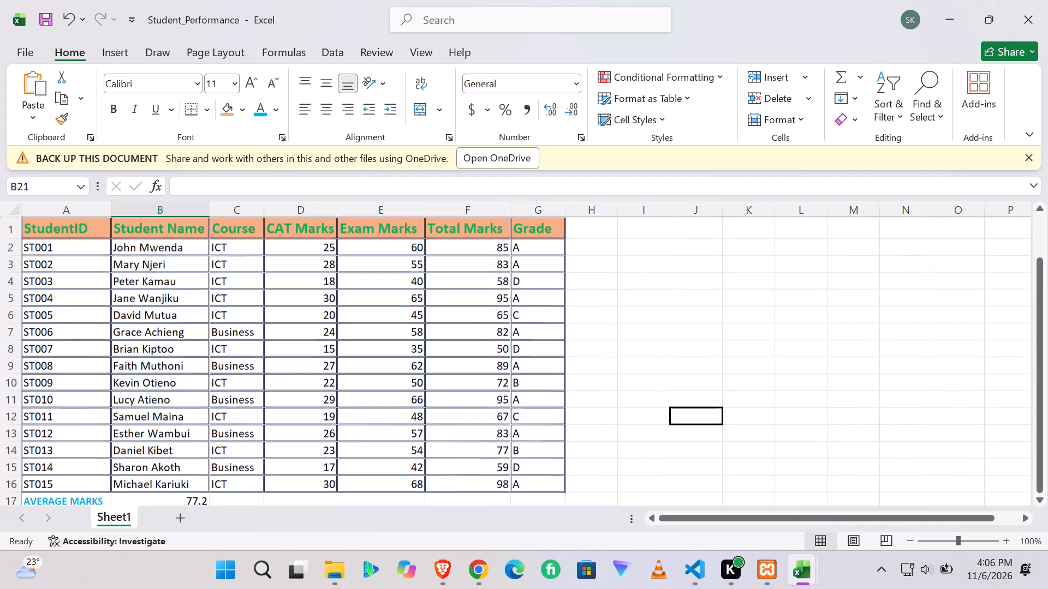
scroll(408, 446, "down", 1)
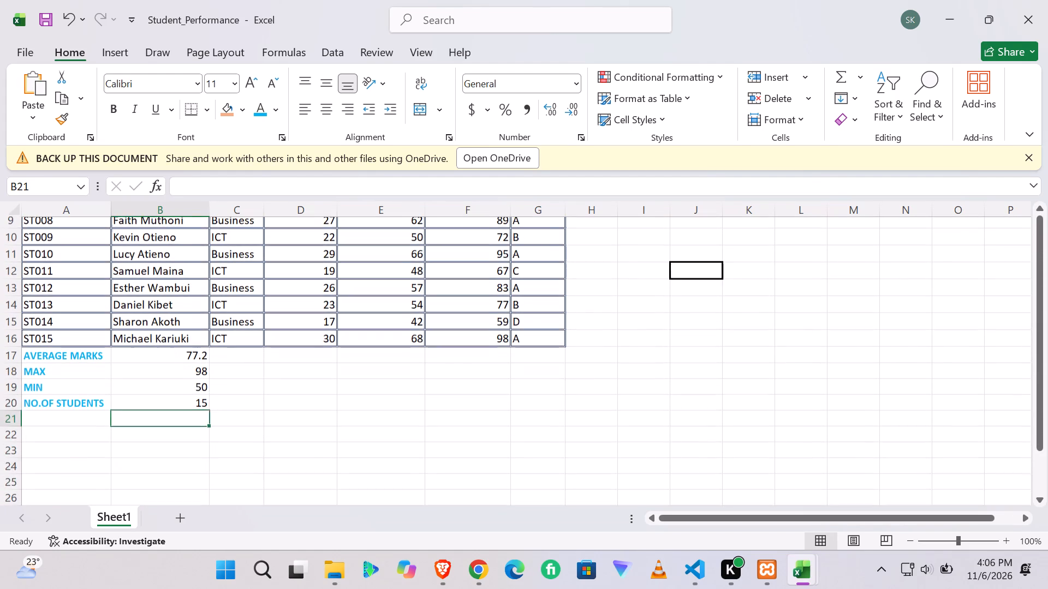
scroll(408, 446, "down", 2)
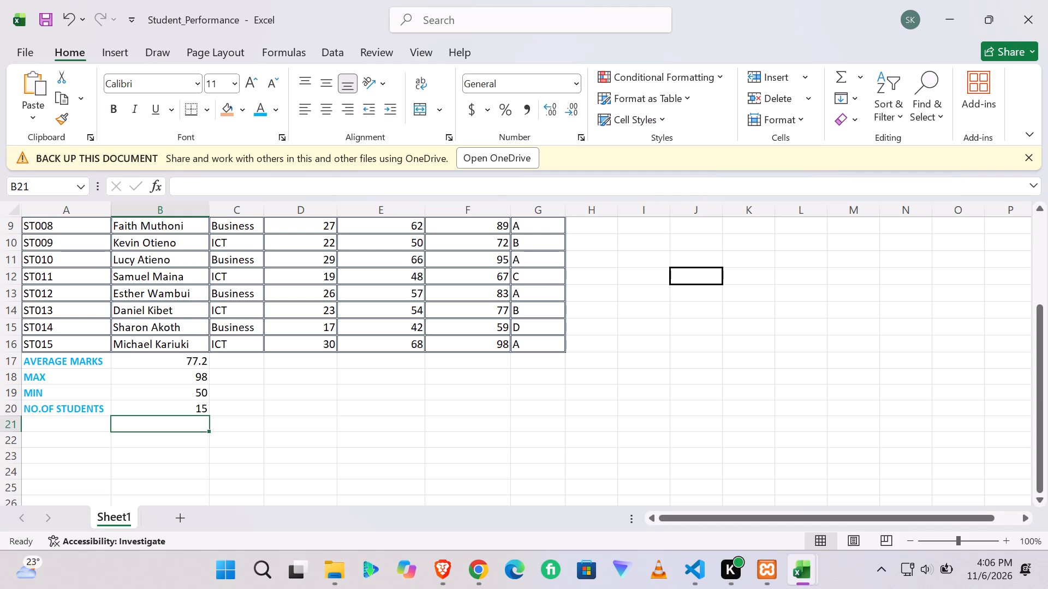
scroll(473, 314, "right", 1)
scroll(473, 314, "up", 1)
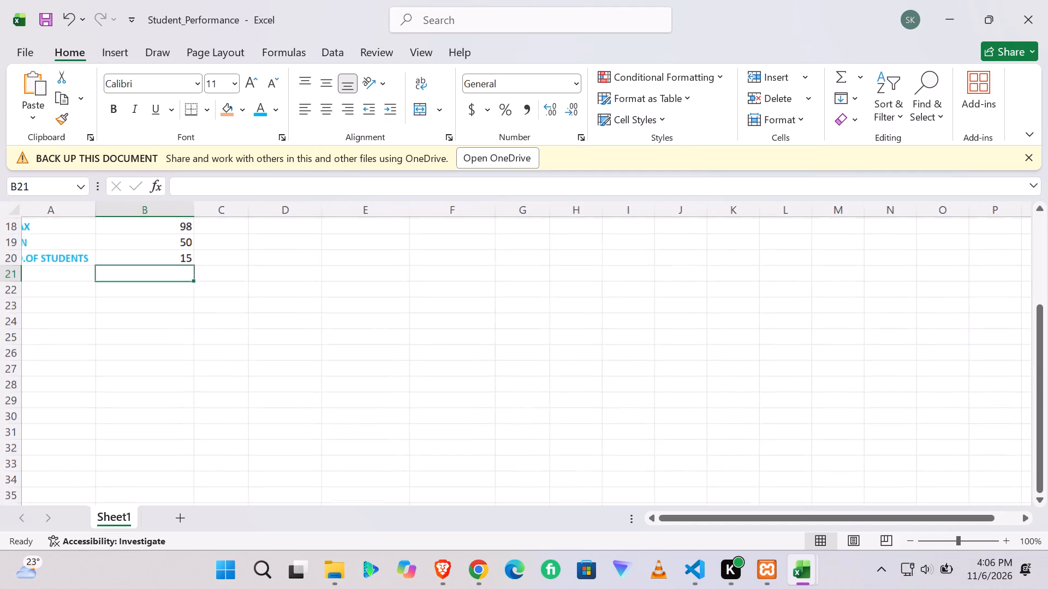
scroll(473, 314, "up", 1)
scroll(473, 314, "right", 3)
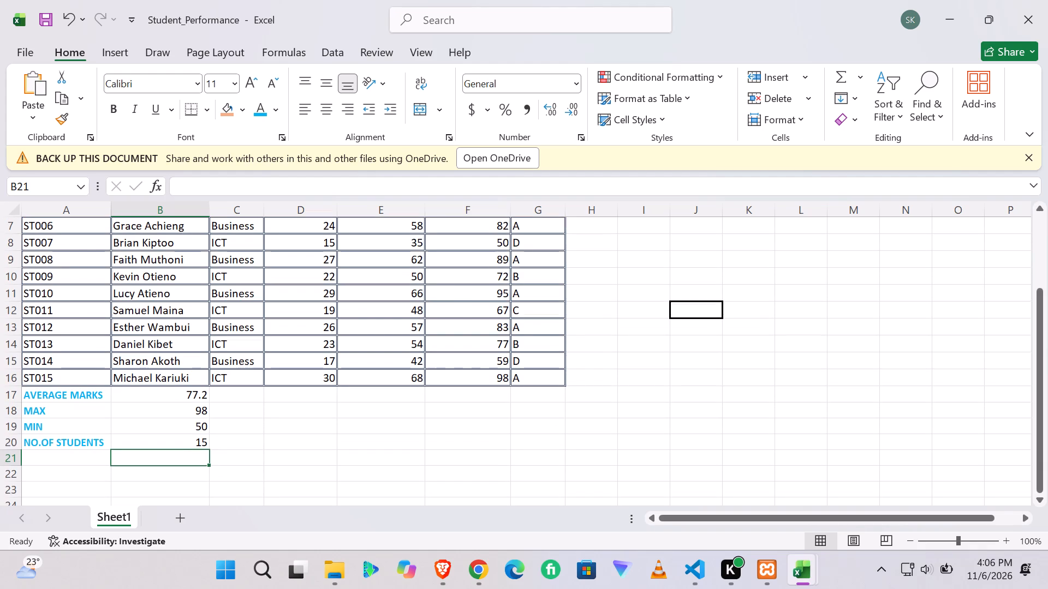
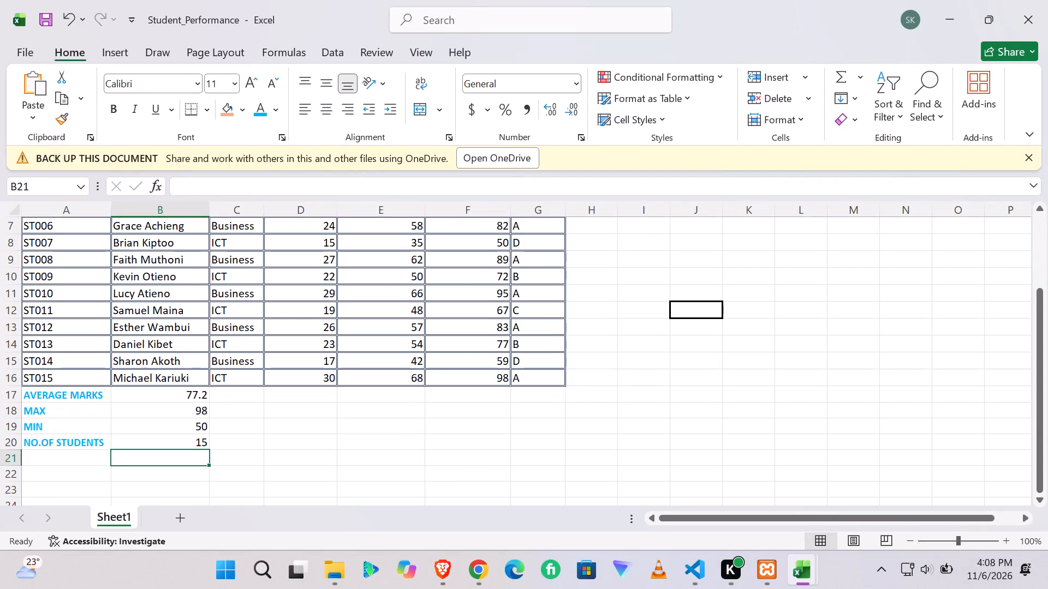
Select the Student Name and Total Marks columns together, covering B1:B16 and F1:F16.
scroll(94, 368, "up", 3)
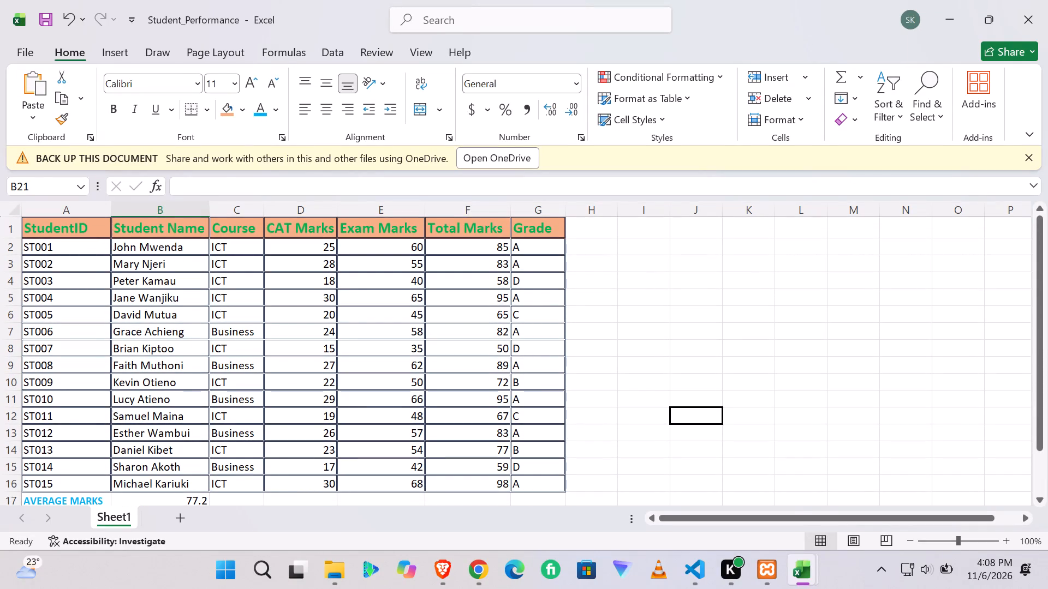
left_click_drag(116, 225, 149, 262)
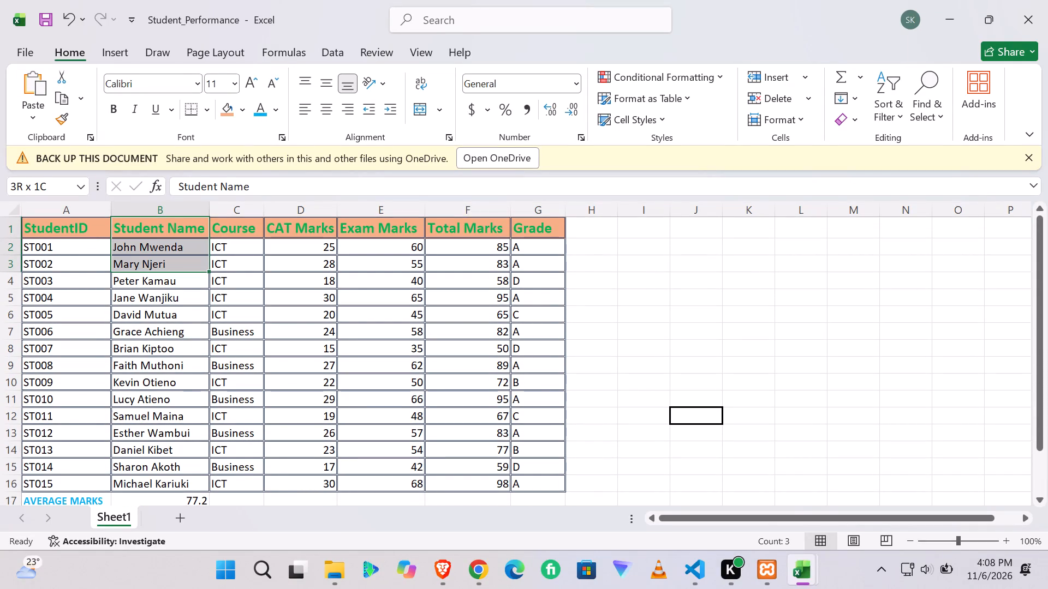
left_click_drag(149, 262, 153, 288)
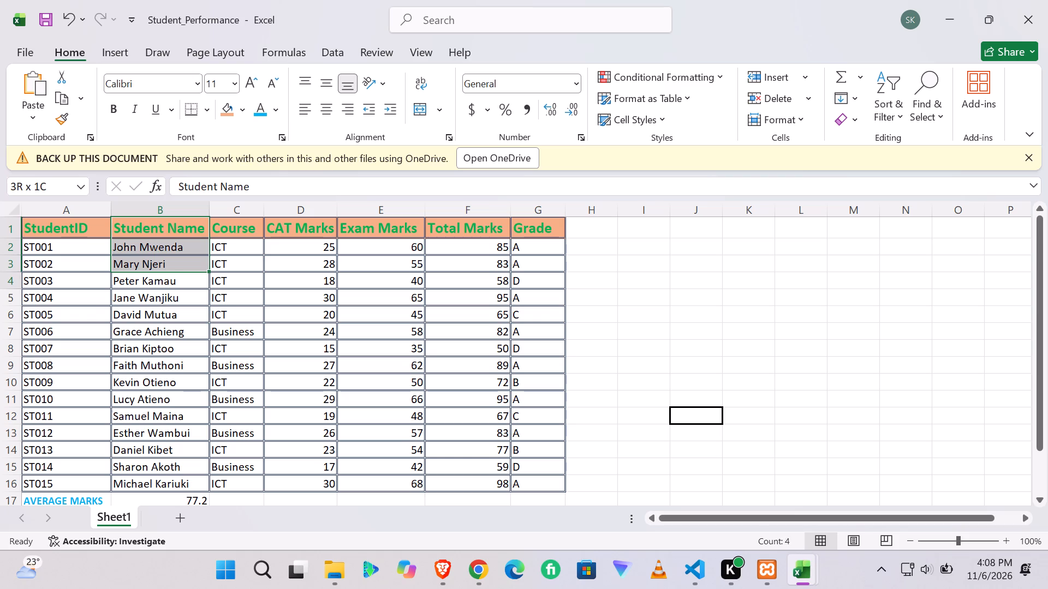
left_click_drag(153, 288, 152, 483)
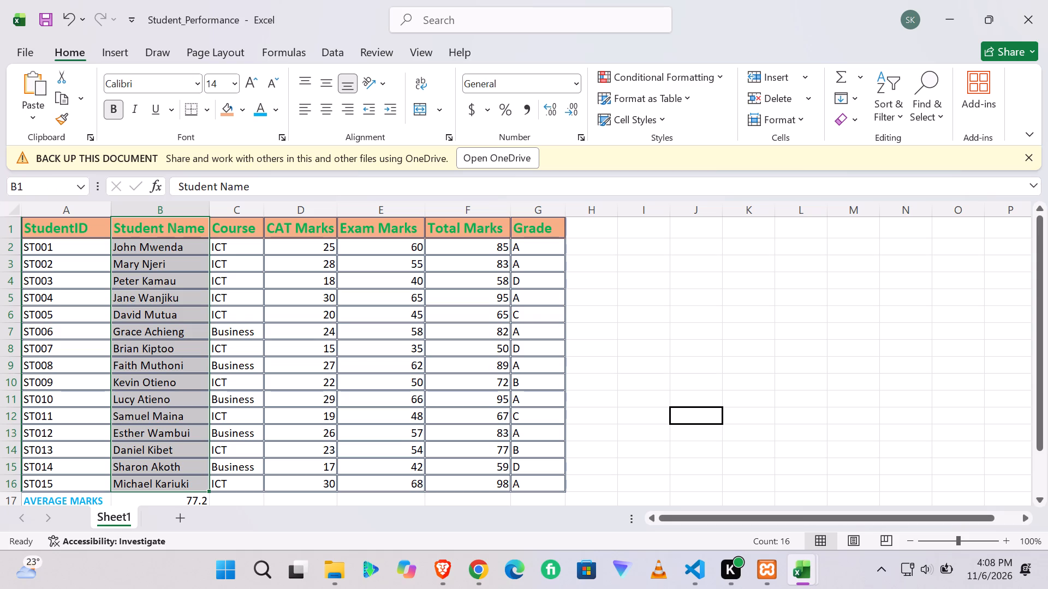
left_click(124, 413)
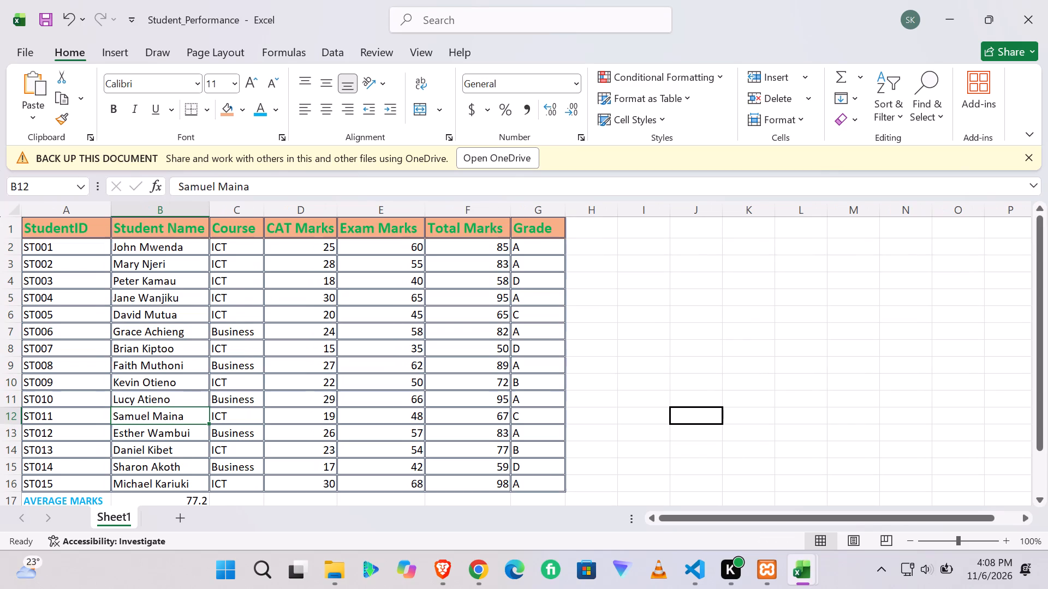
left_click_drag(124, 223, 149, 305)
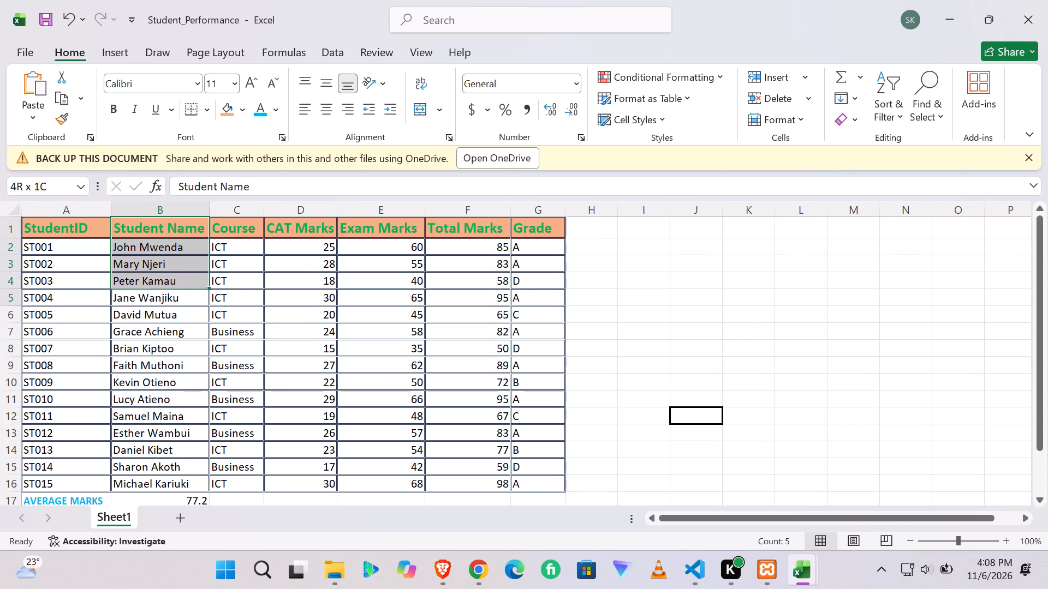
left_click_drag(149, 305, 163, 474)
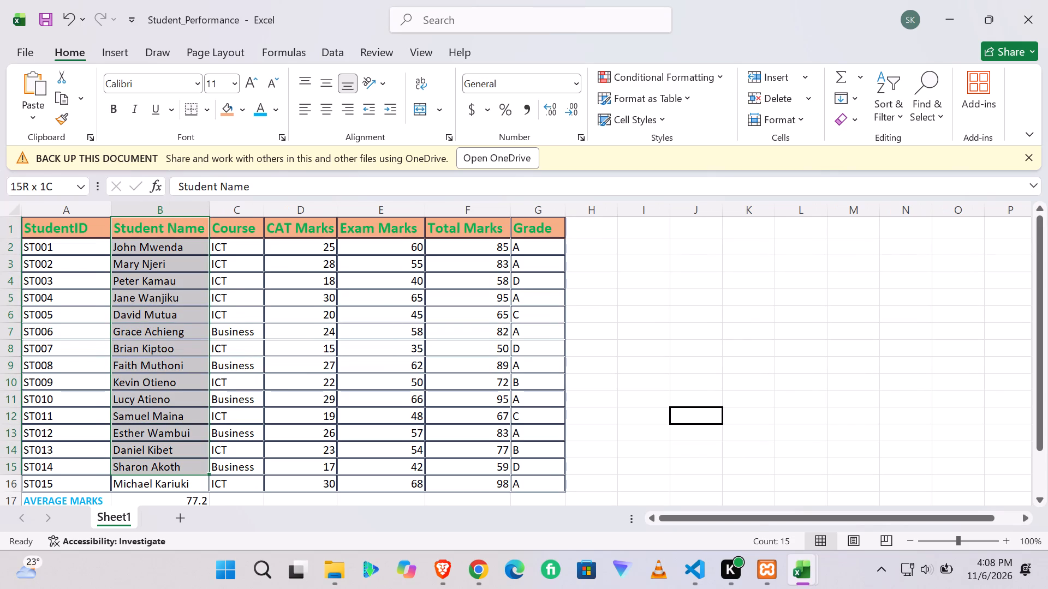
left_click_drag(163, 474, 163, 483)
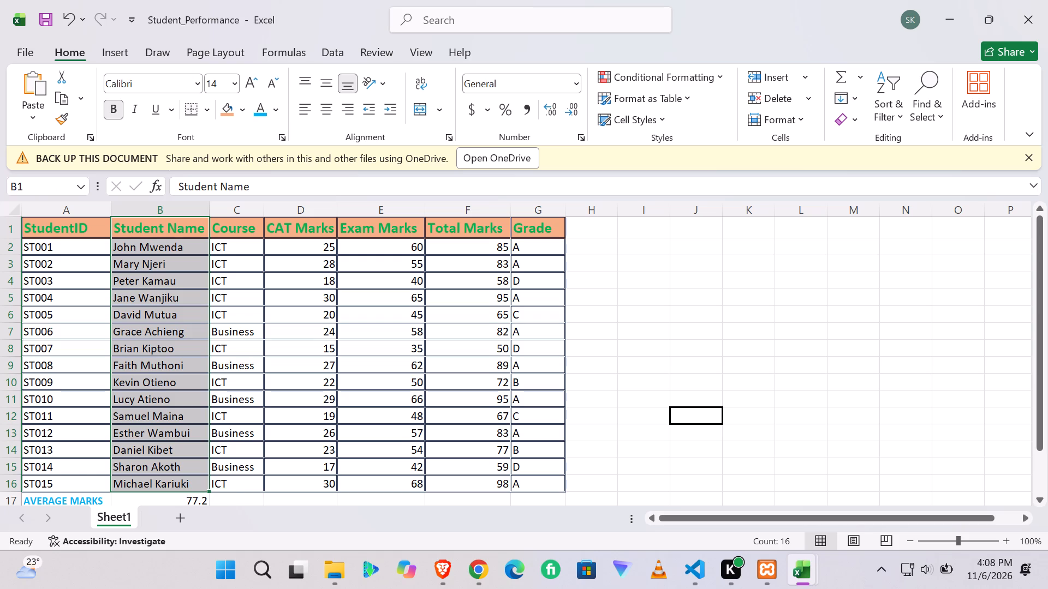
left_click_drag(448, 224, 464, 558, "ctrl")
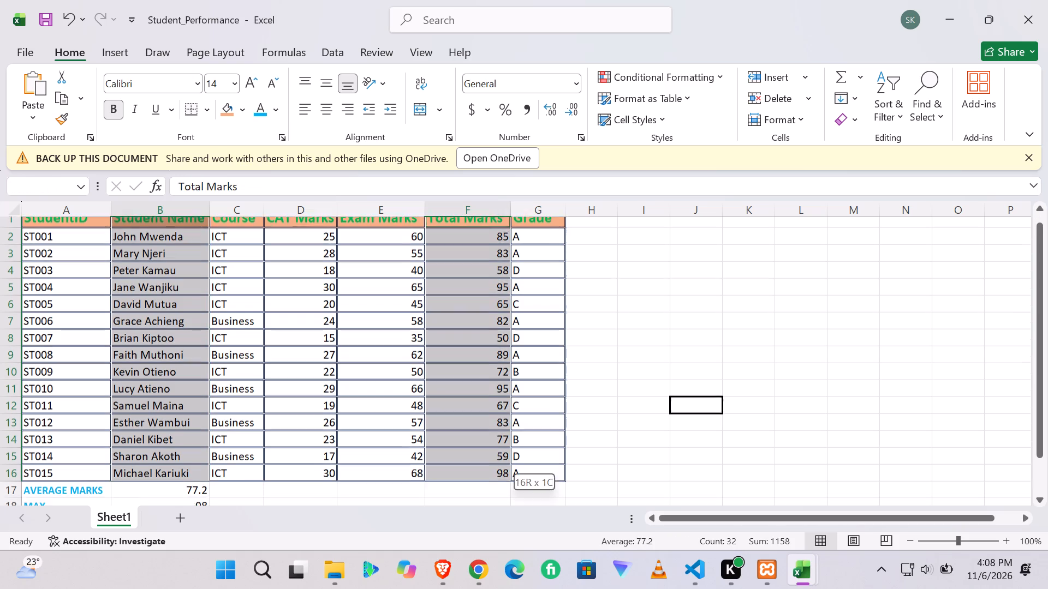
left_click_drag(464, 558, 460, 442, "ctrl")
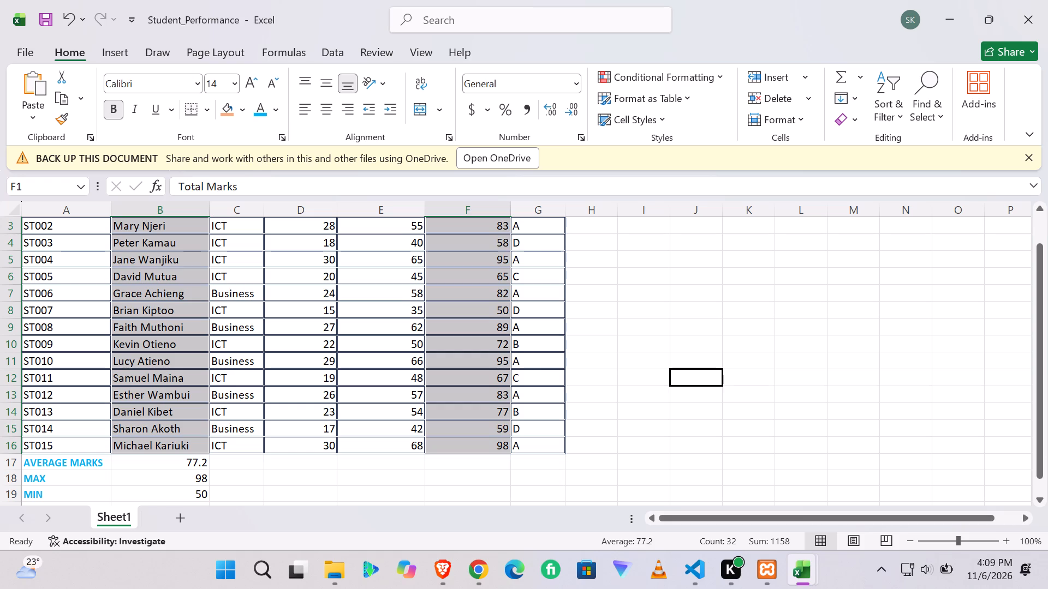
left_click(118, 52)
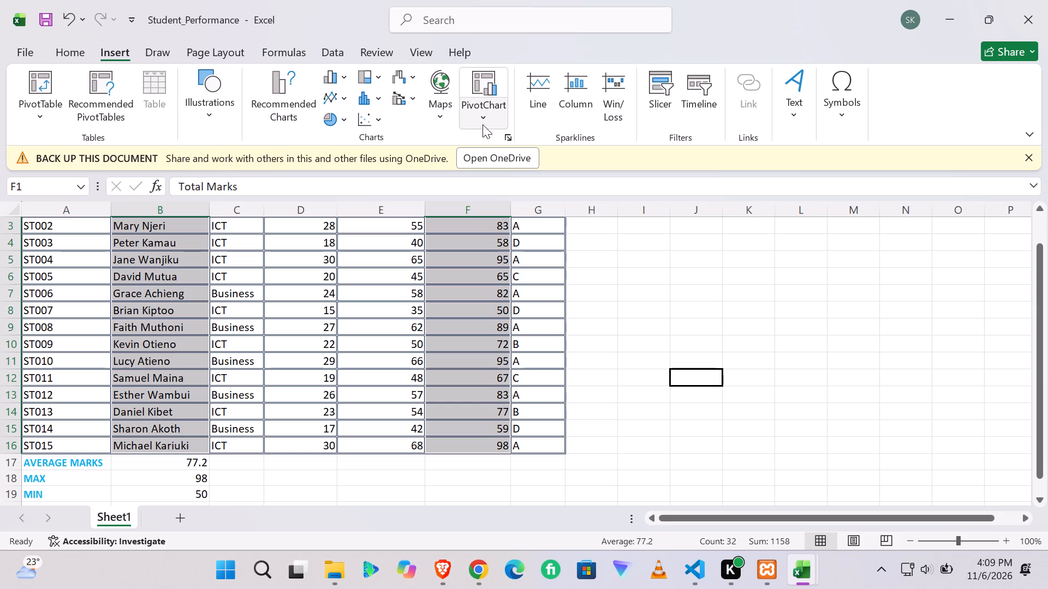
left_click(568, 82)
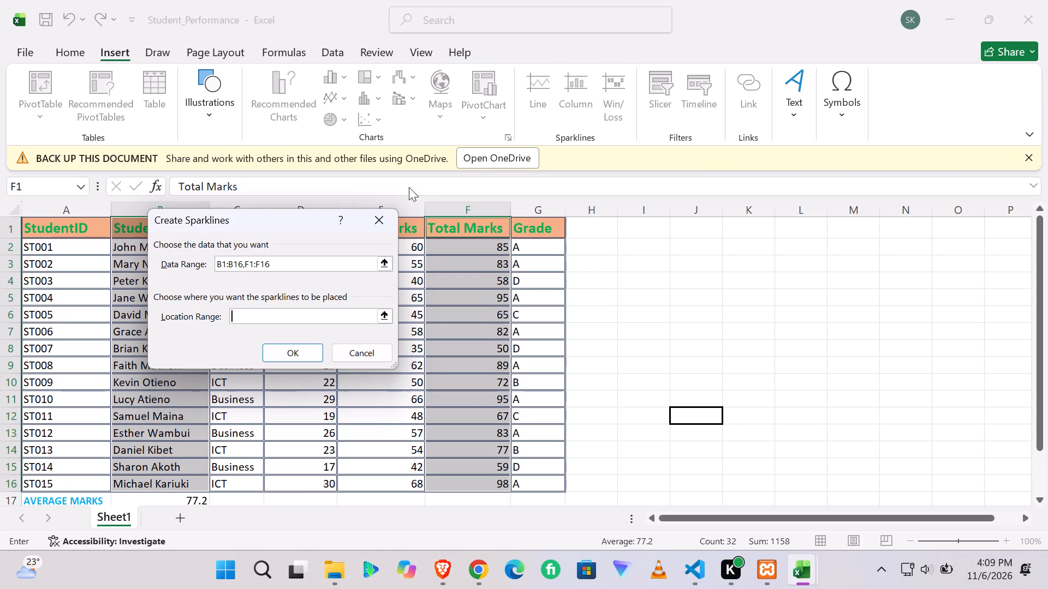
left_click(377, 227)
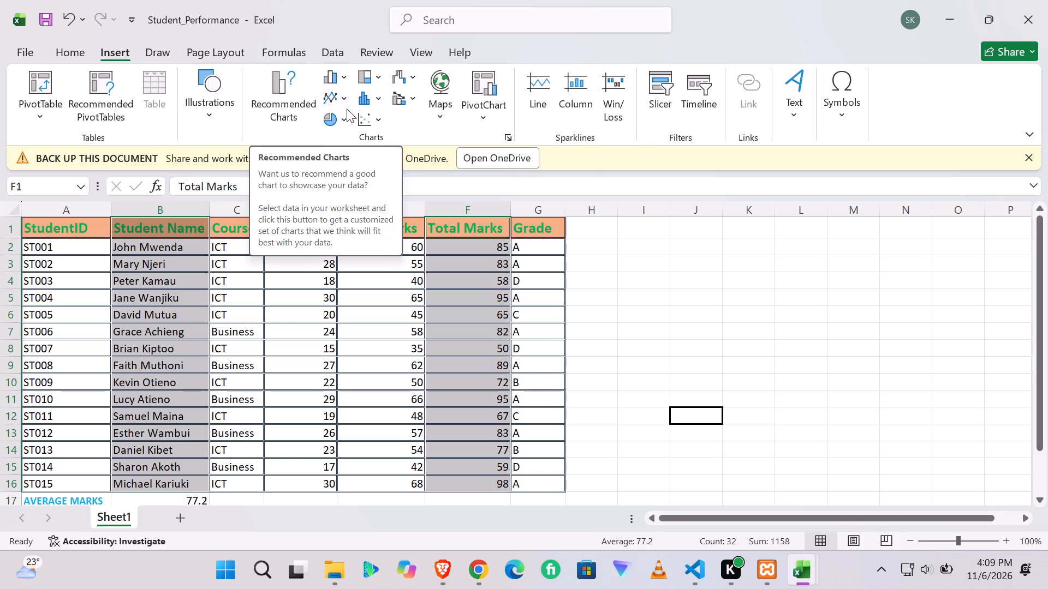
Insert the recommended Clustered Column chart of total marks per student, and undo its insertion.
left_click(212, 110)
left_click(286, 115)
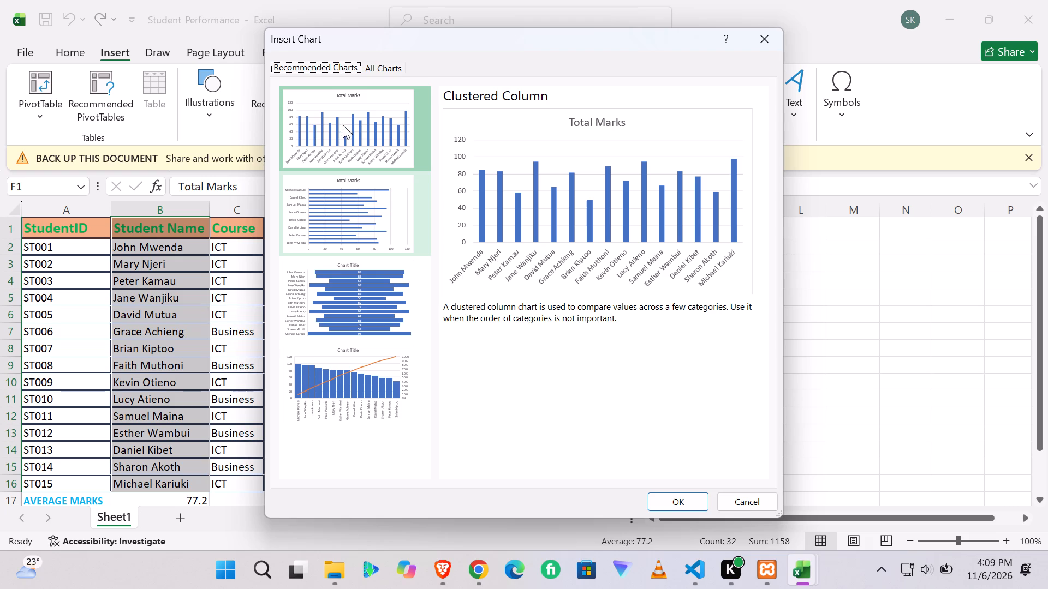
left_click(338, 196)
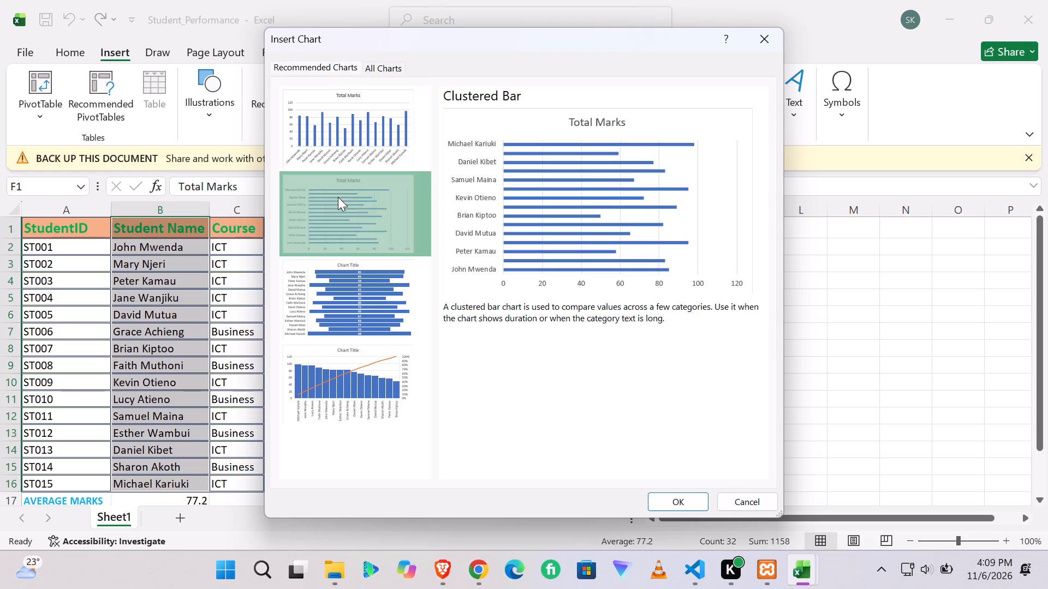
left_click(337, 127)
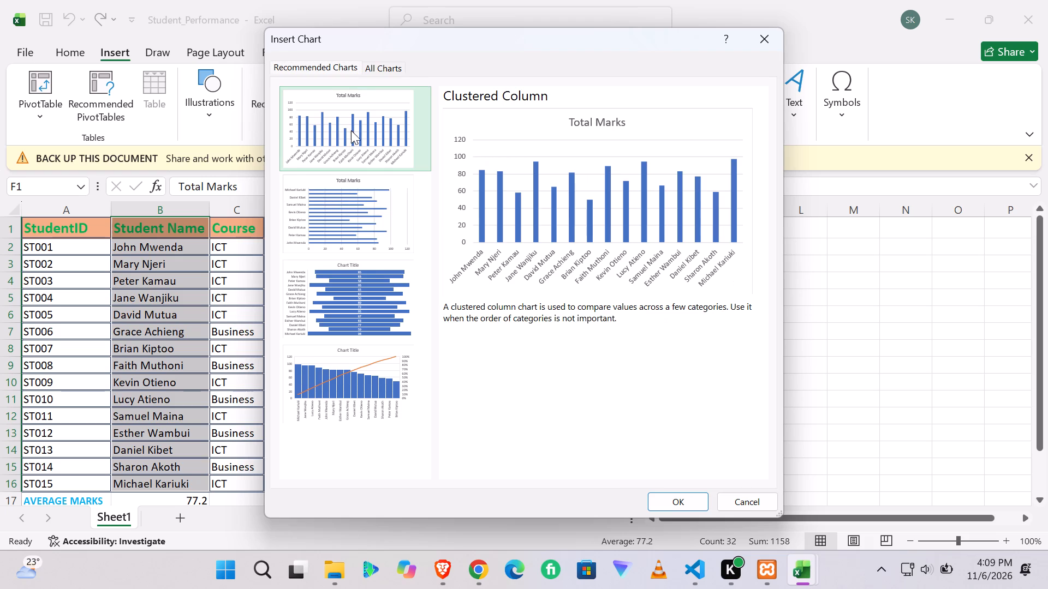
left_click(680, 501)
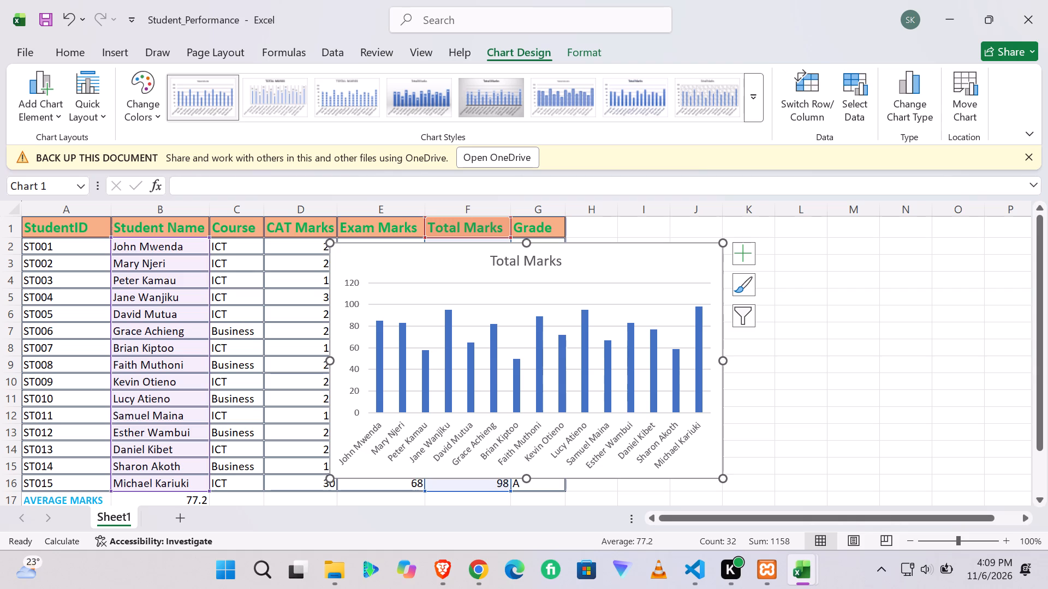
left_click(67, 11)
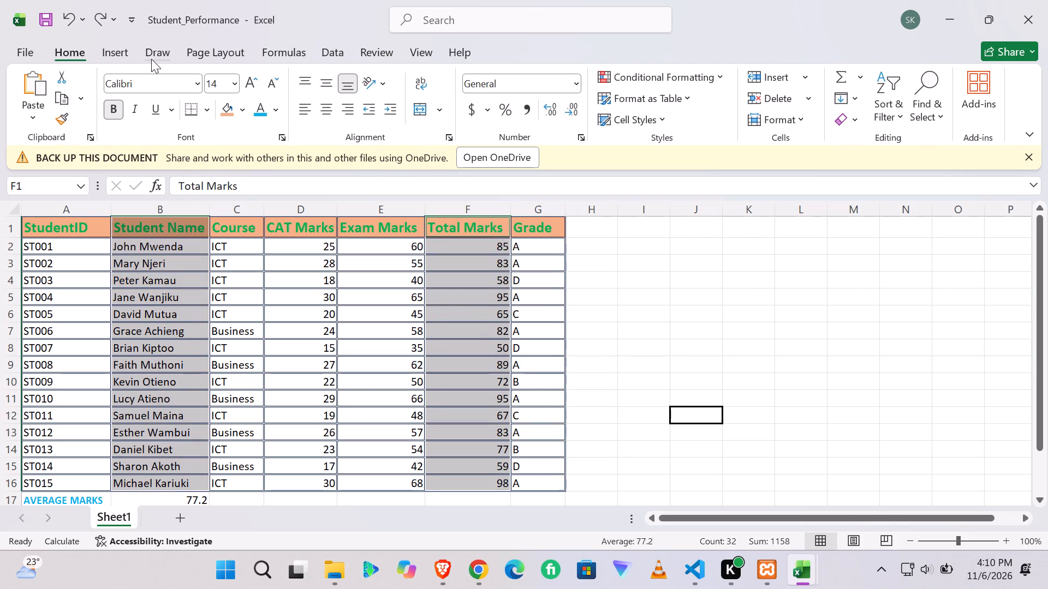
Insert a 2-D clustered column chart of Total Marks by student name from the selected columns.
left_click(126, 51)
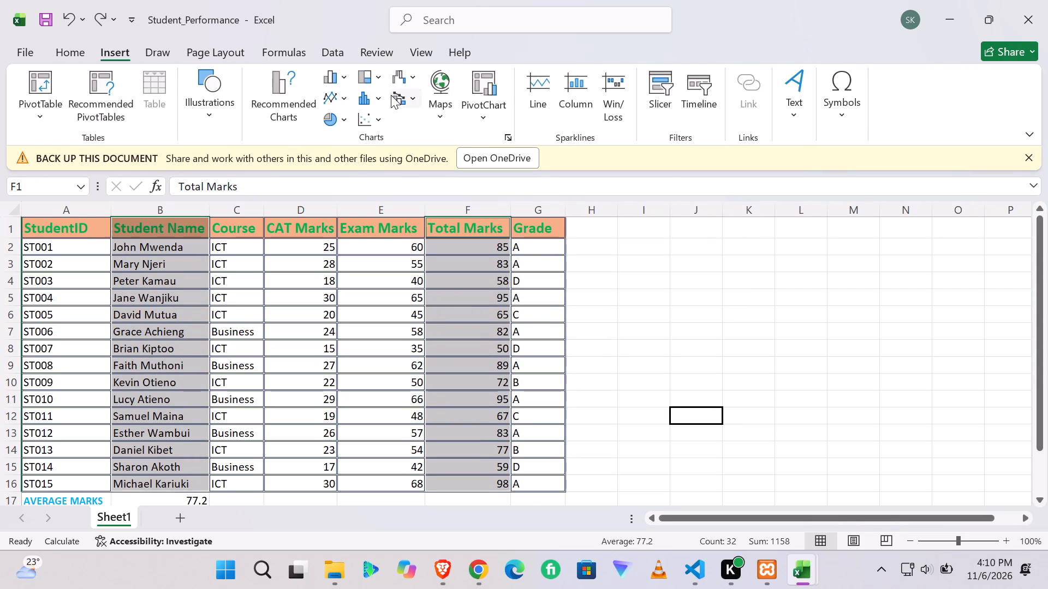
left_click(372, 99)
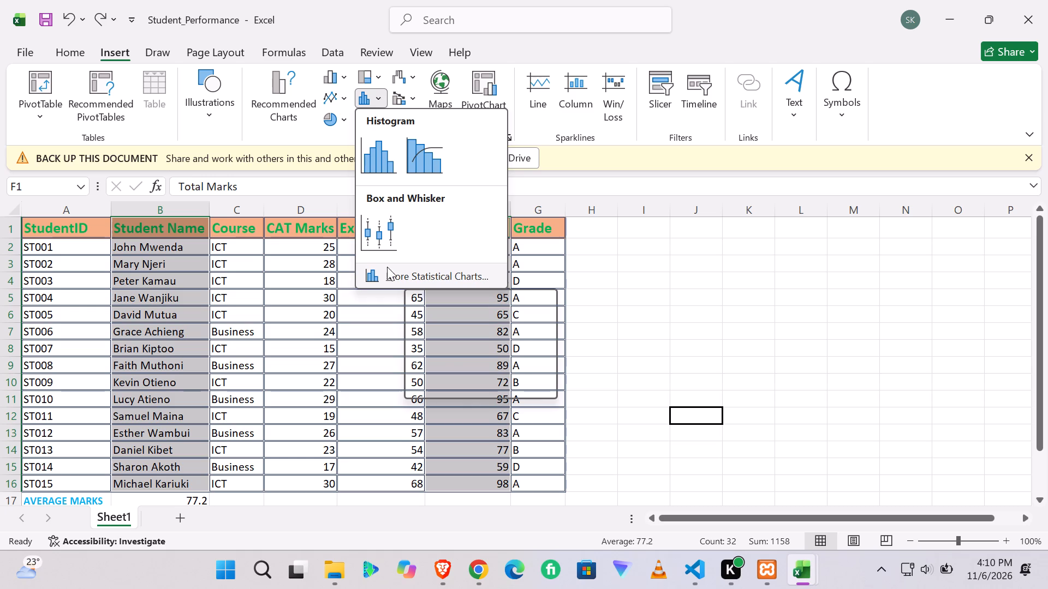
left_click(341, 80)
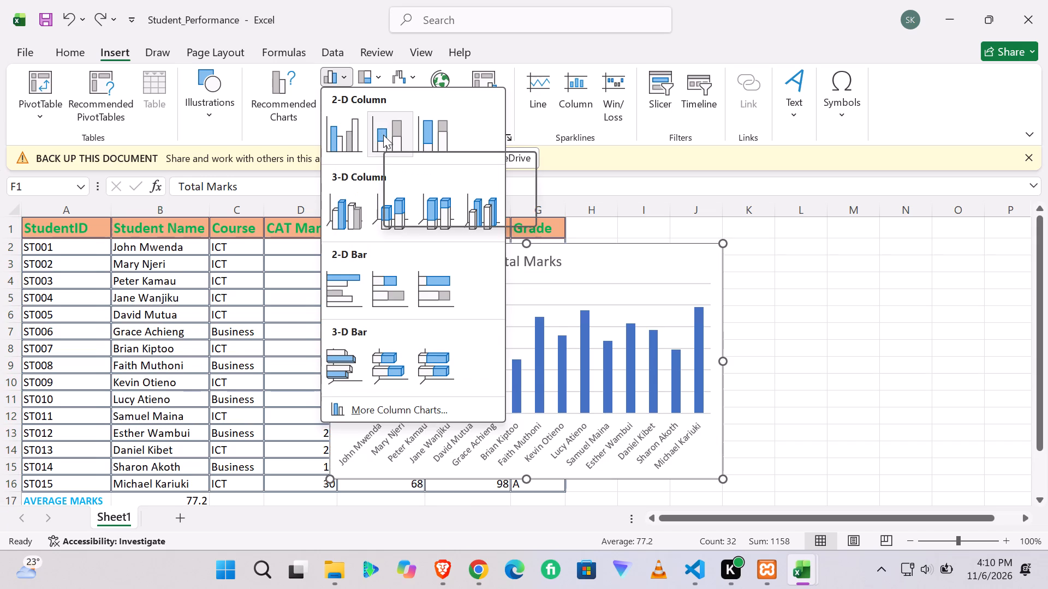
left_click(333, 140)
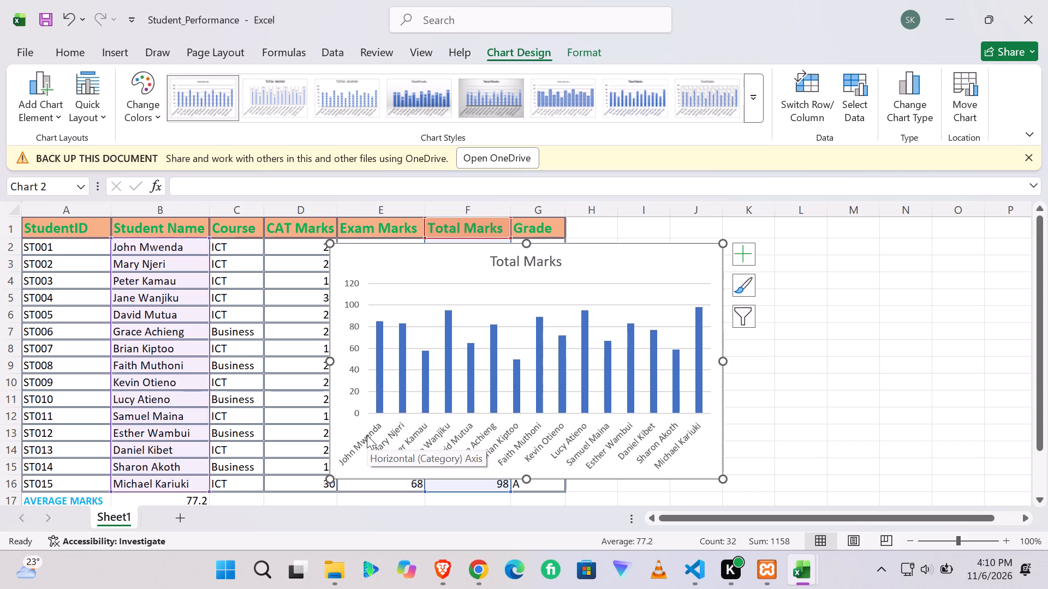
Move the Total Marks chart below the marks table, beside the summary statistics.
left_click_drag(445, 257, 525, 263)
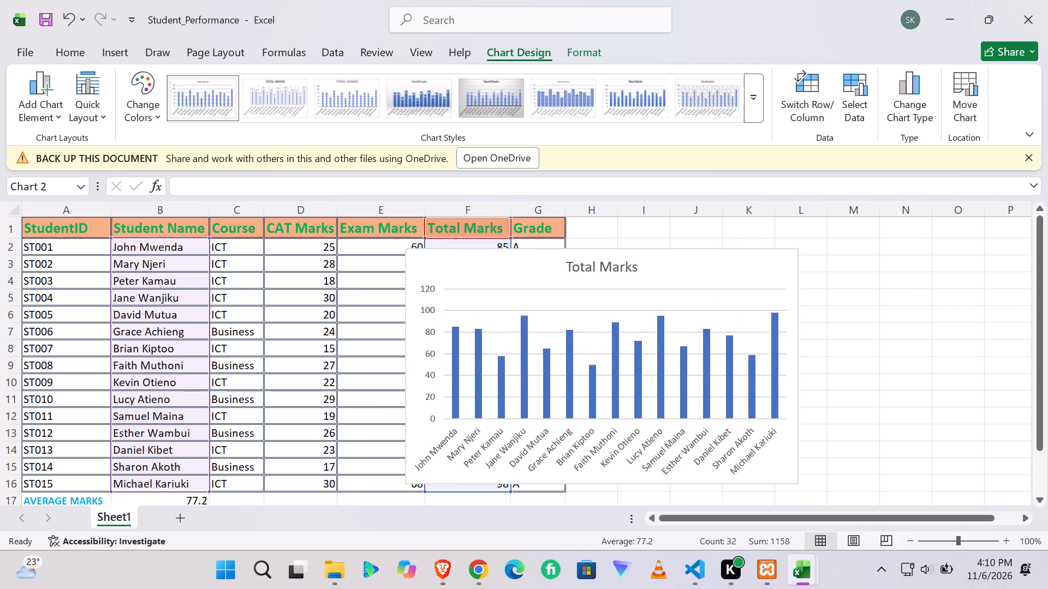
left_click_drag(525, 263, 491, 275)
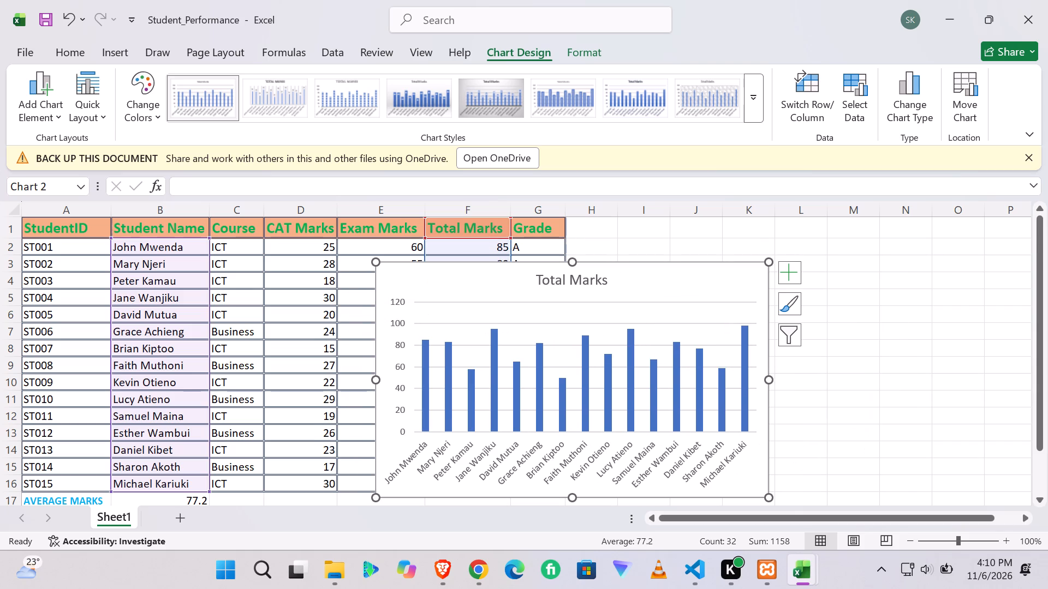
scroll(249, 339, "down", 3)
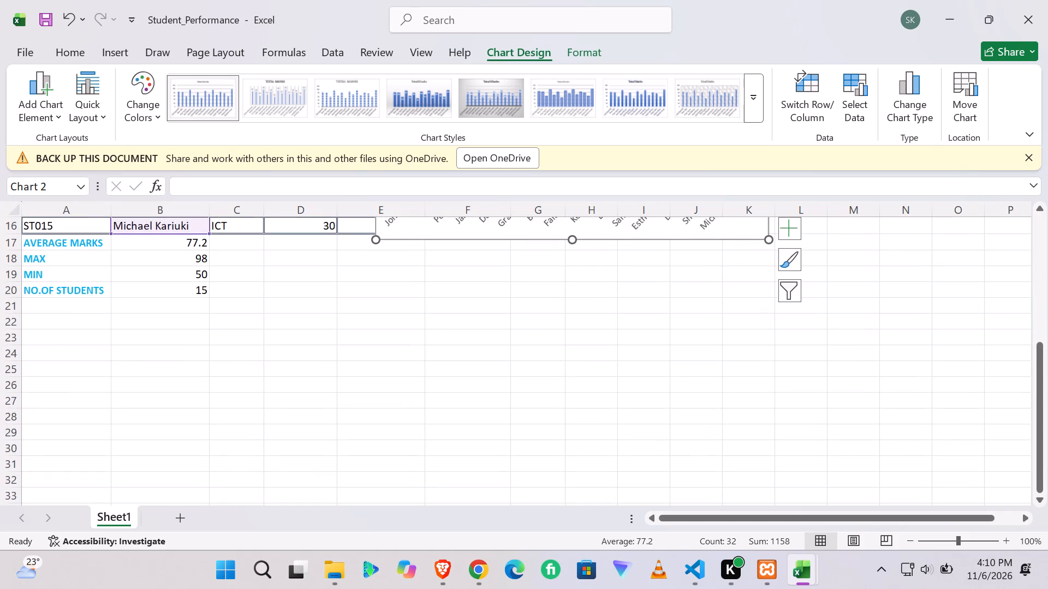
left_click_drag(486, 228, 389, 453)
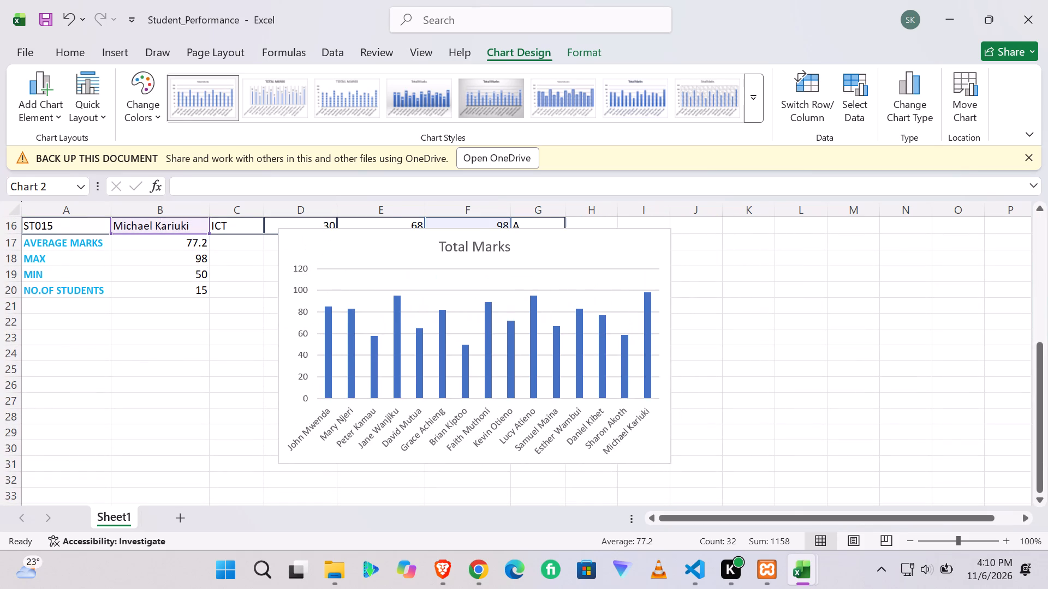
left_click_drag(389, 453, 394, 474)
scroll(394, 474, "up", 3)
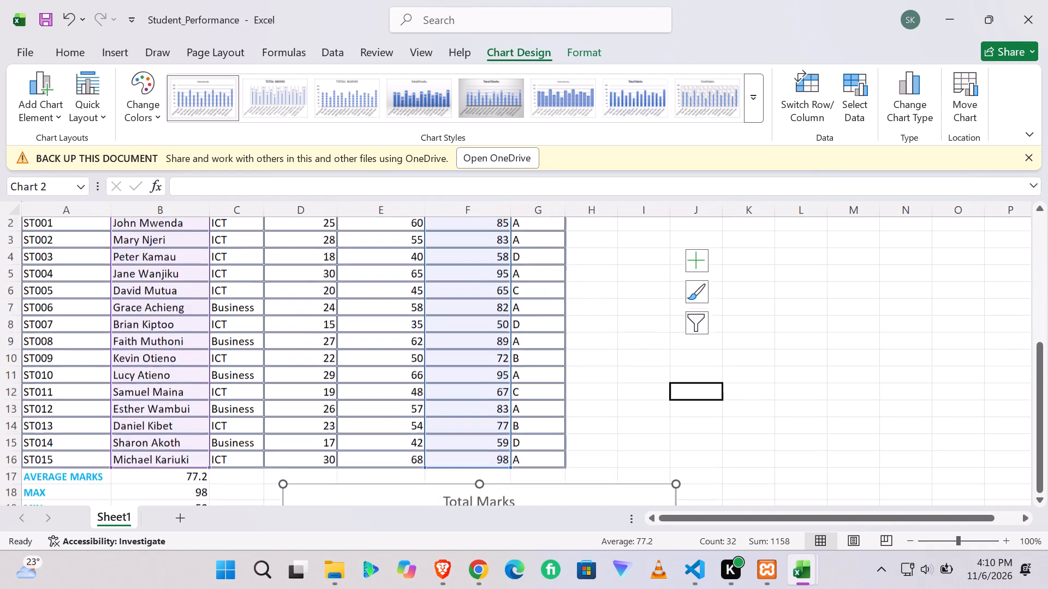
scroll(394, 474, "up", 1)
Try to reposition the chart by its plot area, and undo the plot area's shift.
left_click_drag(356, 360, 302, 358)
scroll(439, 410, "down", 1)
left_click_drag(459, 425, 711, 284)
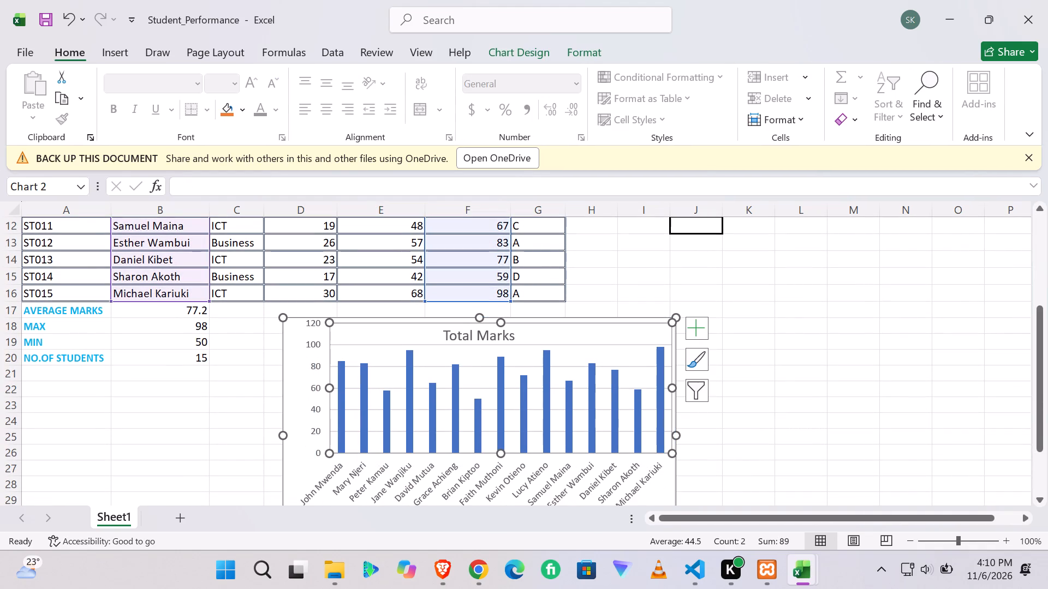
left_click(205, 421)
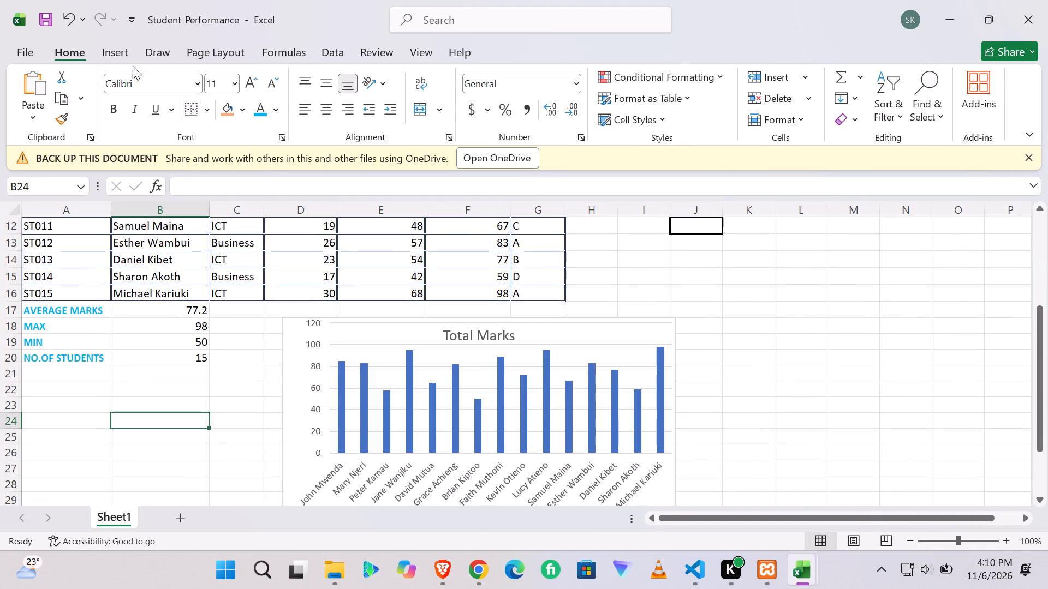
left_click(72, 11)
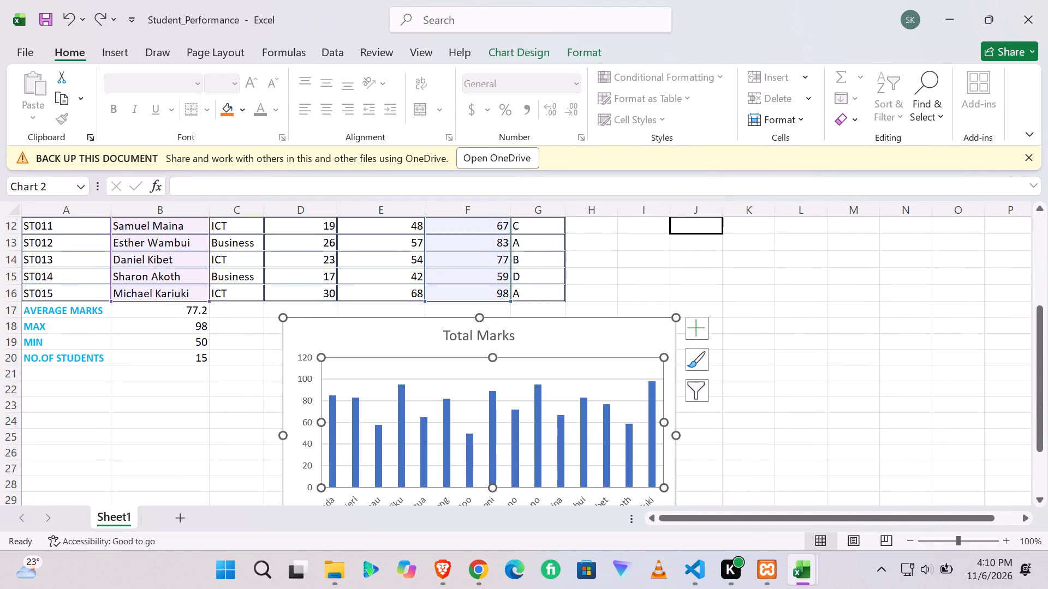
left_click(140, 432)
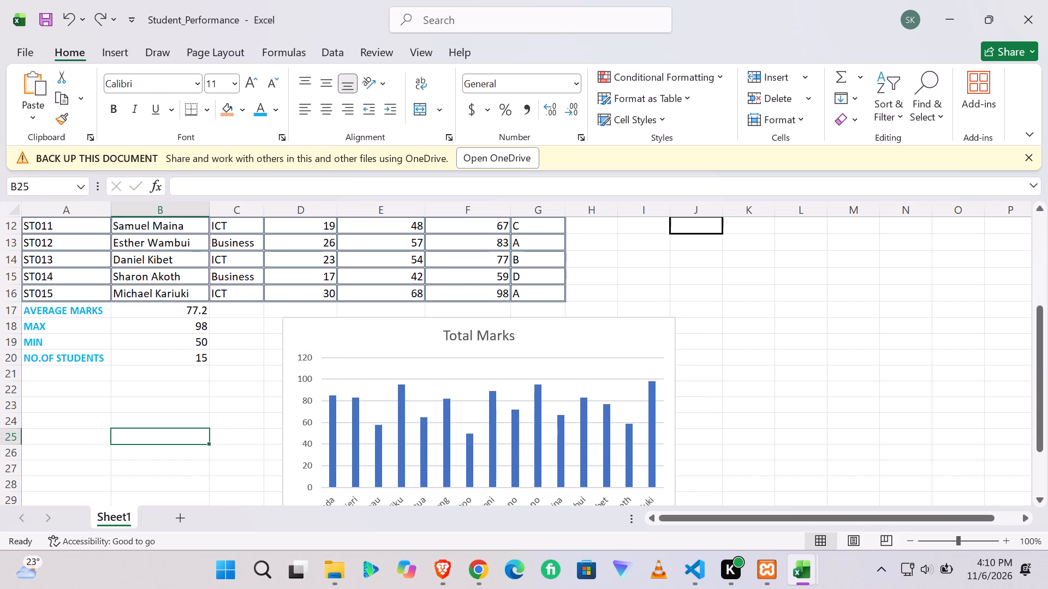
Move the whole Total Marks chart beside the marks table, spanning columns H to O near the top rows.
left_click(293, 319)
left_click_drag(293, 319, 594, 244)
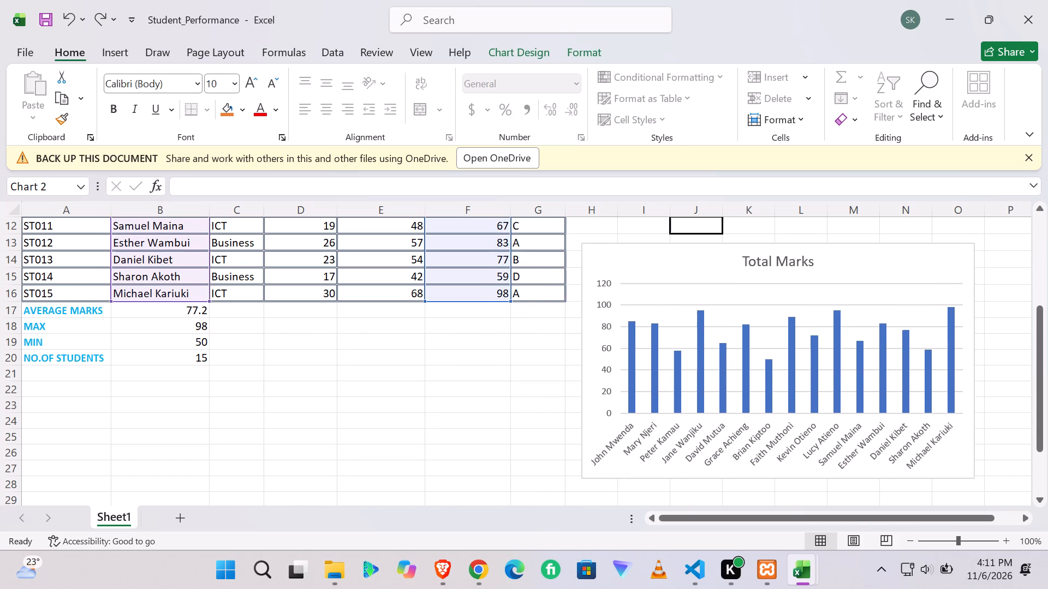
left_click_drag(594, 244, 595, 244)
scroll(594, 244, "up", 2)
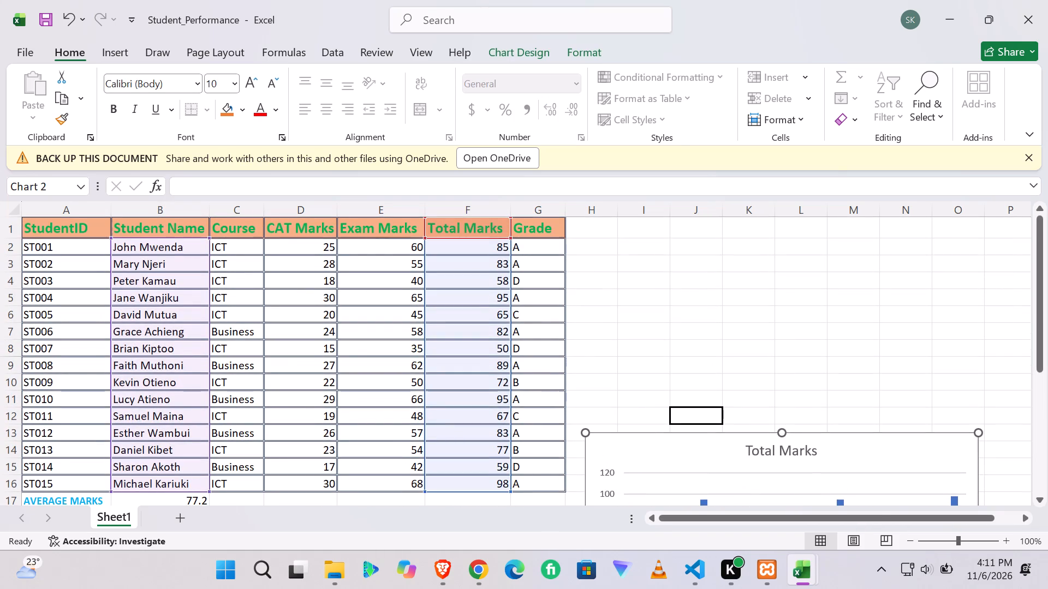
left_click_drag(614, 442, 613, 235)
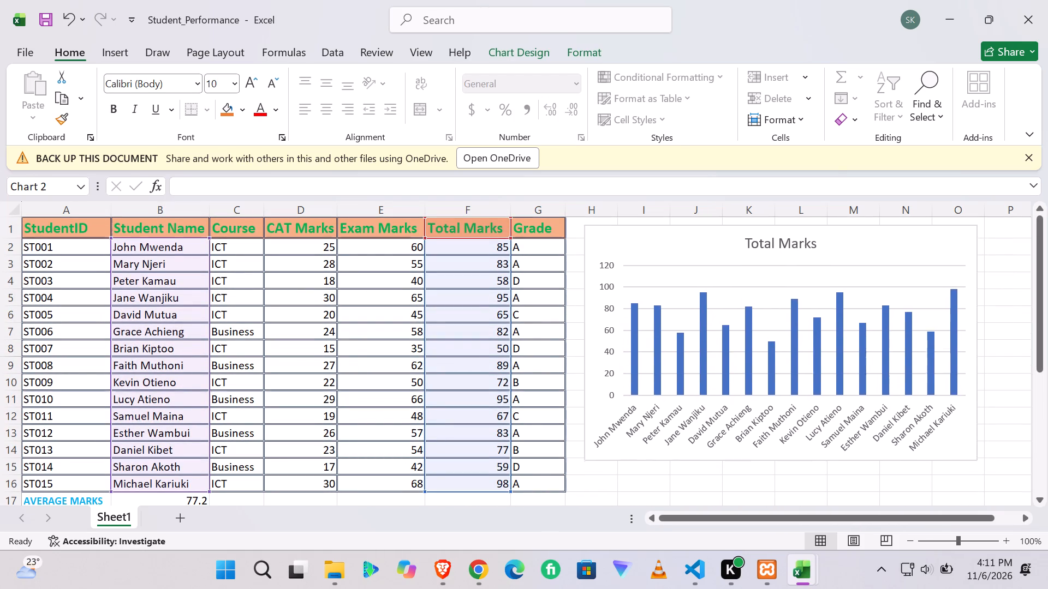
left_click_drag(613, 235, 617, 243)
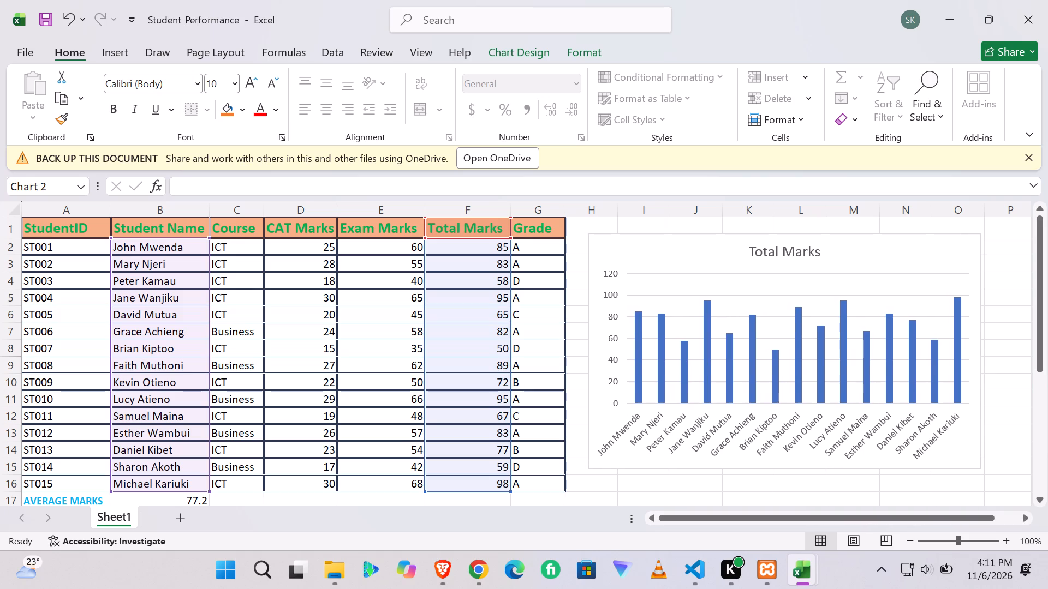
Nudge the Total Marks chart slightly to fine-tune its position beside the marks table.
left_click_drag(617, 243, 618, 244)
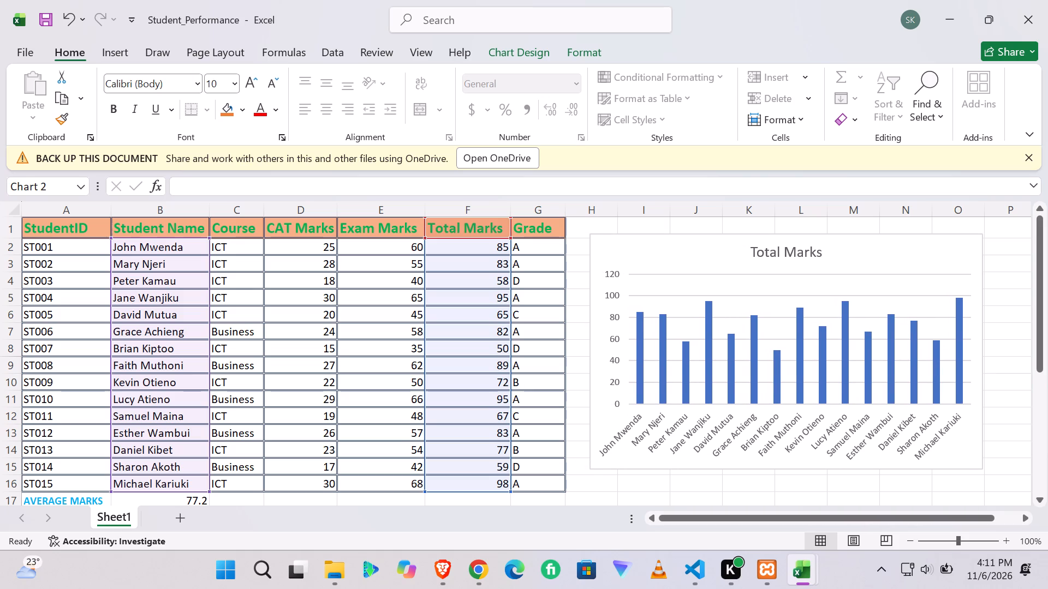
left_click_drag(618, 244, 612, 242)
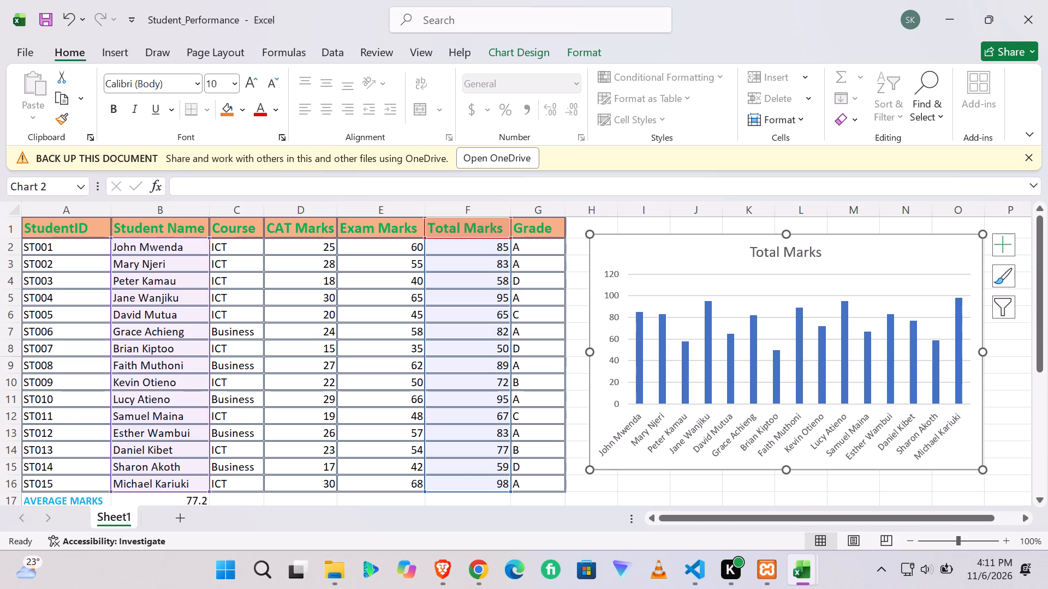
Replace the chart title text with "Student Performance Analysis".
left_click_drag(752, 252, 792, 253)
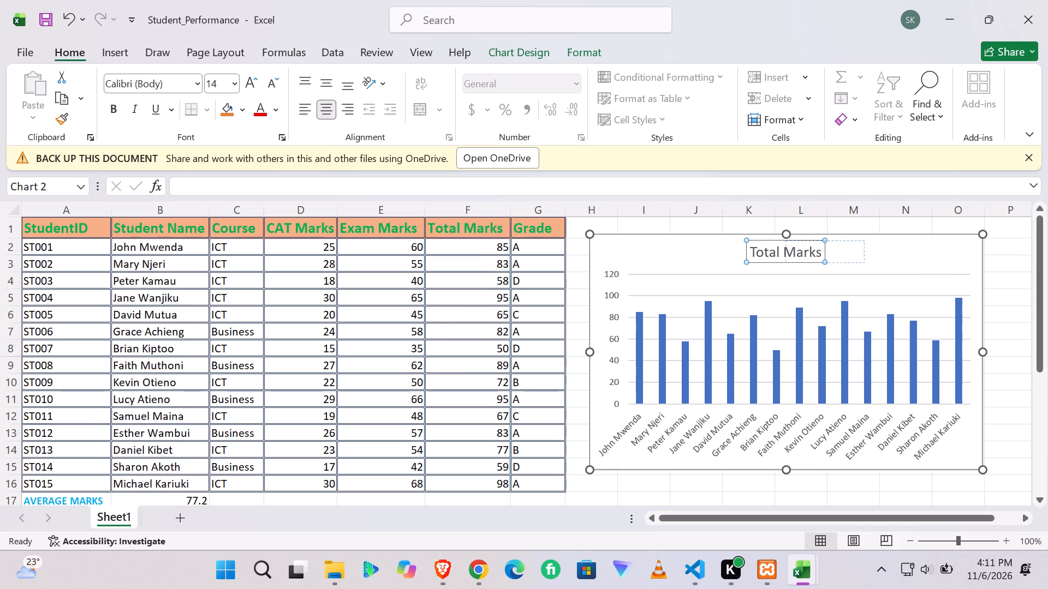
left_click_drag(792, 253, 758, 253)
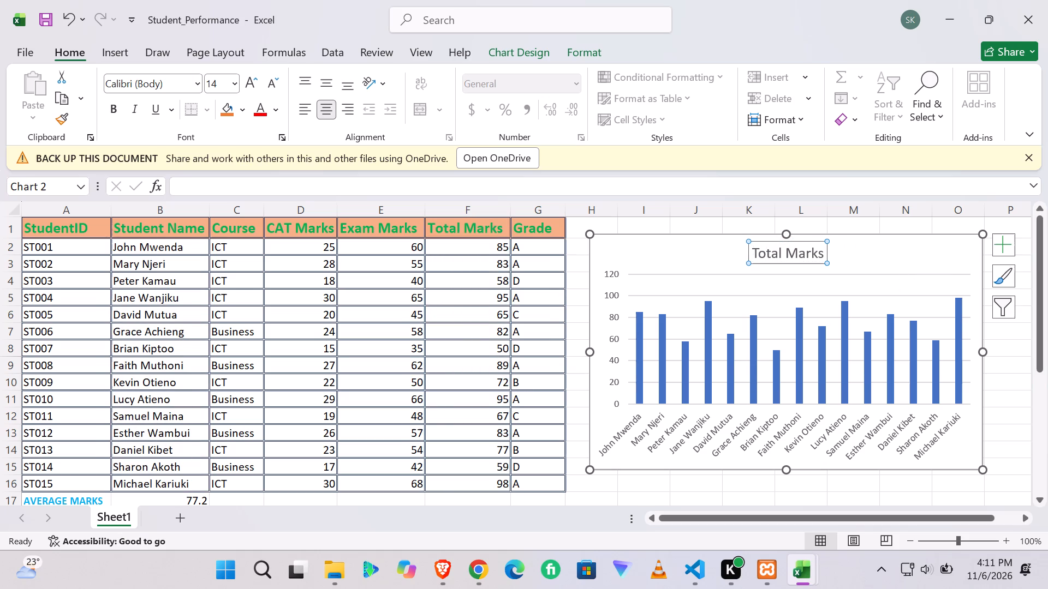
double_click(764, 253)
key("BackSpace")
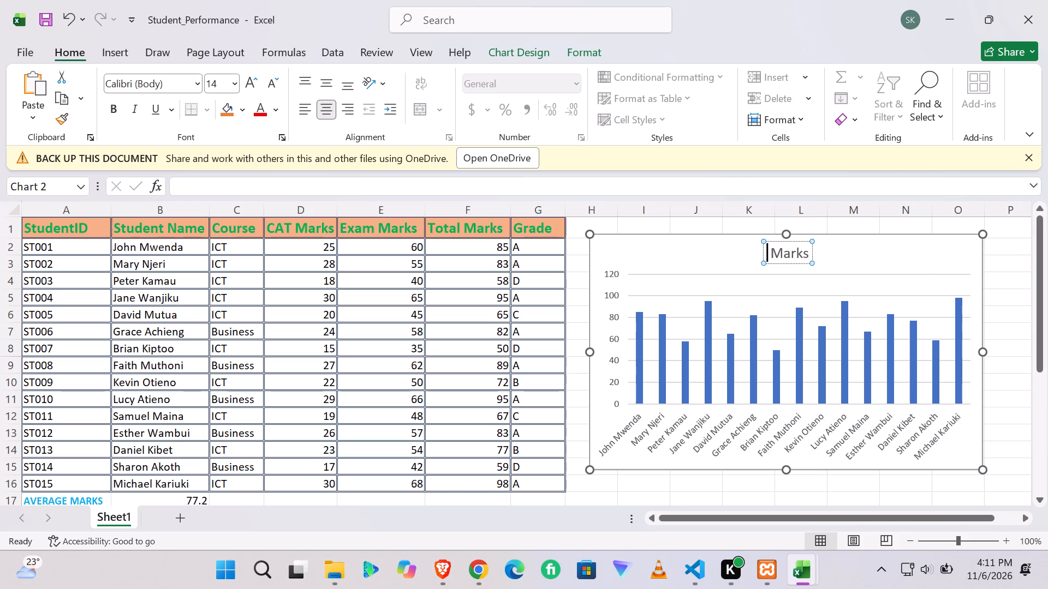
key("Delete")
key("Delete")
key("Delete")
key("Delete")
key("Delete")
key("Delete")
key("Delete")
key("Delete")
key("Delete")
key("Delete")
key("Delete")
key("Delete")
key("Delete")
key("Delete")
key("Delete")
key("Delete")
key("Delete")
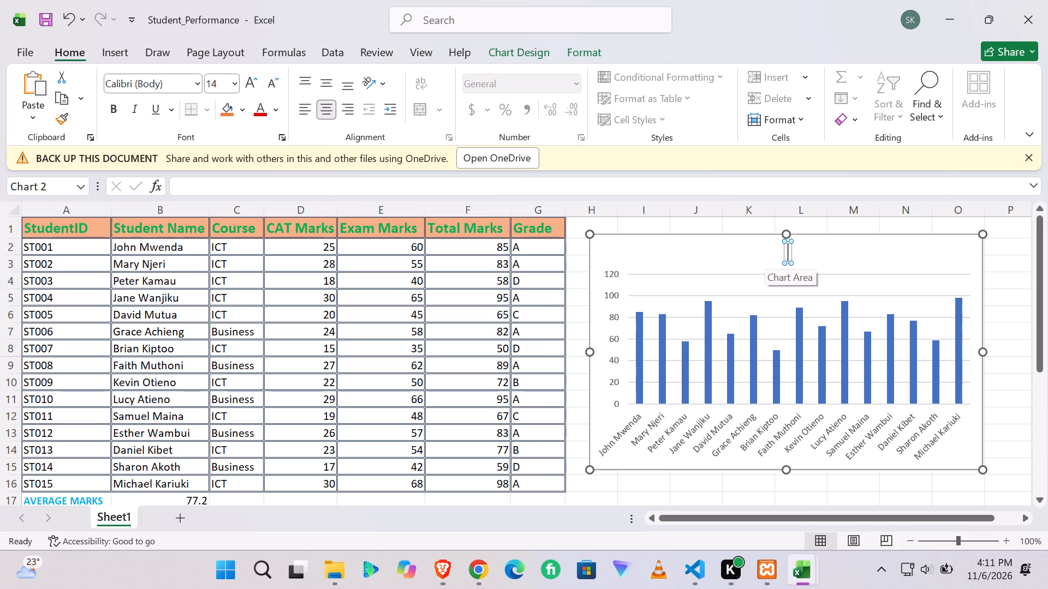
key("s")
type("tudent")
key("space")
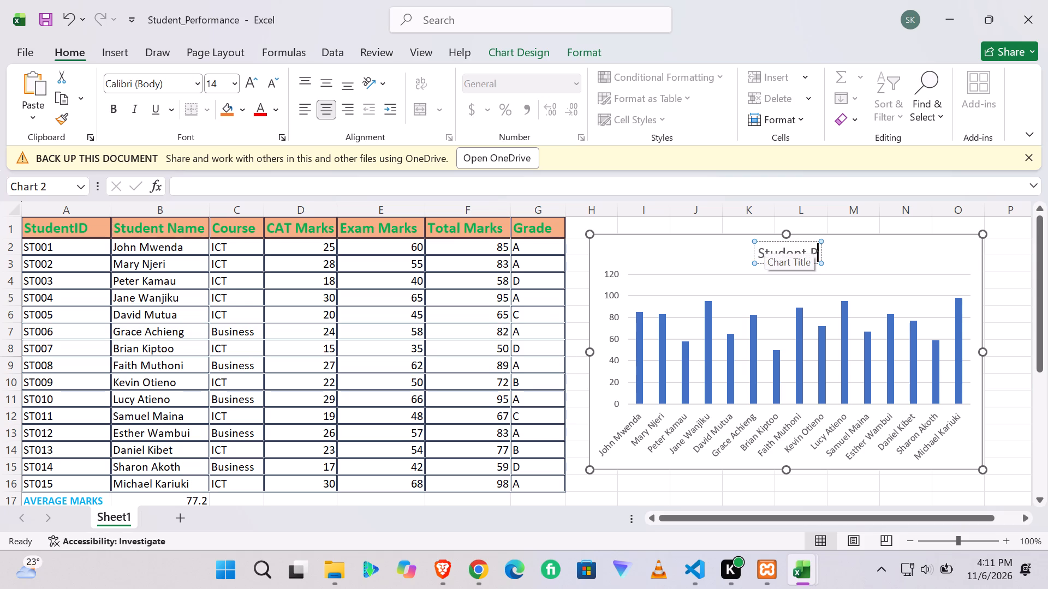
type("erfo")
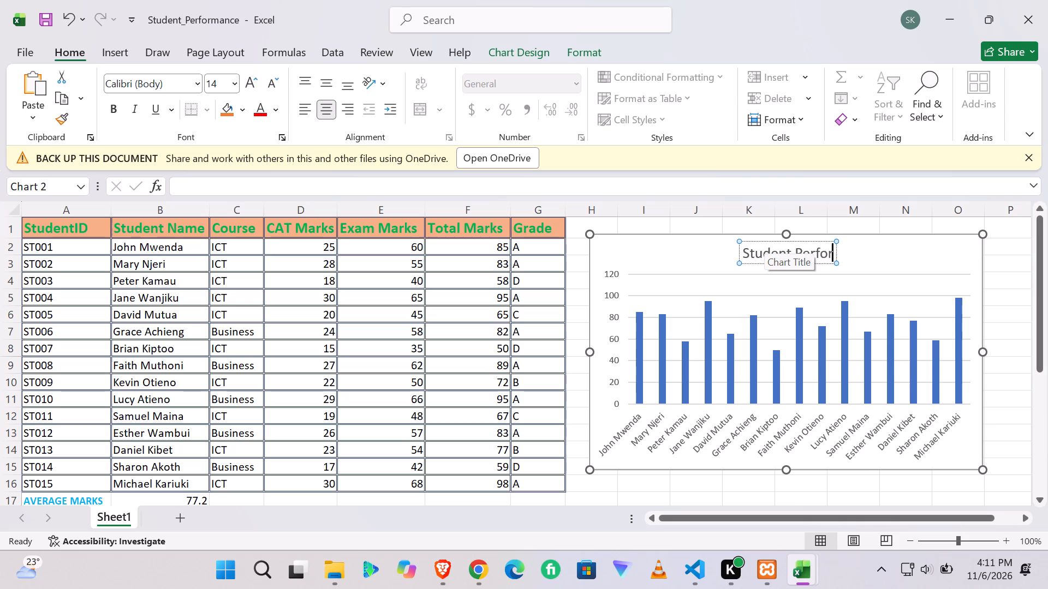
key("a")
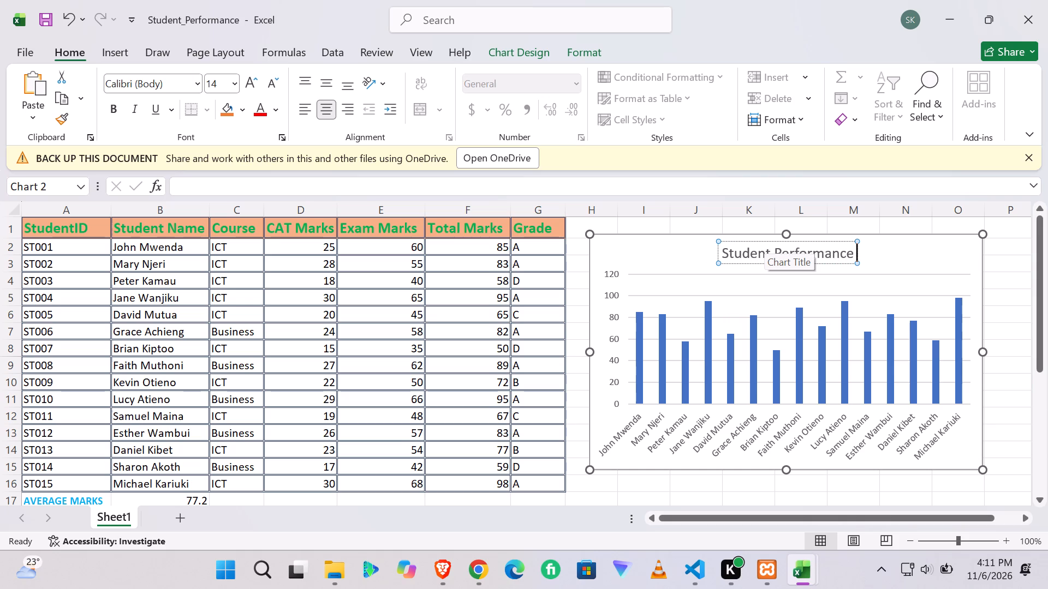
type("nalysis")
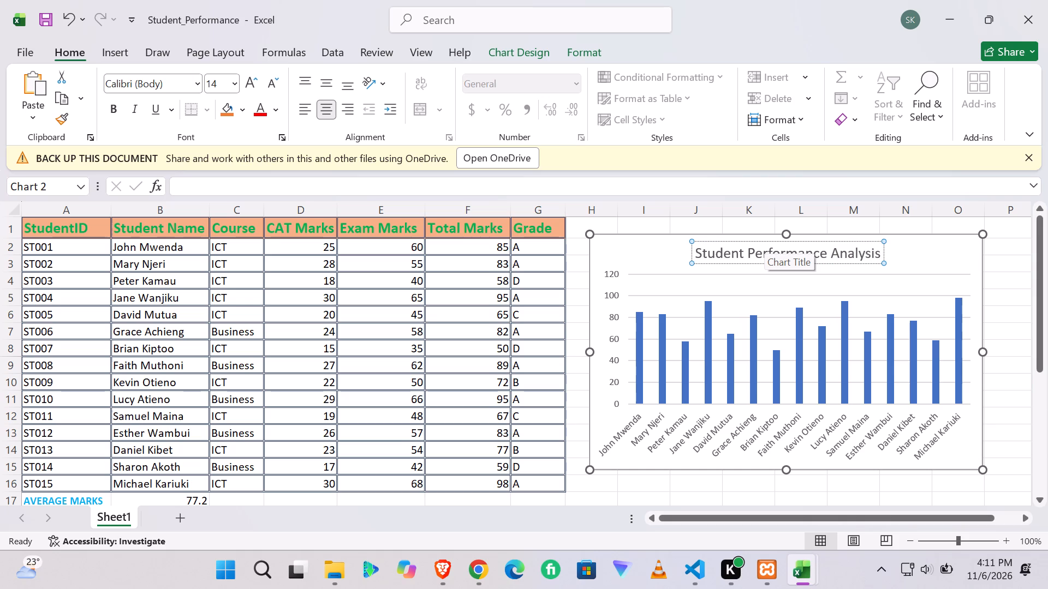
left_click(635, 245)
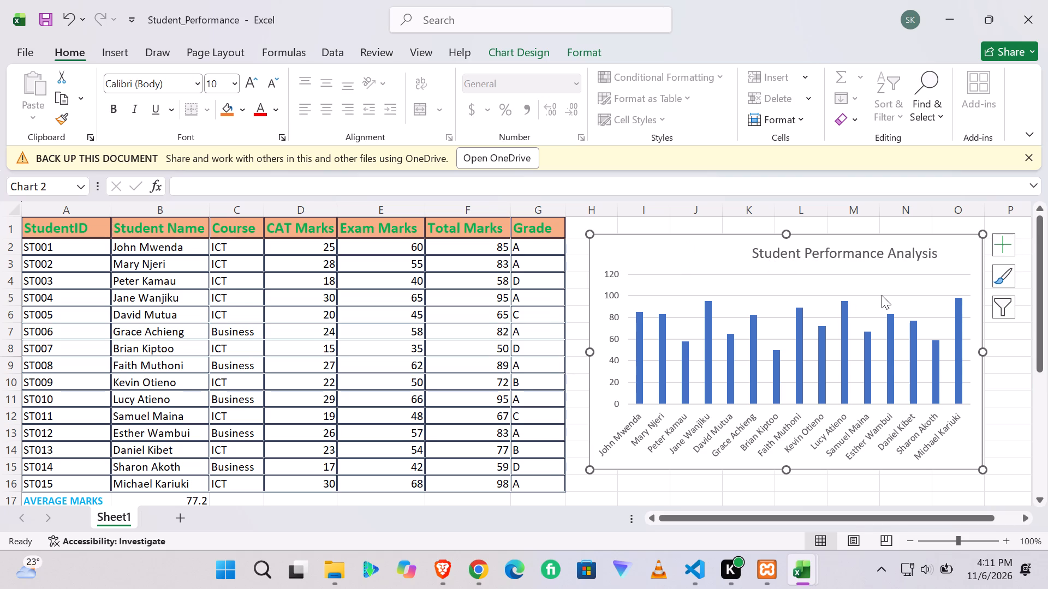
Apply the chart style with a dark grey background, grid lines and glowing blue outlined columns.
left_click(999, 286)
left_click(999, 286)
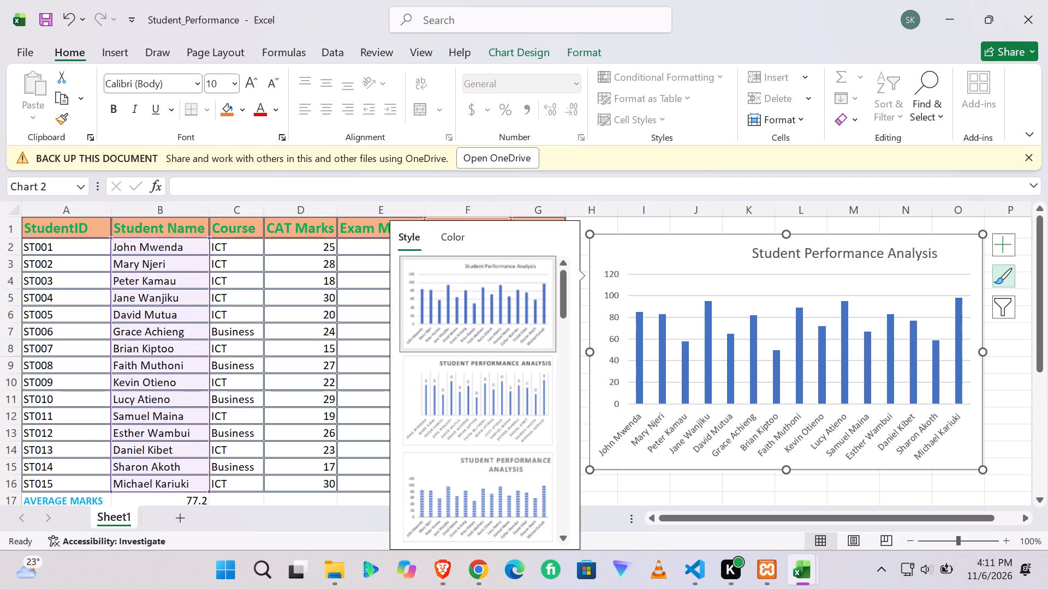
scroll(440, 346, "down", 2)
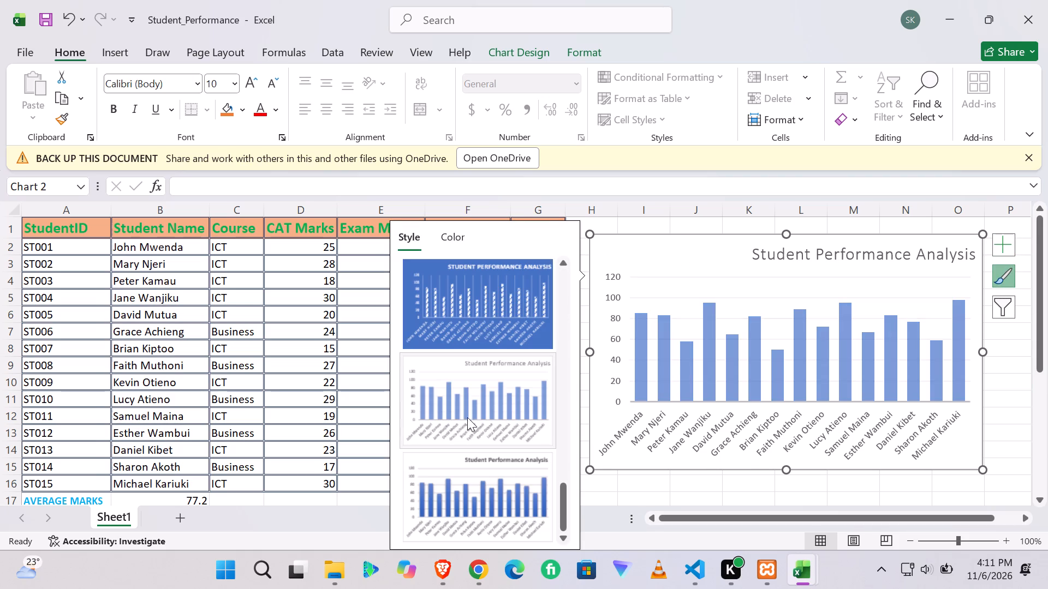
scroll(463, 423, "up", 1)
scroll(463, 423, "down", 1)
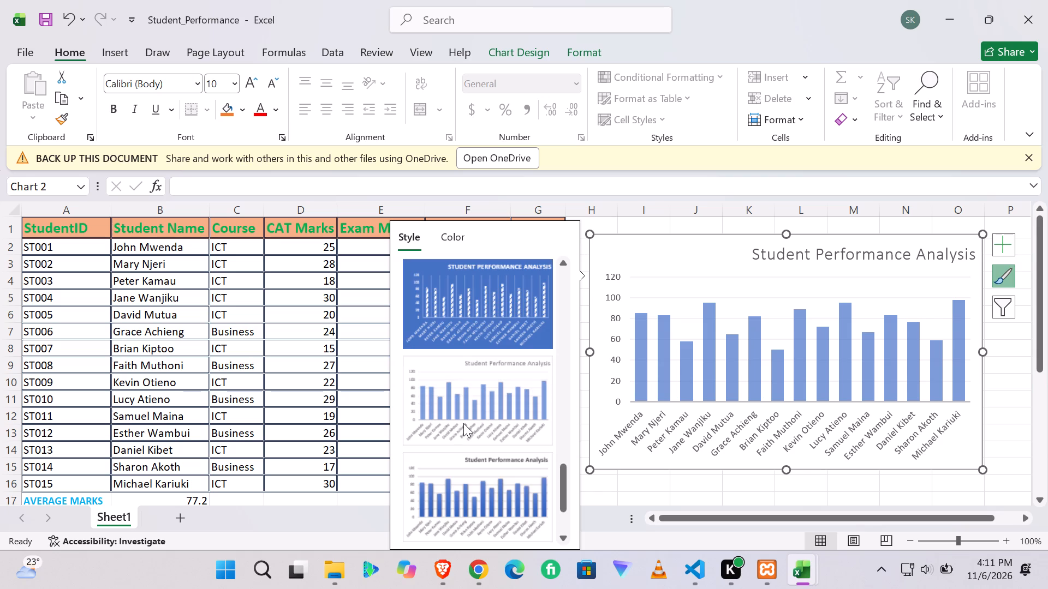
scroll(463, 423, "down", 2)
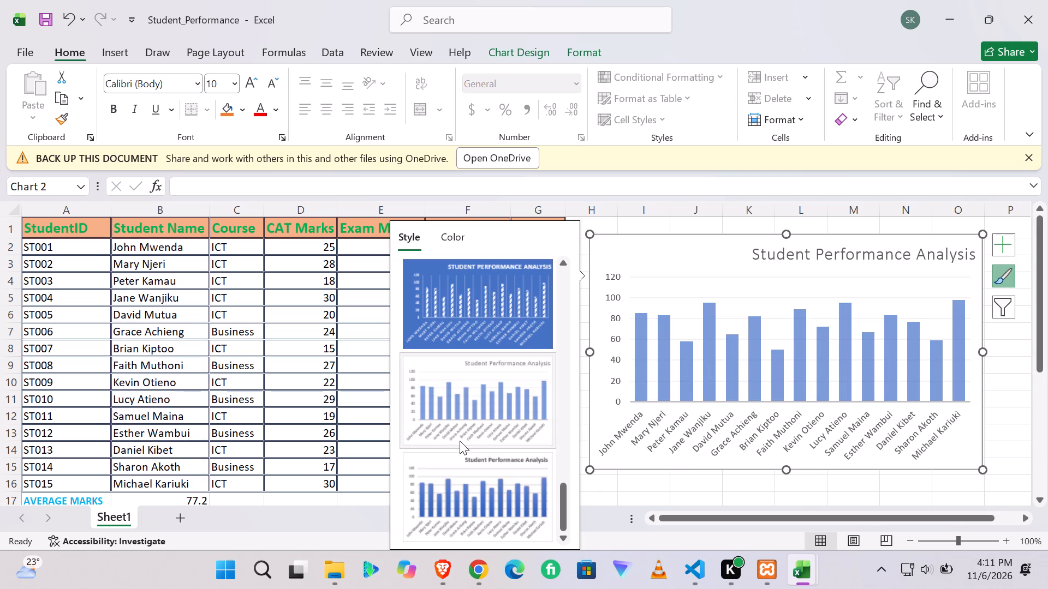
scroll(460, 441, "down", 2)
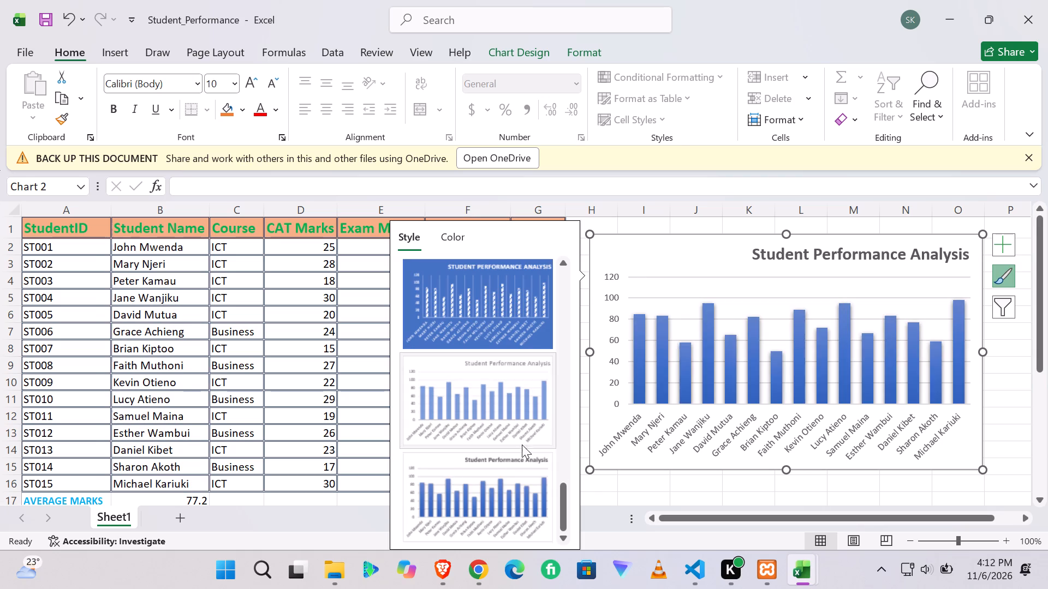
left_click_drag(561, 492, 564, 418)
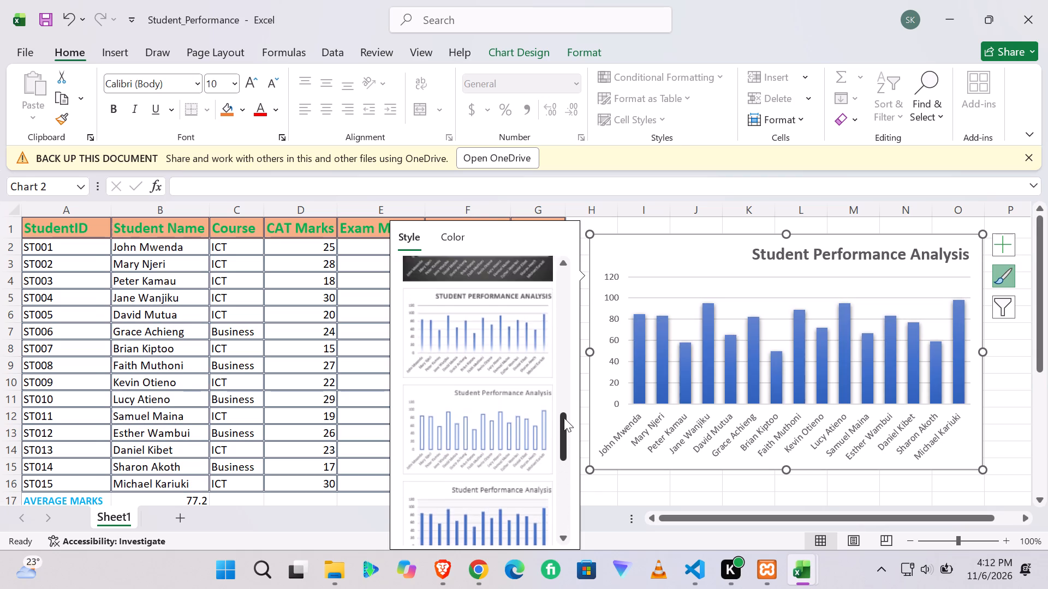
left_click_drag(564, 418, 543, 380)
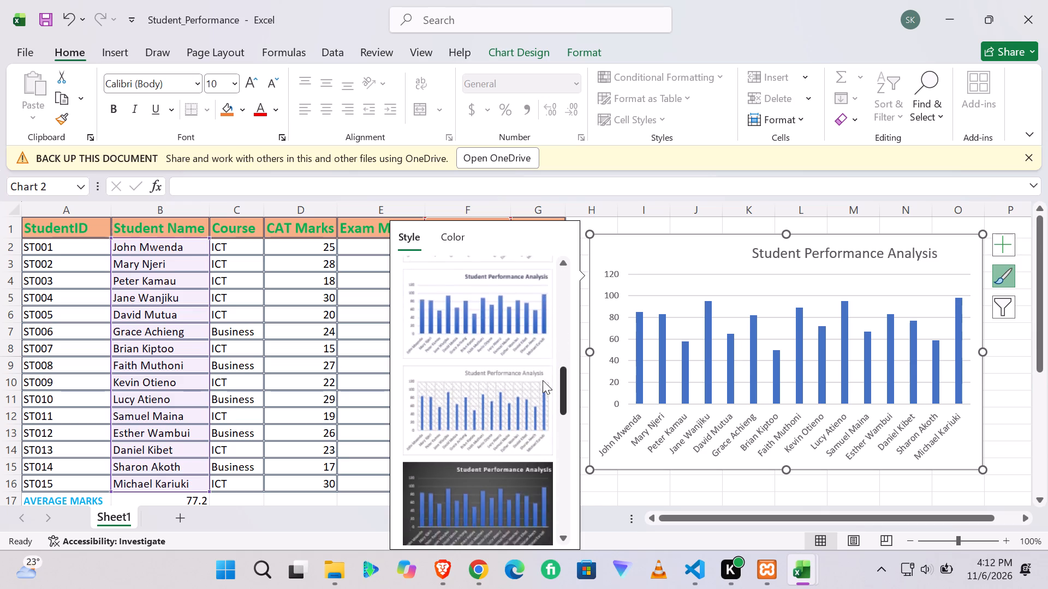
left_click_drag(543, 380, 540, 493)
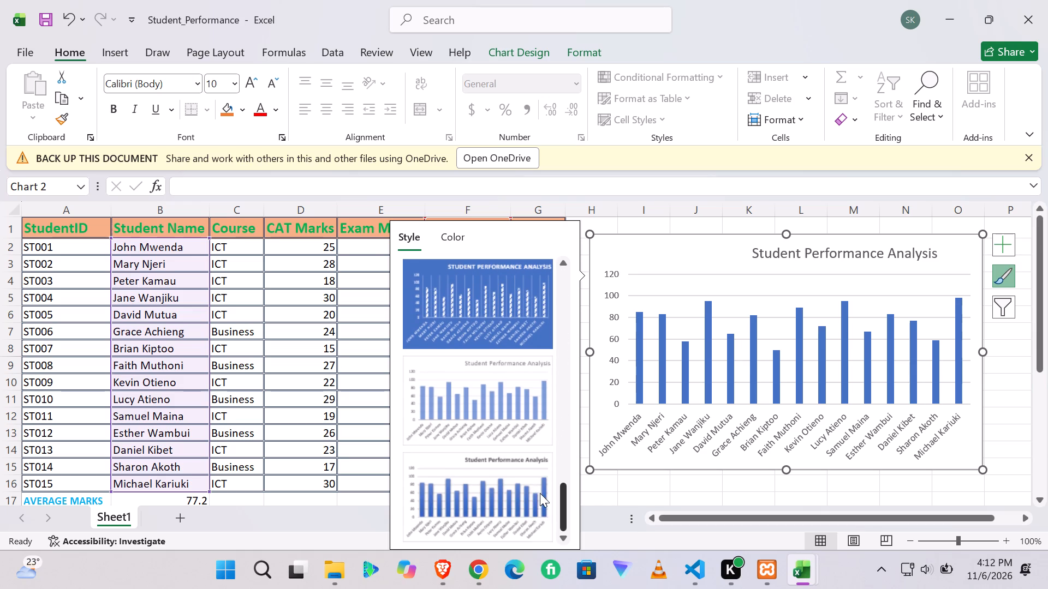
left_click_drag(540, 493, 559, 433)
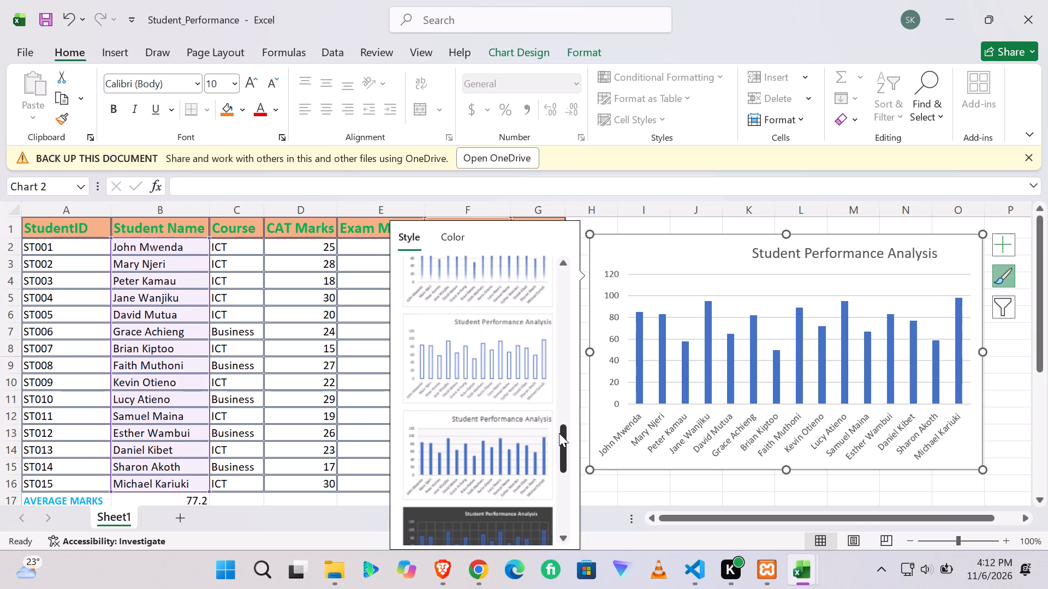
left_click_drag(559, 433, 555, 470)
left_click(452, 329)
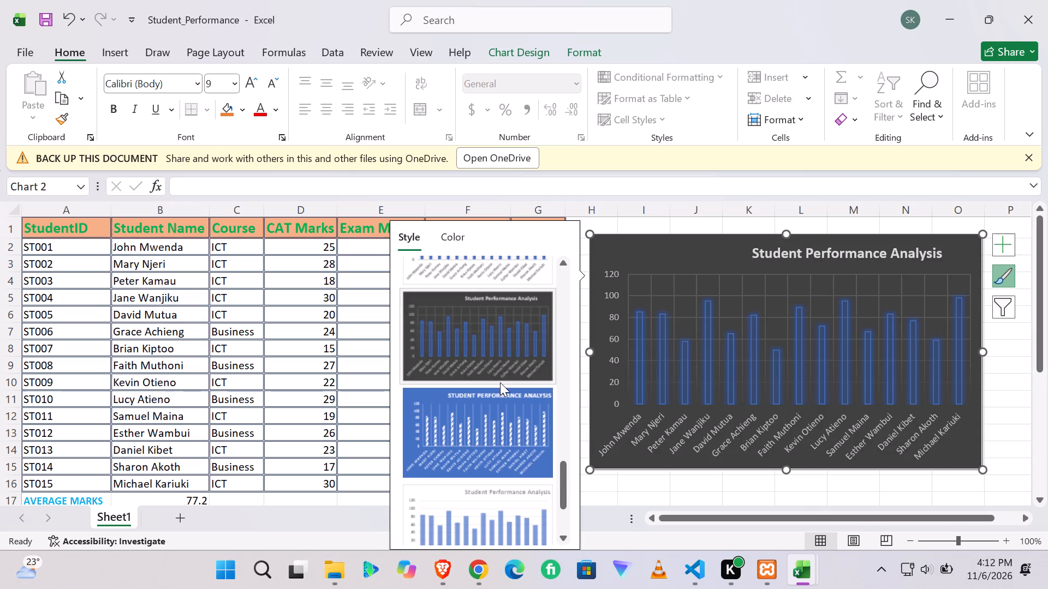
left_click(610, 520)
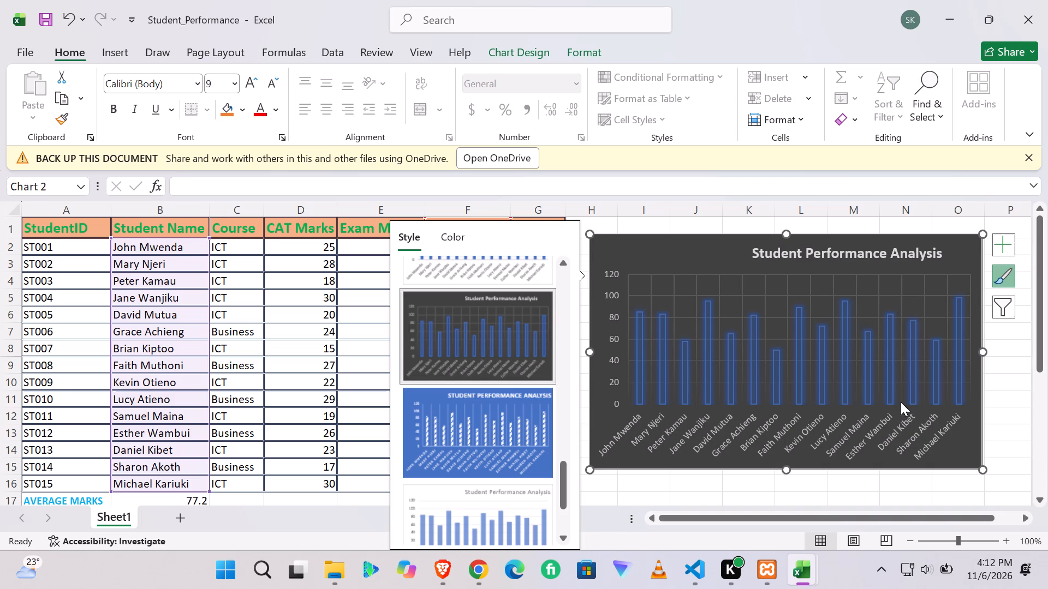
Add a primary horizontal axis title to the Student Performance Analysis chart.
left_click(999, 239)
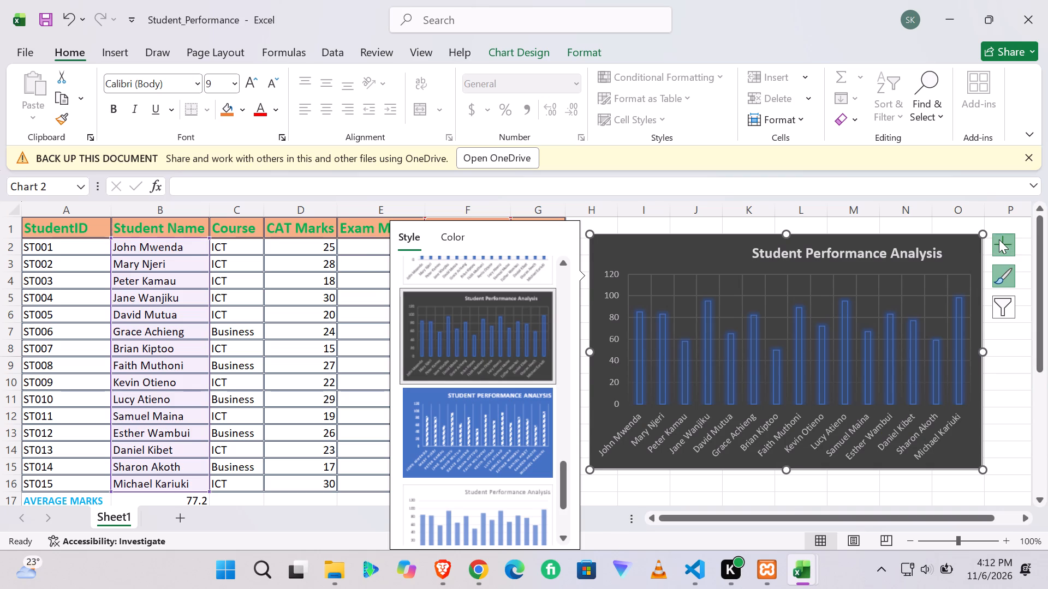
left_click(999, 239)
left_click(999, 239)
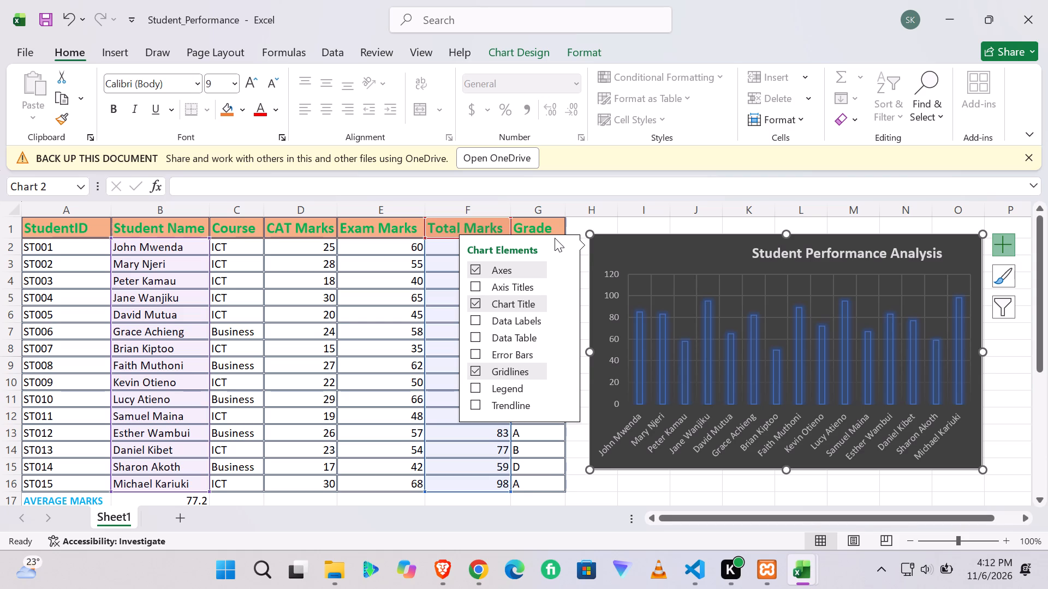
left_click(562, 285)
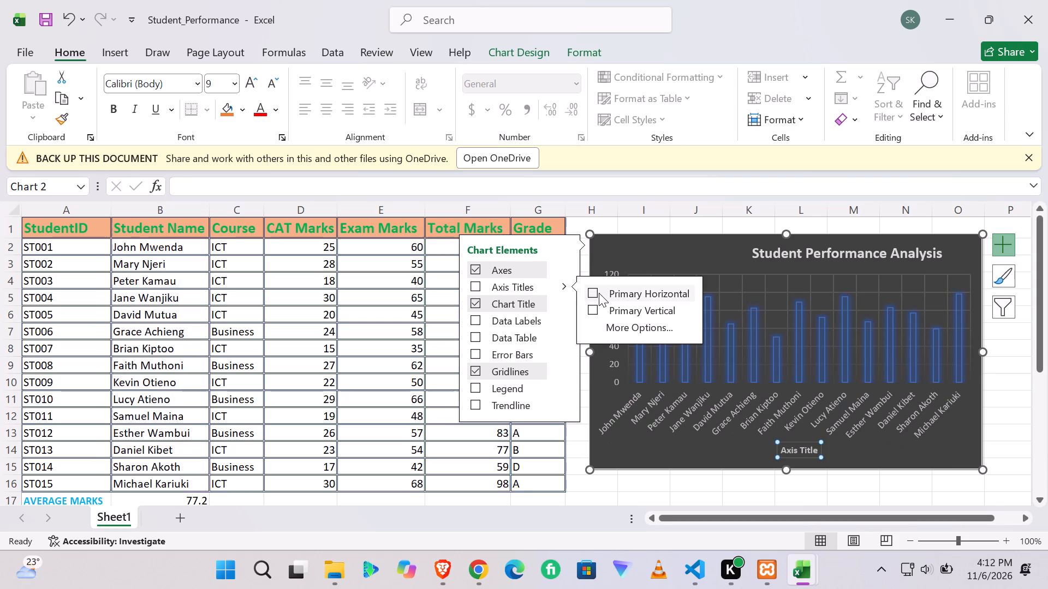
left_click(589, 290)
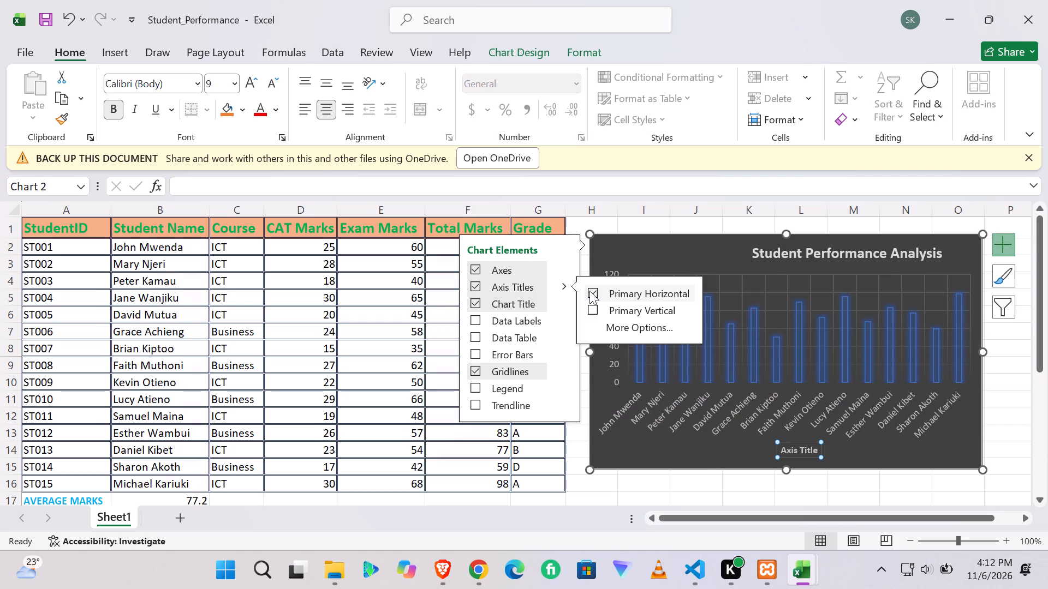
Change the horizontal axis title's placeholder text to "Student Names".
left_click(805, 451)
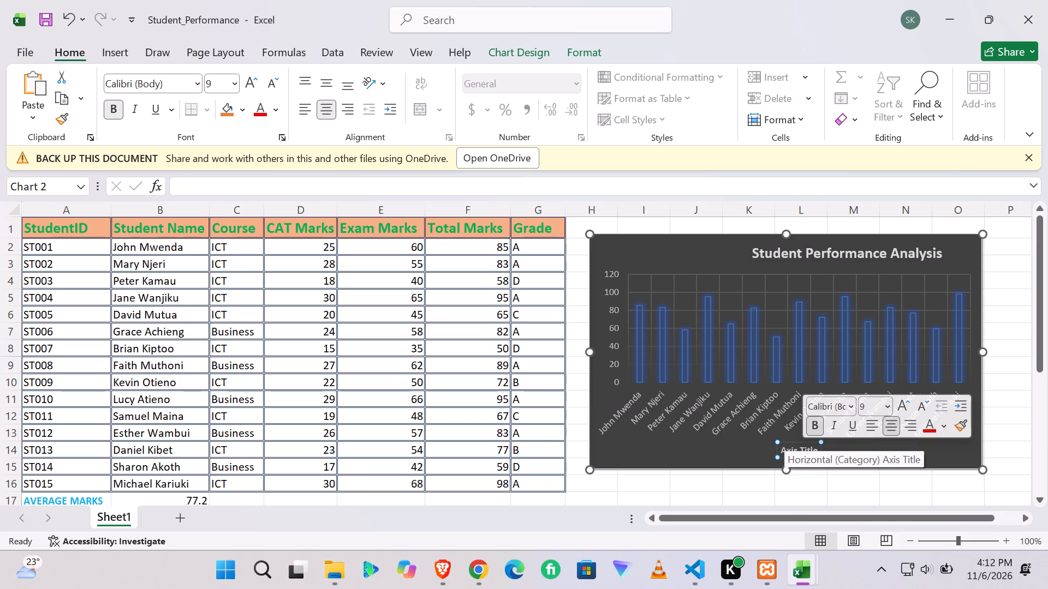
left_click_drag(782, 450, 841, 449)
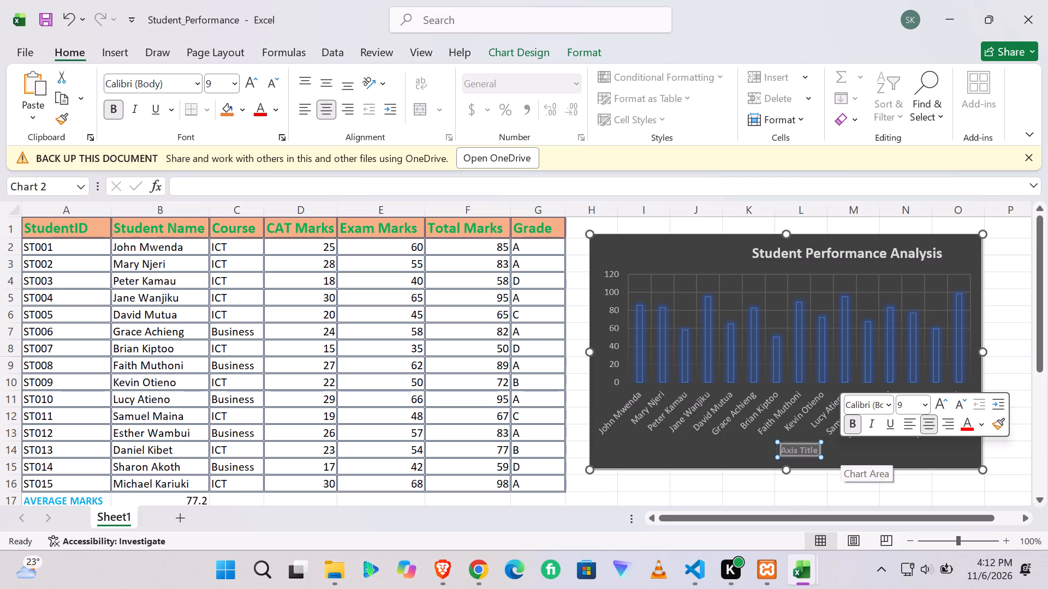
key("s")
type("tu")
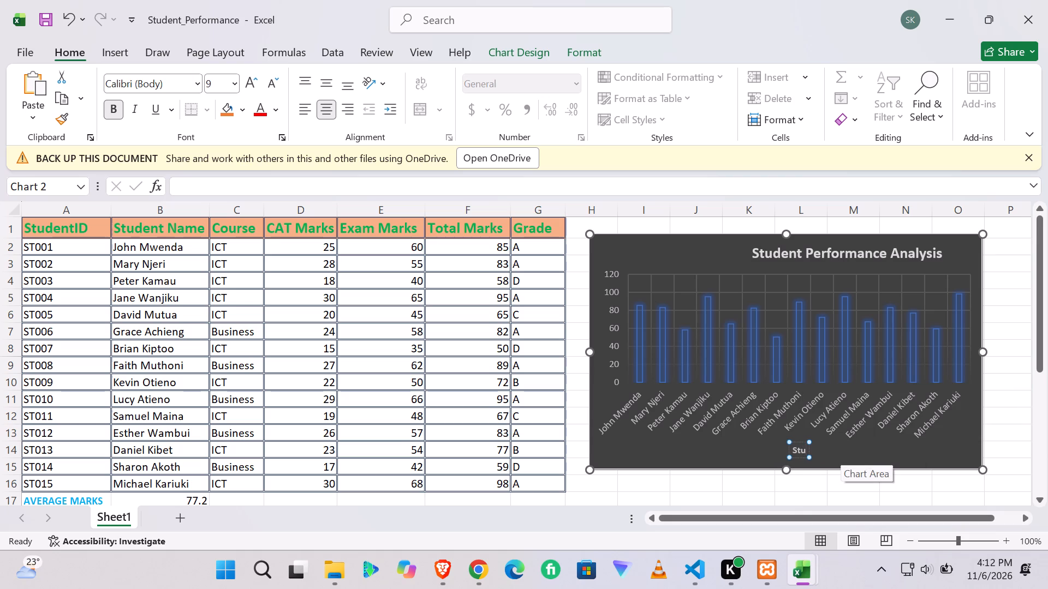
type("dent")
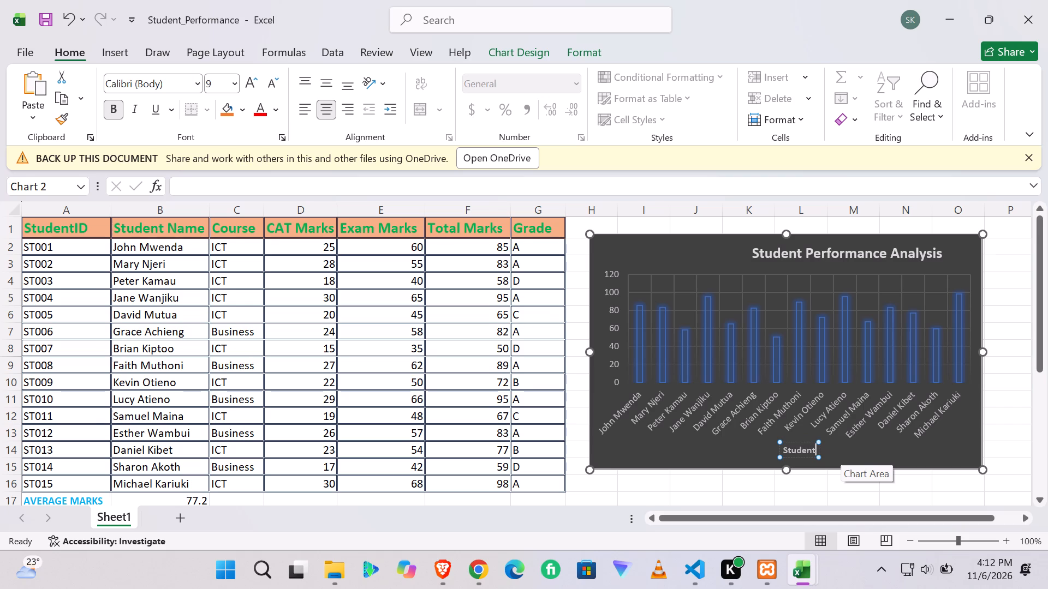
key("space")
key("n")
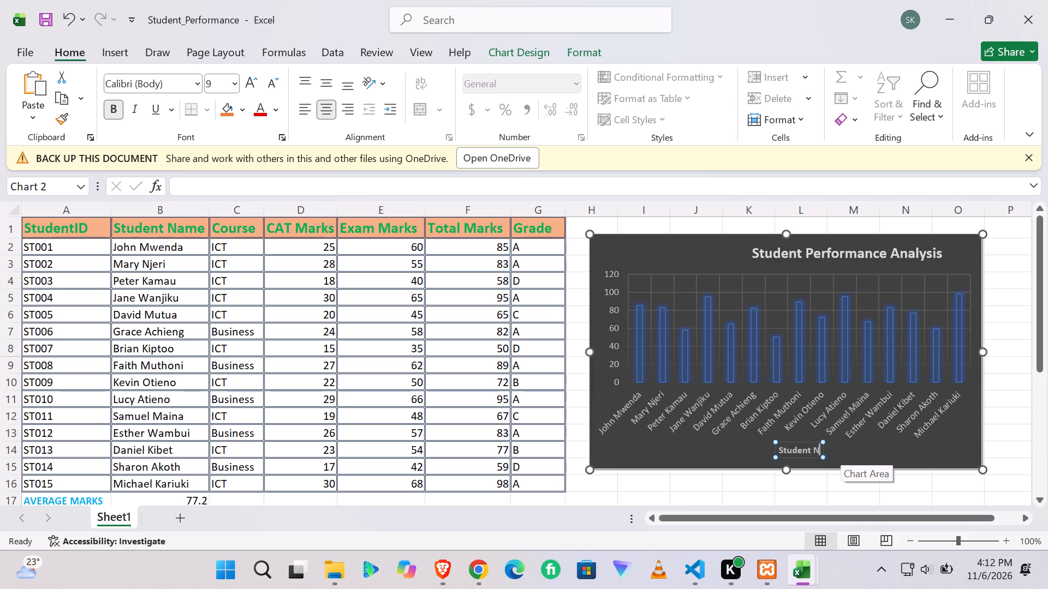
type("ames")
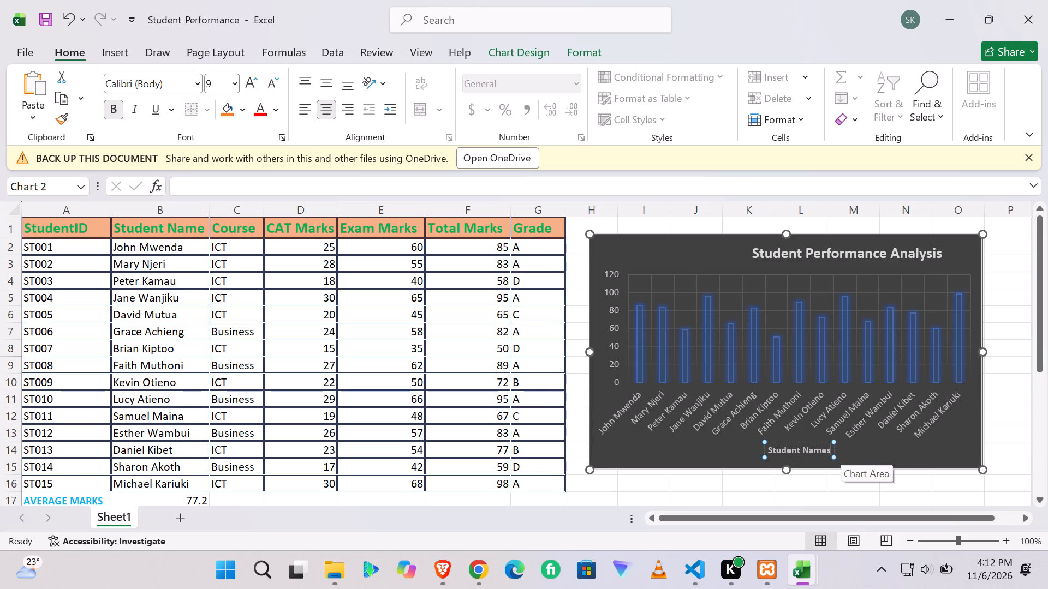
left_click(1012, 297)
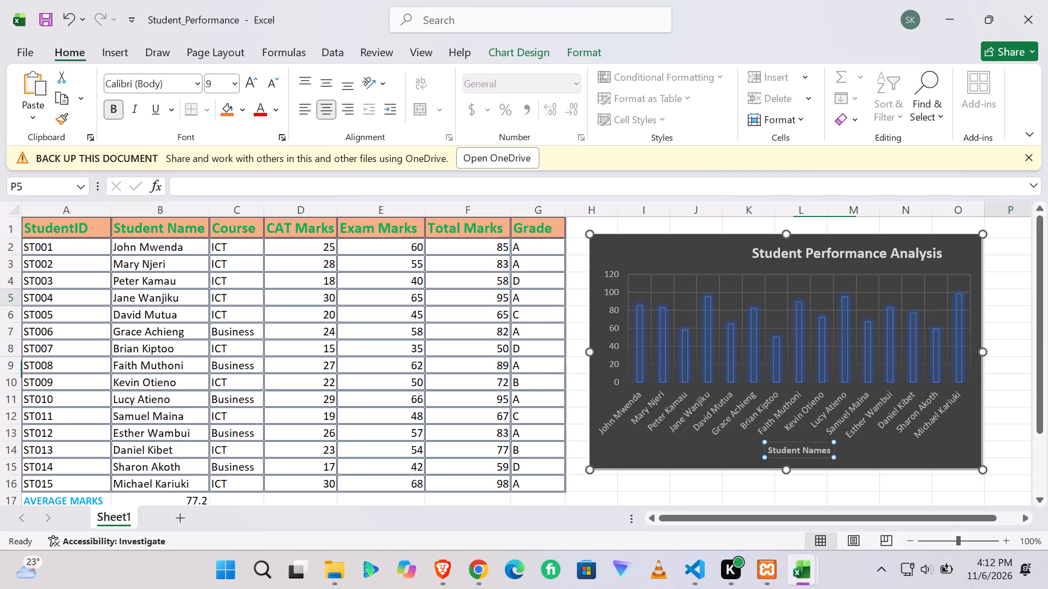
Reset the chart's axis titles and add both primary horizontal and primary vertical axis titles.
left_click(976, 243)
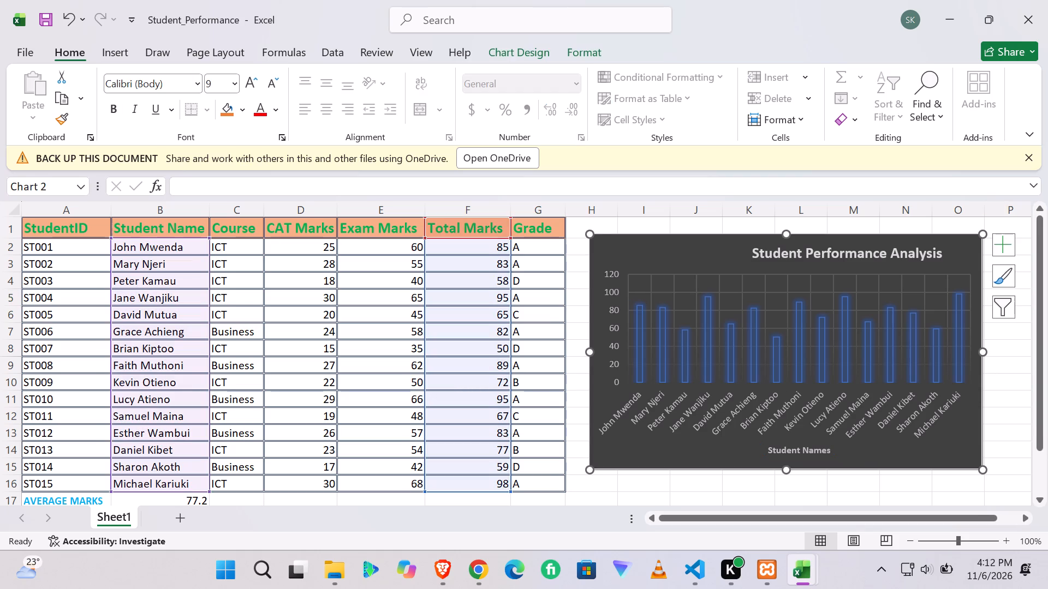
left_click(993, 249)
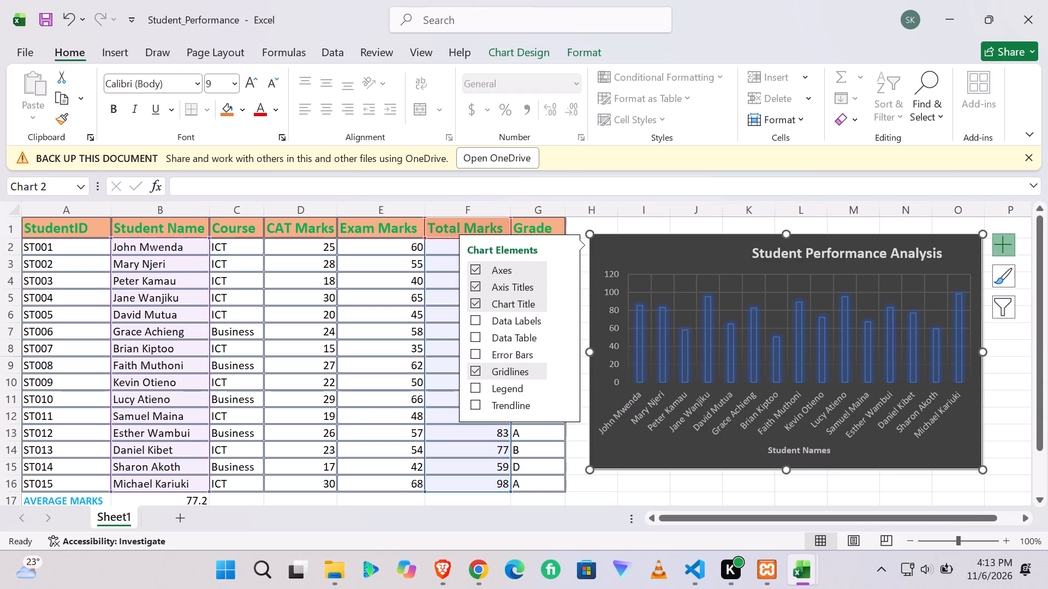
left_click(525, 284)
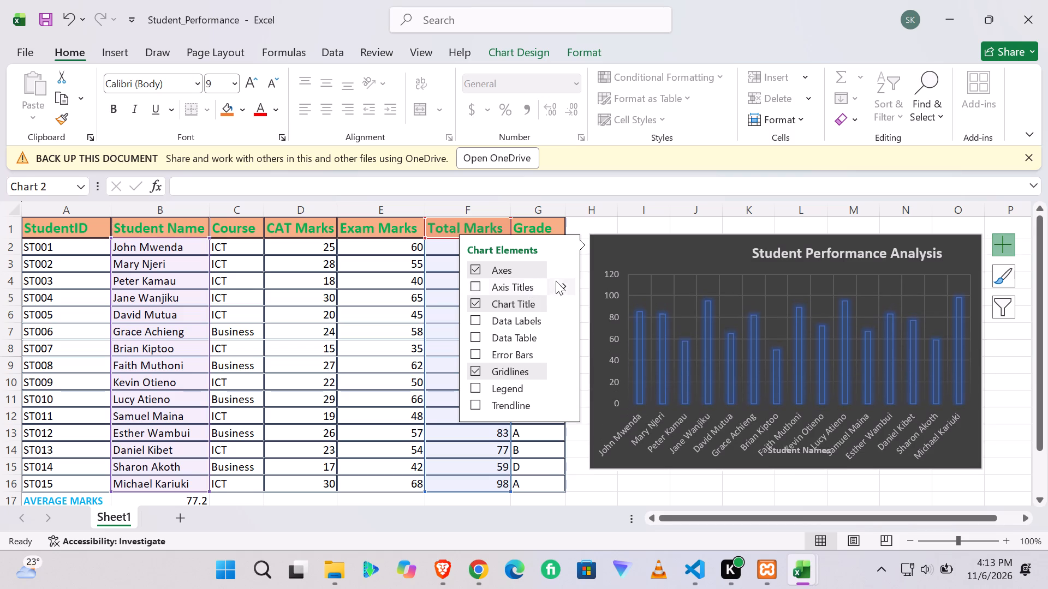
left_click(563, 282)
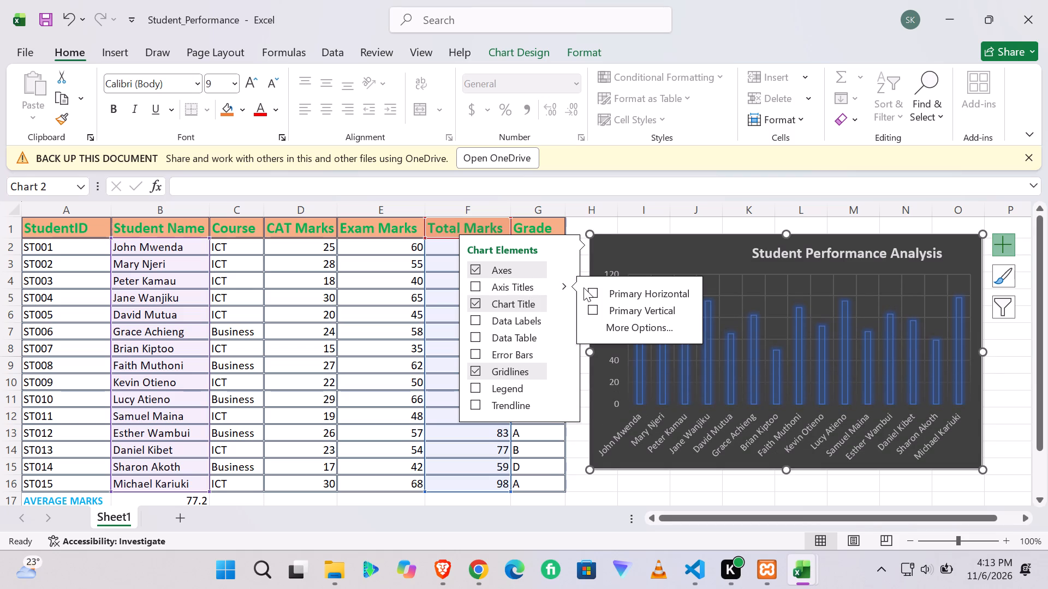
left_click(595, 293)
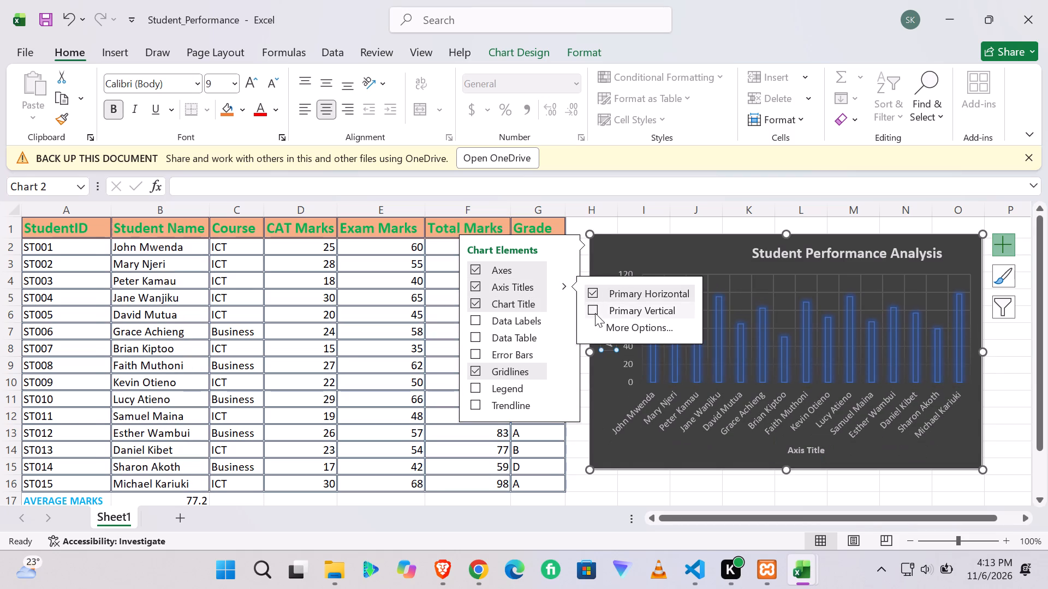
left_click(594, 305)
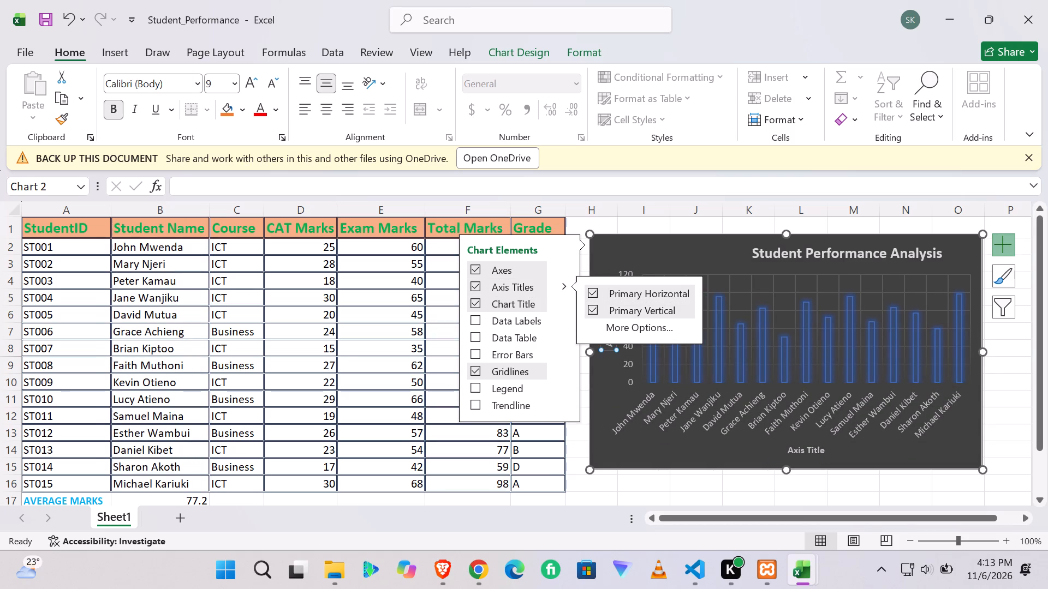
left_click(620, 490)
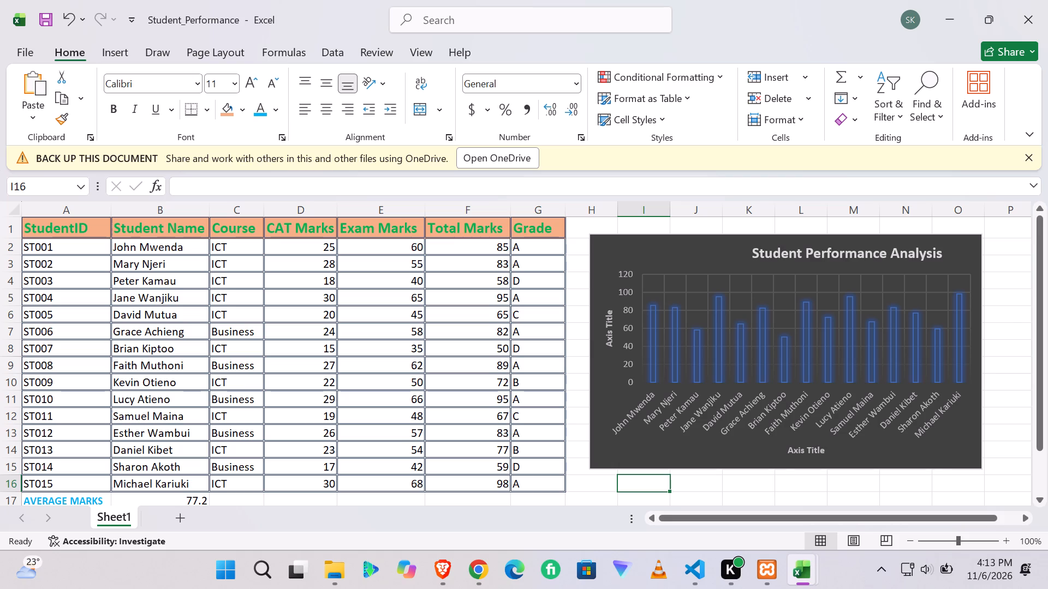
Replace the horizontal axis title's placeholder text with "Student Names".
left_click(796, 452)
left_click(803, 450)
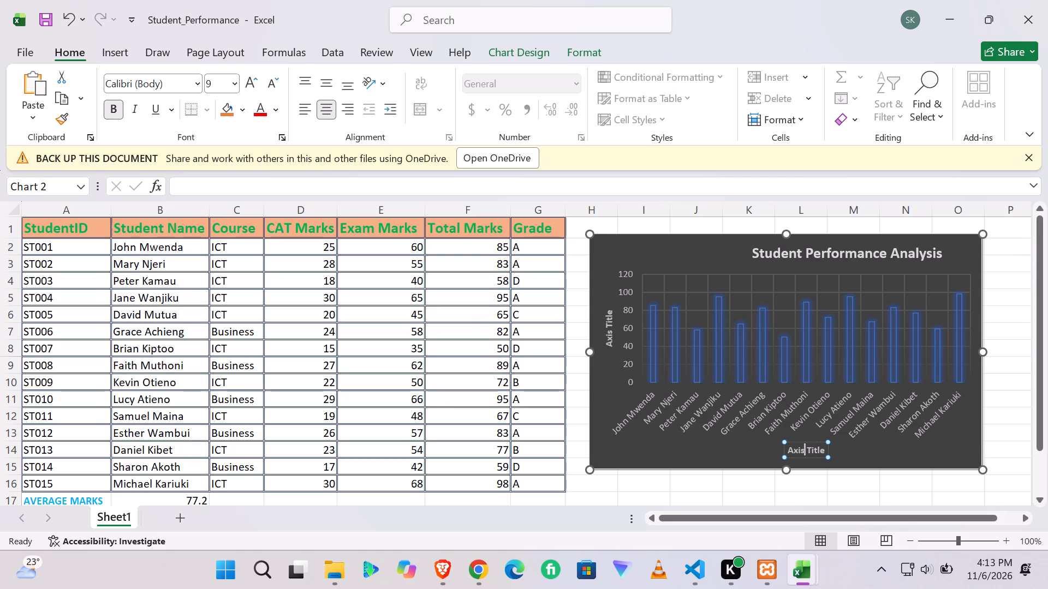
left_click_drag(789, 450, 832, 450)
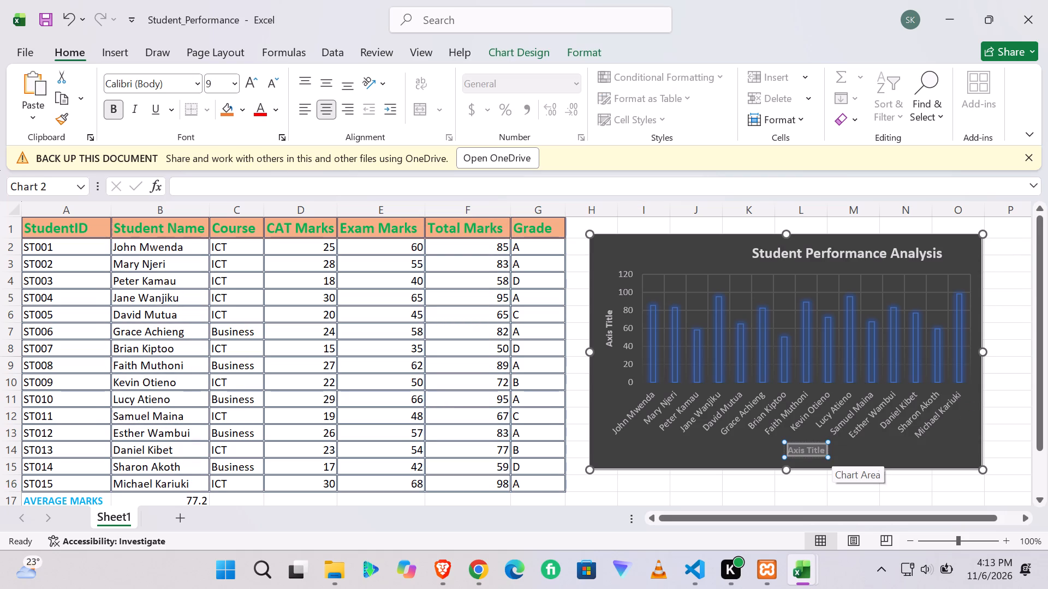
key("s")
type("tudent")
key("space")
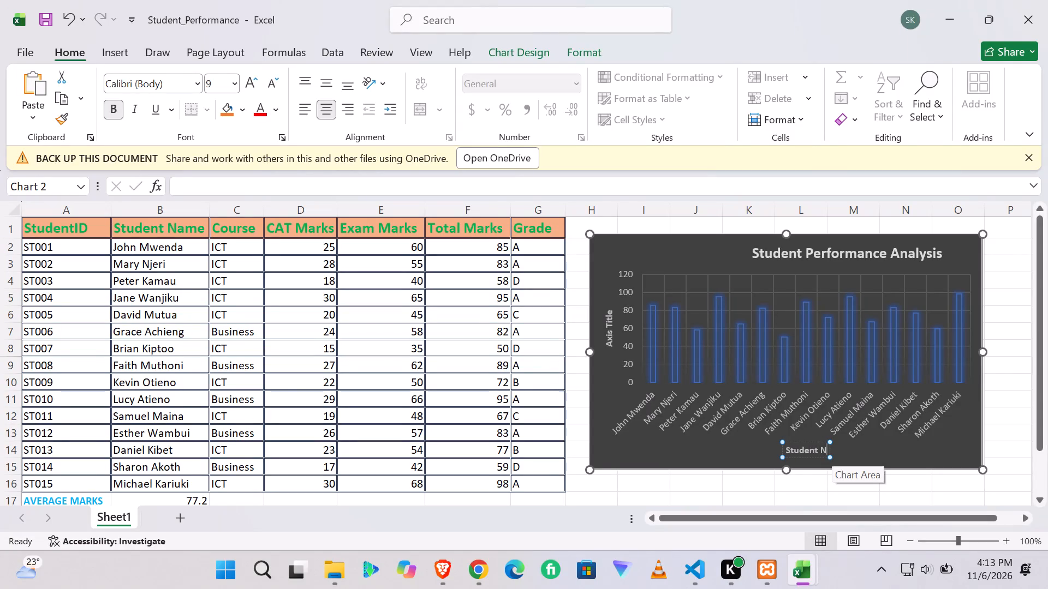
type("am")
type("es")
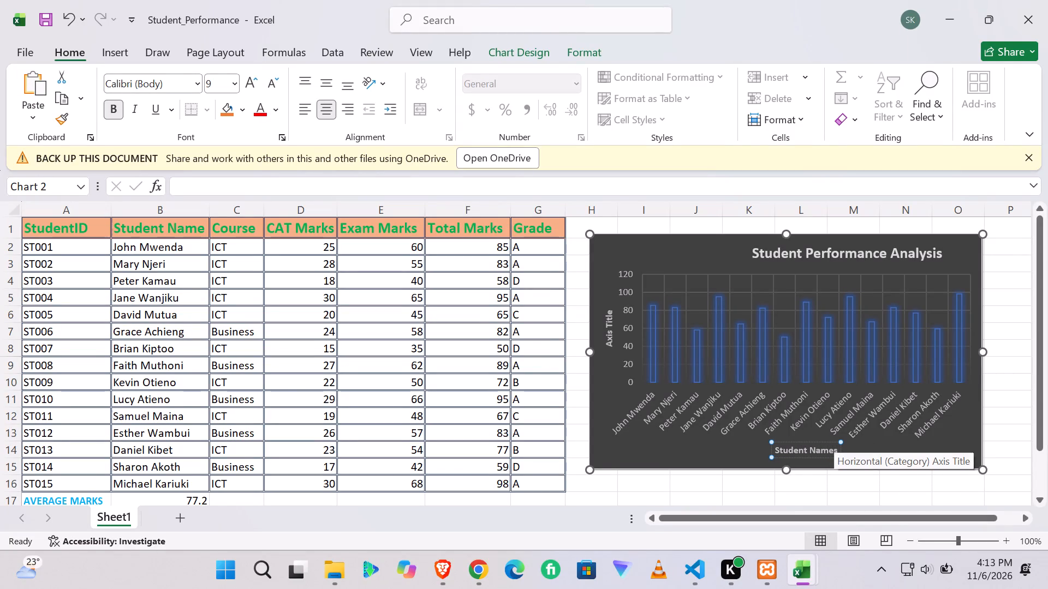
Colour the Student Names axis title light blue and increase its font size to 10.5.
left_click_drag(836, 450, 775, 451)
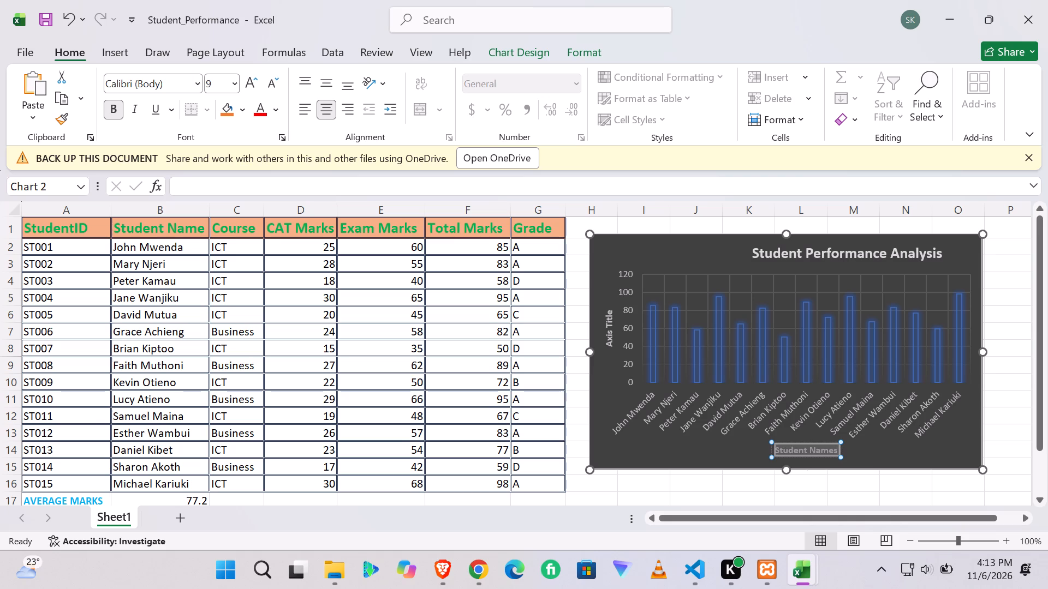
left_click_drag(775, 451, 775, 450)
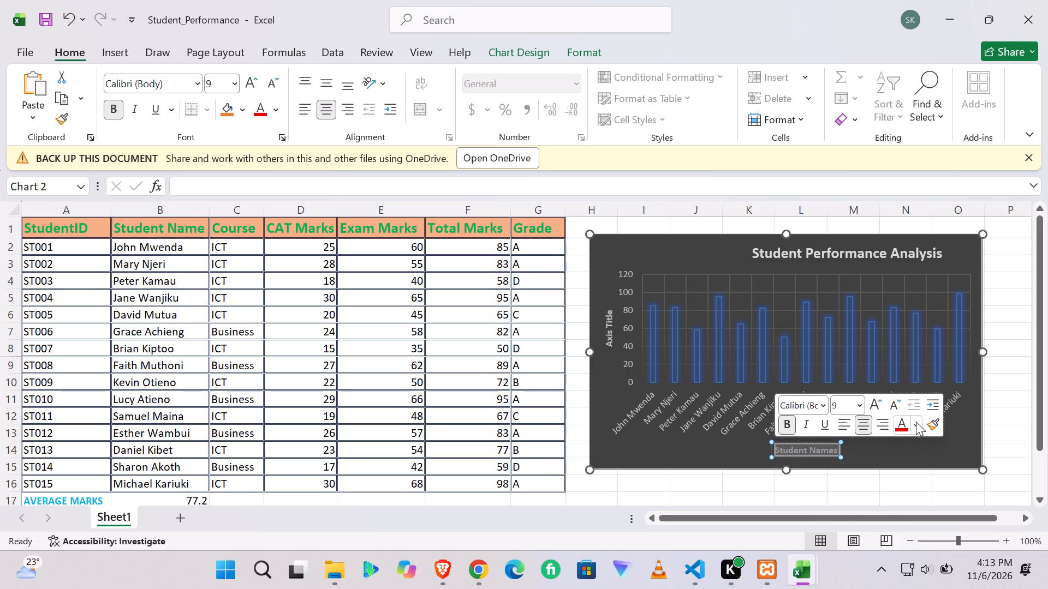
left_click(916, 422)
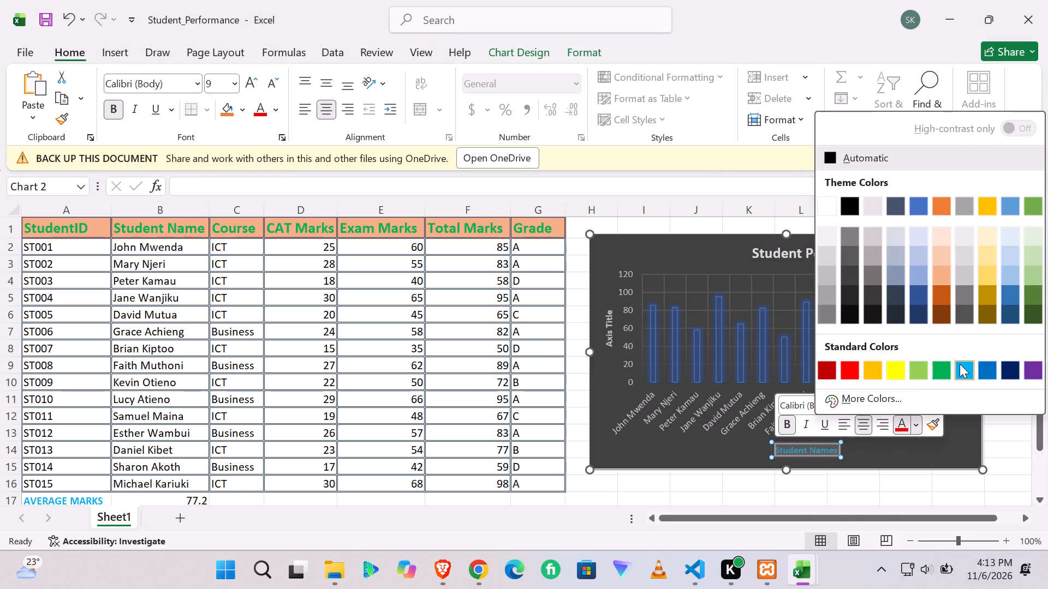
left_click(960, 364)
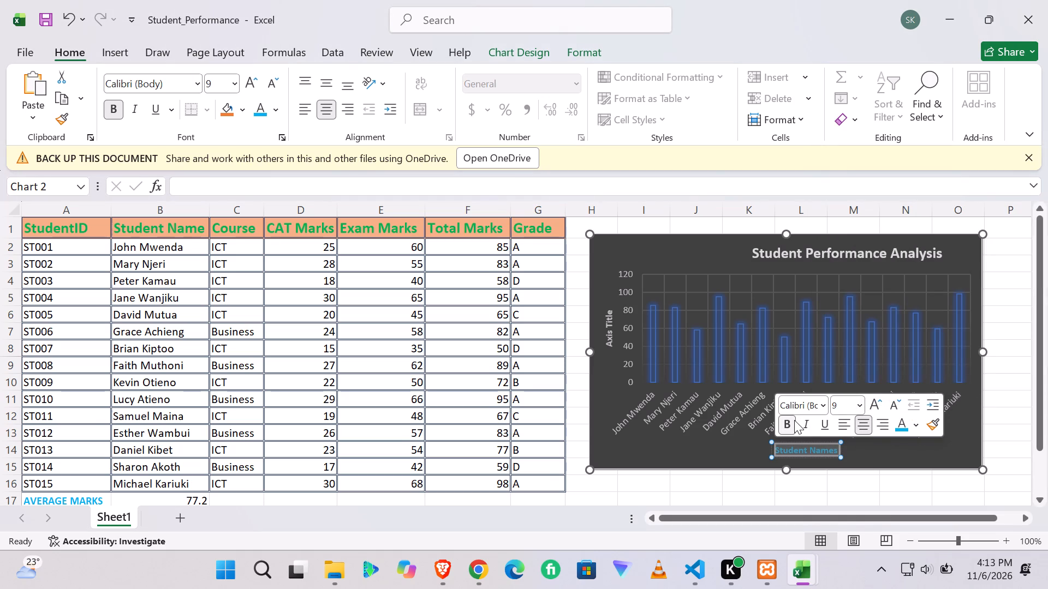
left_click(873, 402)
left_click(873, 402)
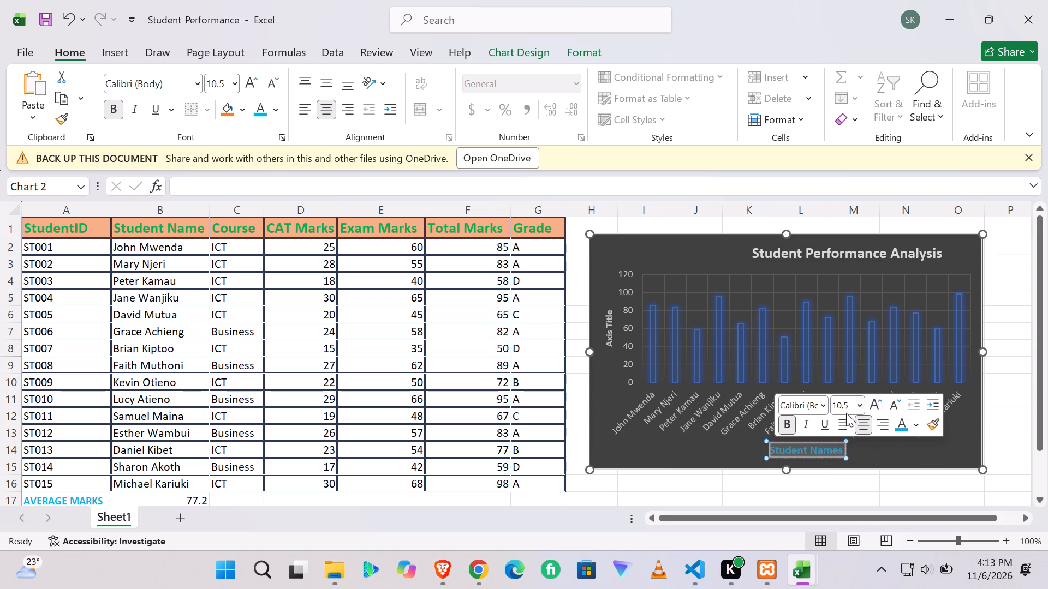
left_click(719, 458)
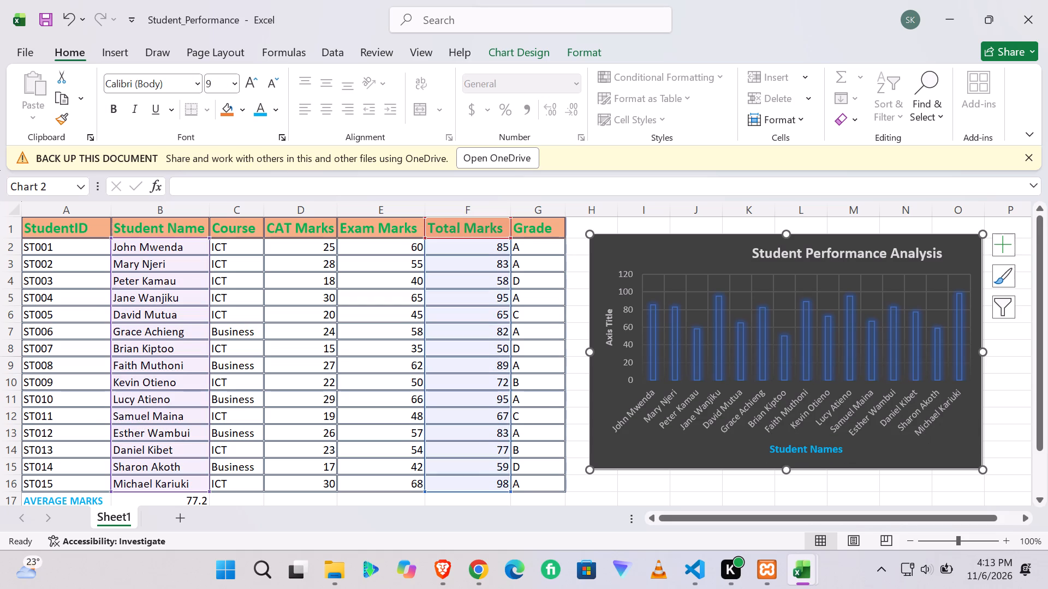
Replace the vertical axis title's placeholder text with "Total Marks".
left_click(609, 337)
left_click(609, 336)
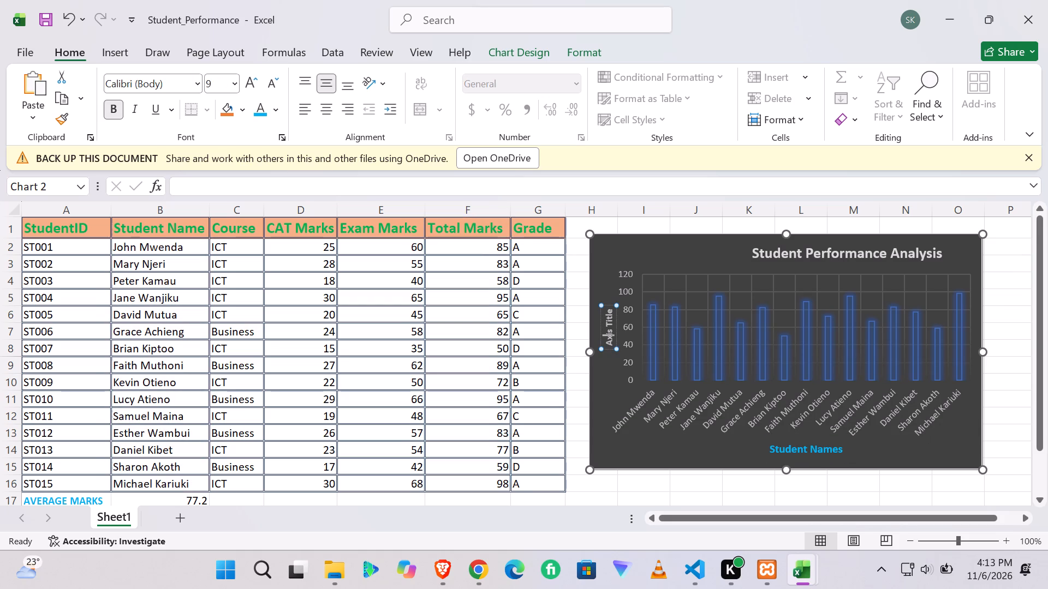
left_click_drag(608, 343, 610, 311)
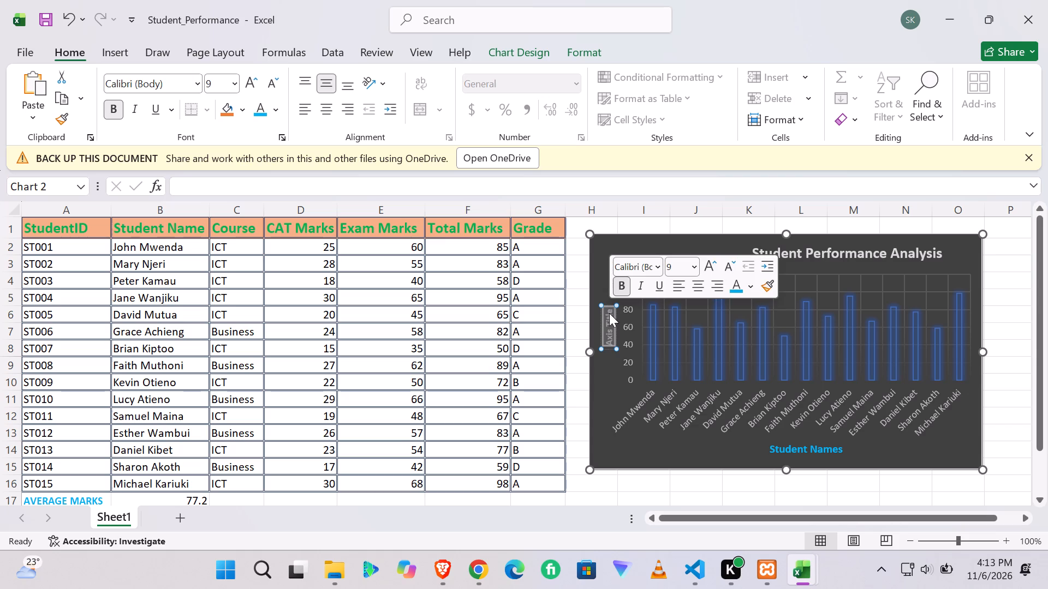
key("t")
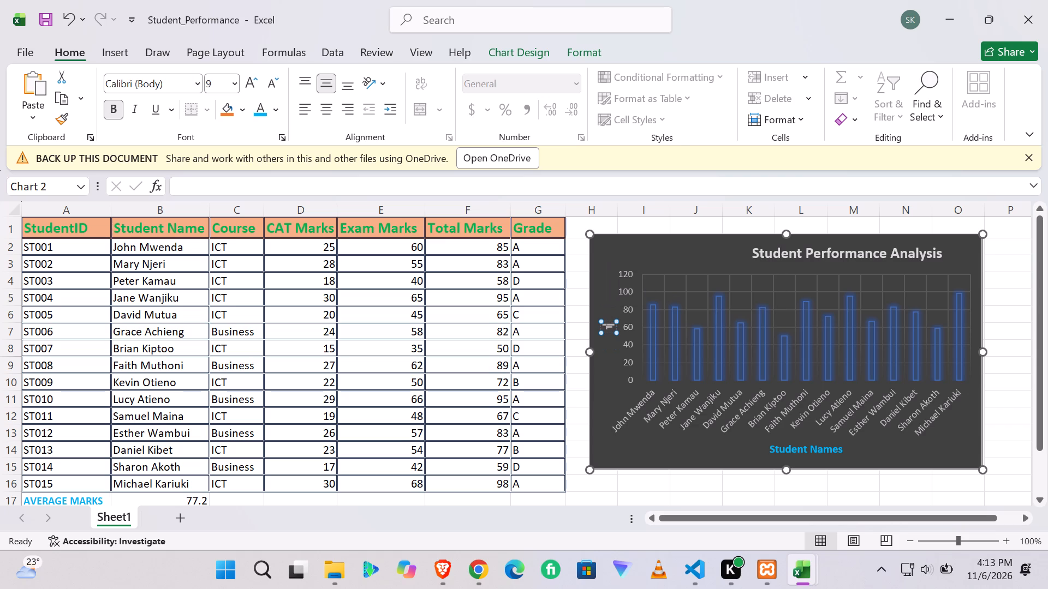
type("otal")
key("space")
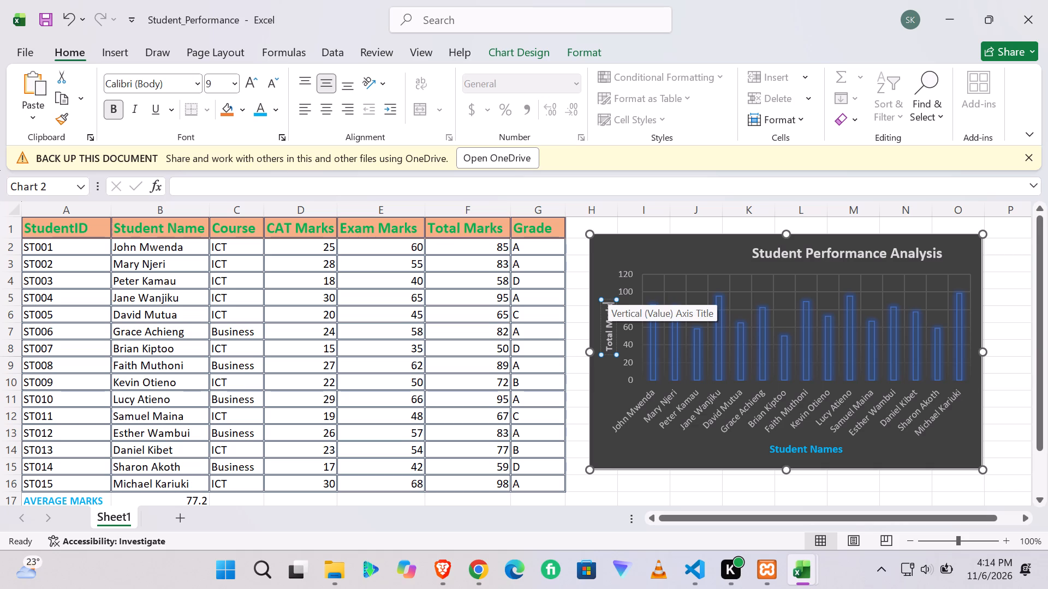
Colour the Total Marks axis title light blue and increase its font size to 10.
left_click_drag(608, 303, 614, 348)
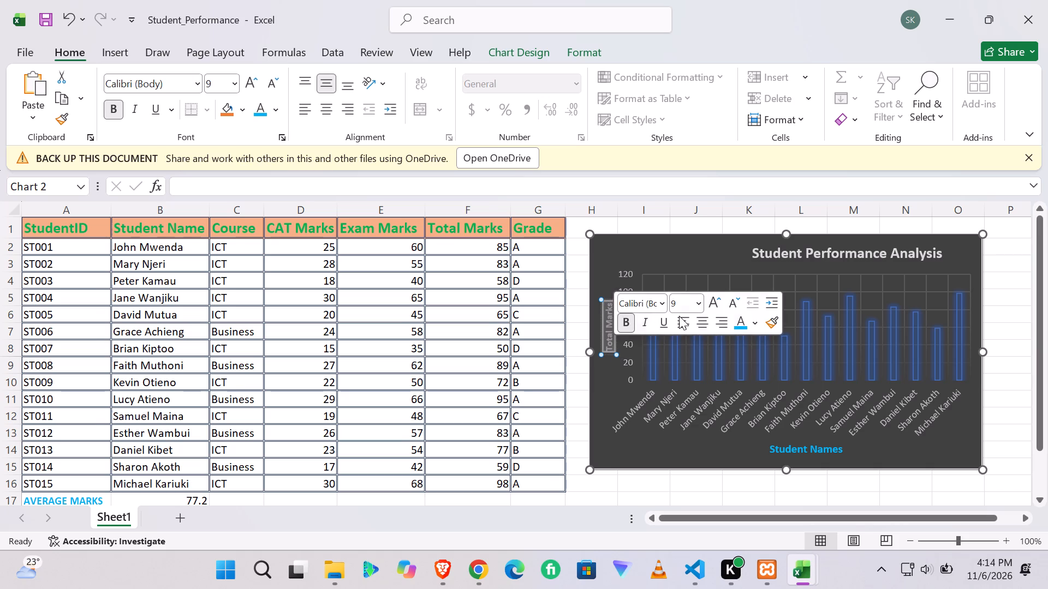
left_click(741, 324)
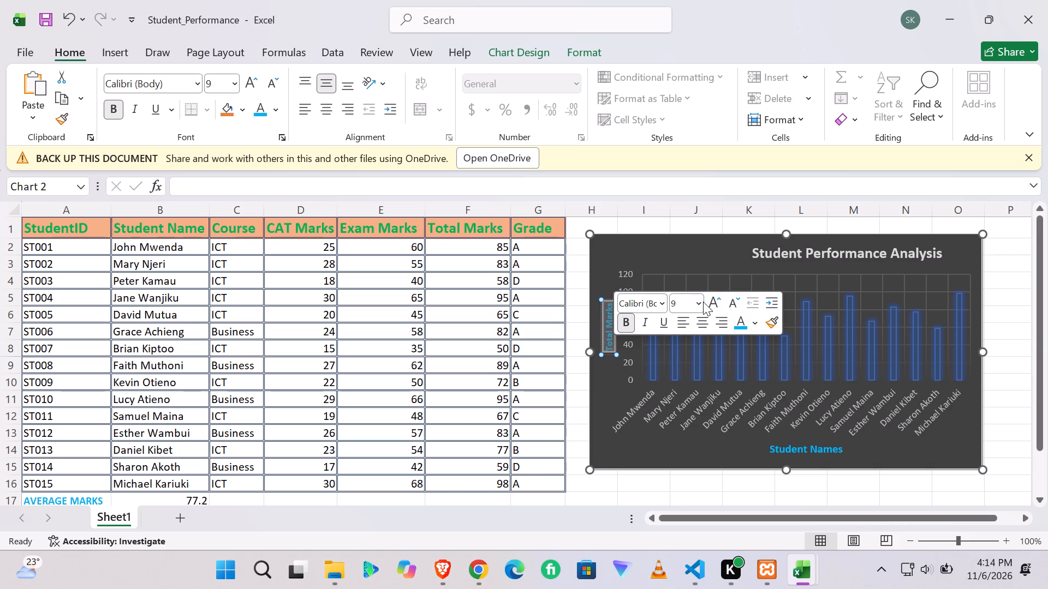
left_click(710, 302)
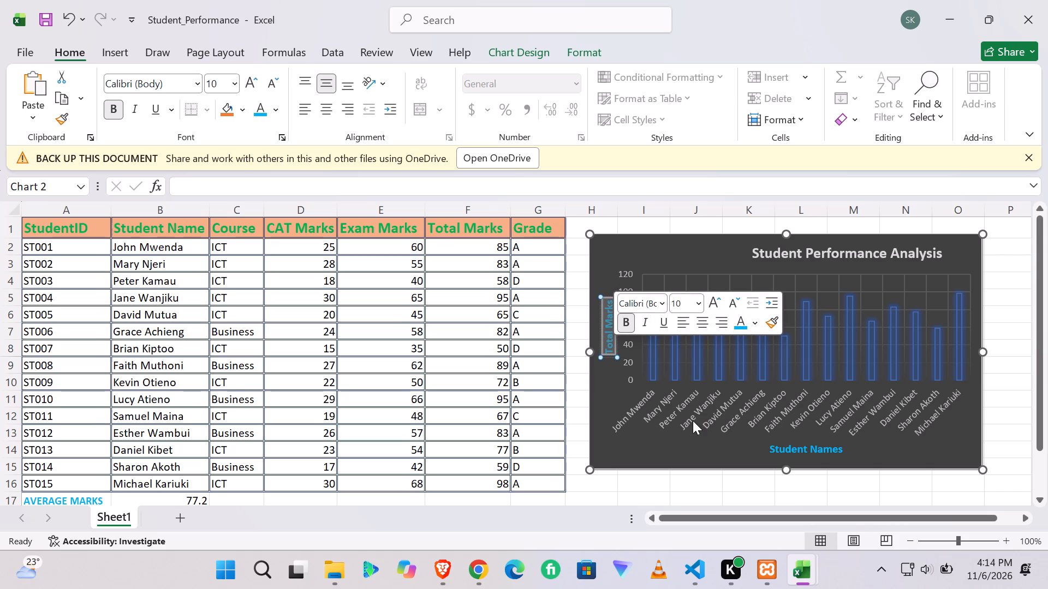
left_click(680, 437)
Compare the two axis titles' font sizes and set the Total Marks title to 10.5 to match Student Names.
left_click(791, 447)
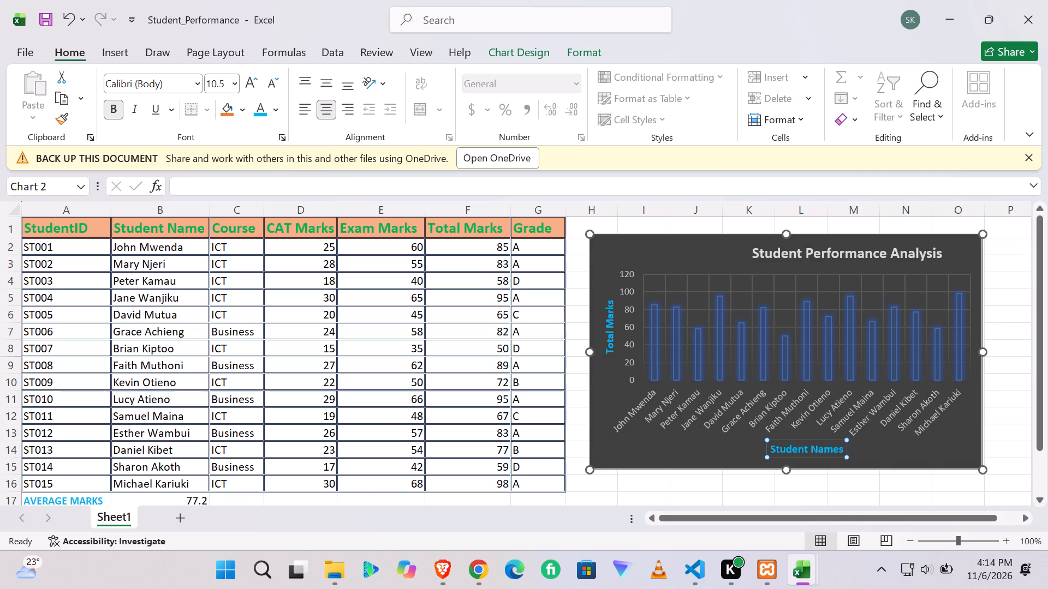
left_click(794, 447)
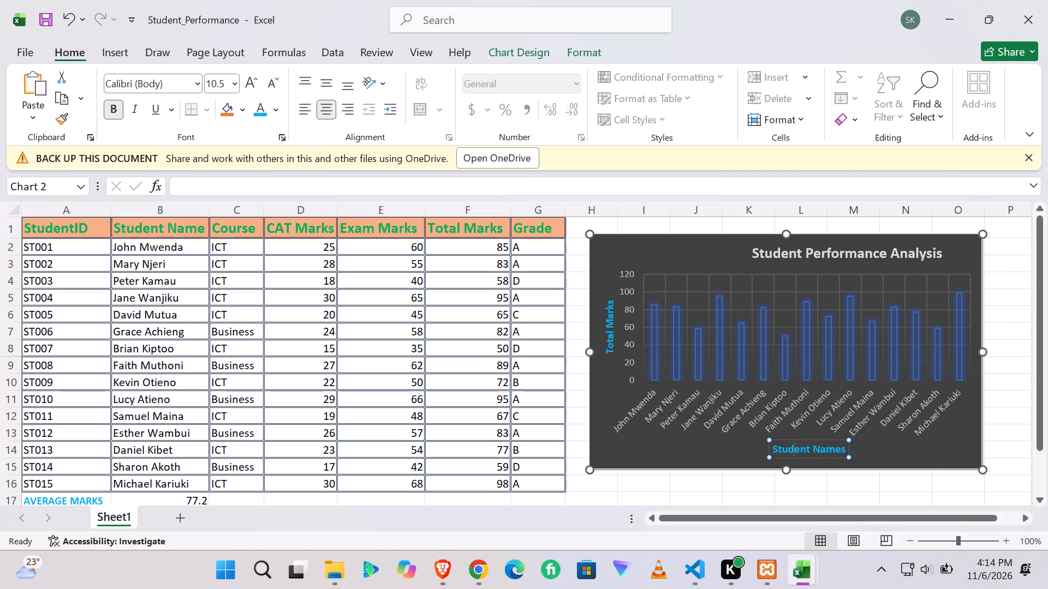
left_click(794, 447)
left_click(611, 334)
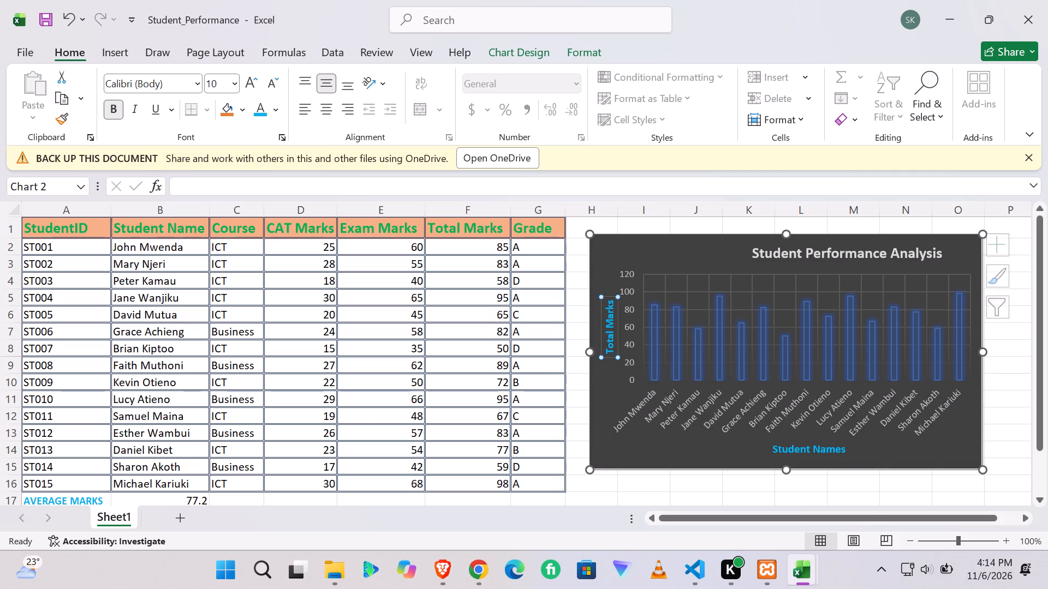
left_click(611, 334)
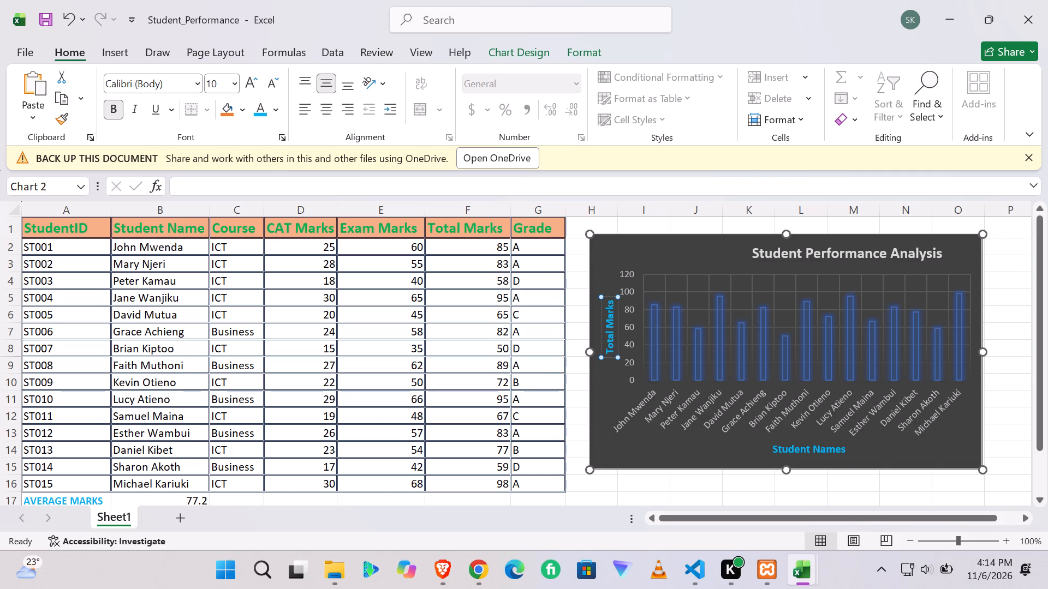
left_click(609, 350)
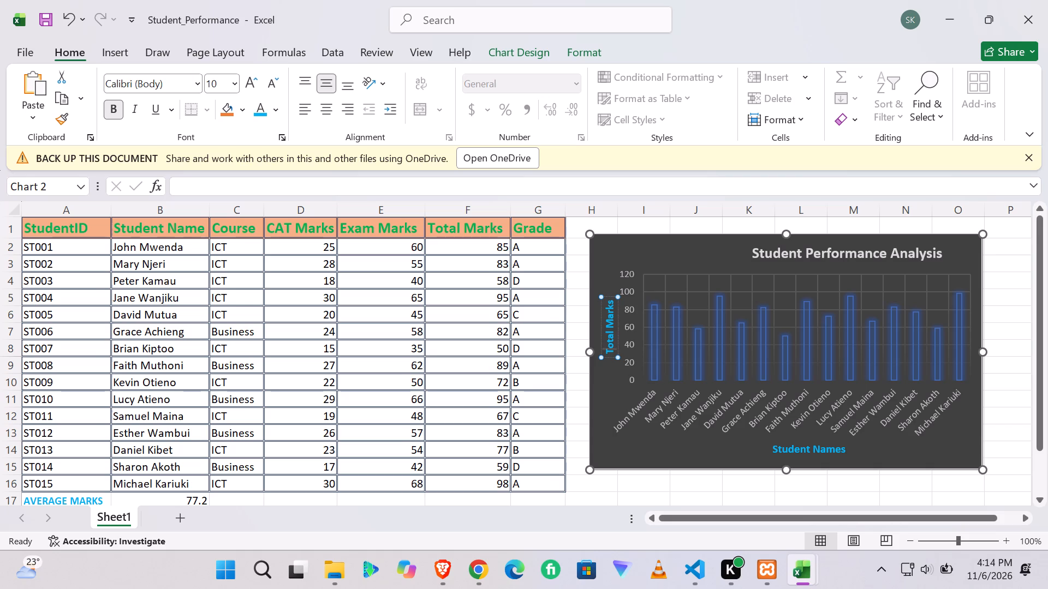
left_click(609, 353)
left_click_drag(609, 353, 612, 303)
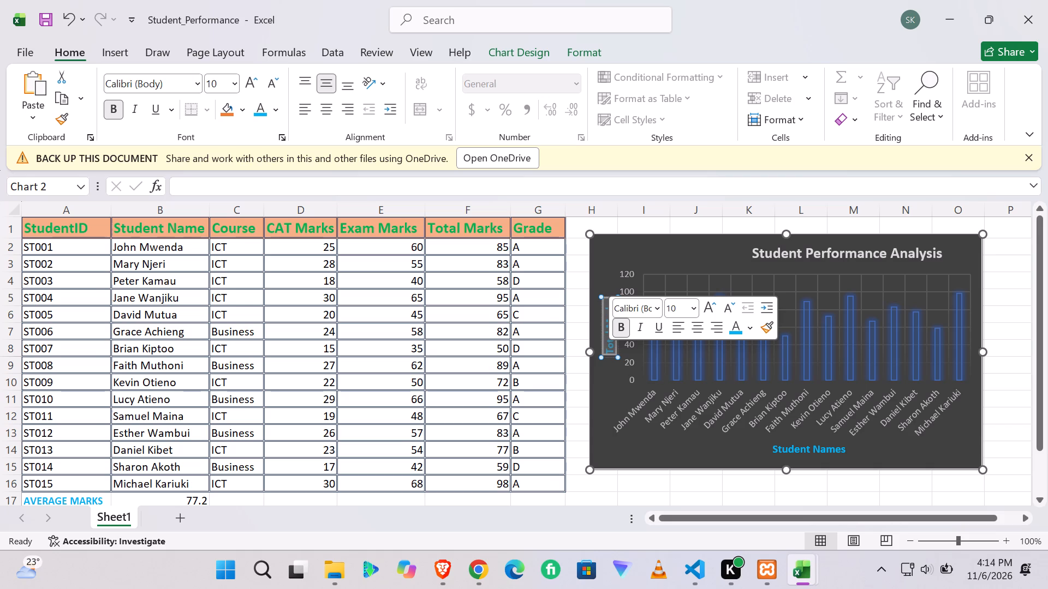
left_click_drag(612, 303, 612, 301)
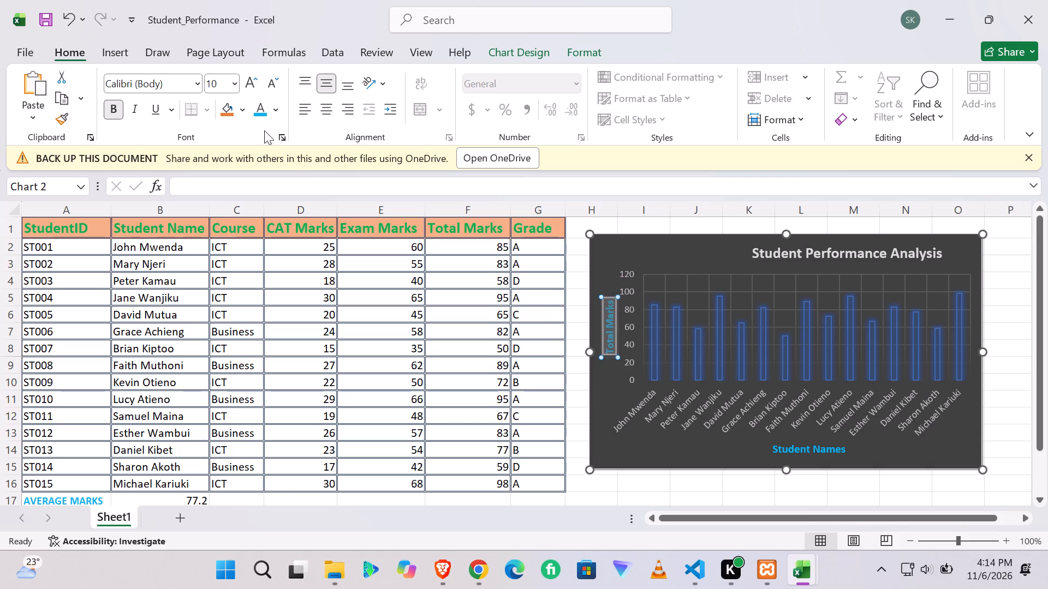
left_click(224, 89)
type("10.5")
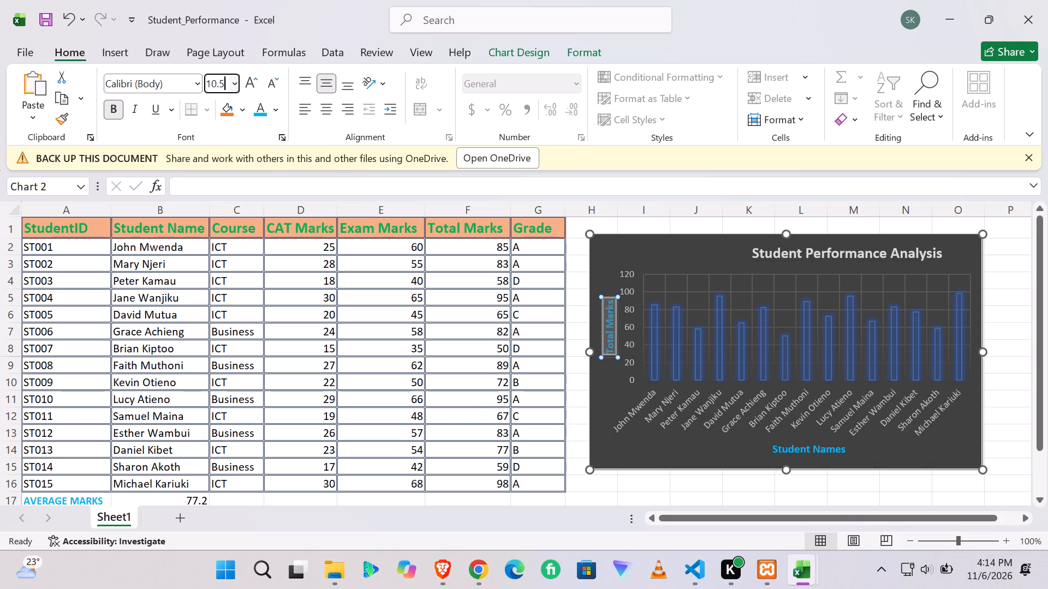
key("Return")
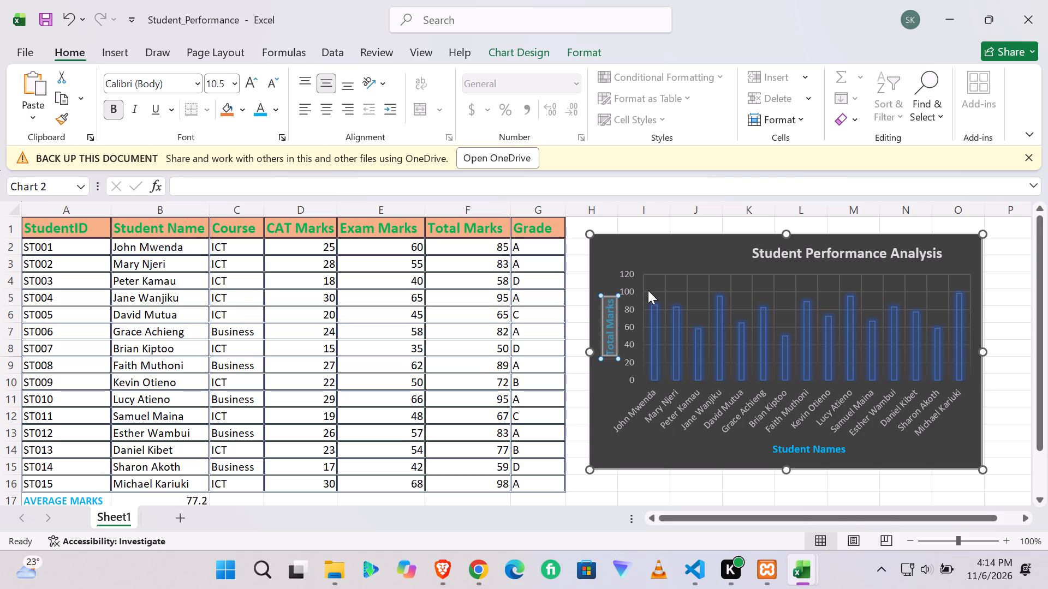
left_click(687, 443)
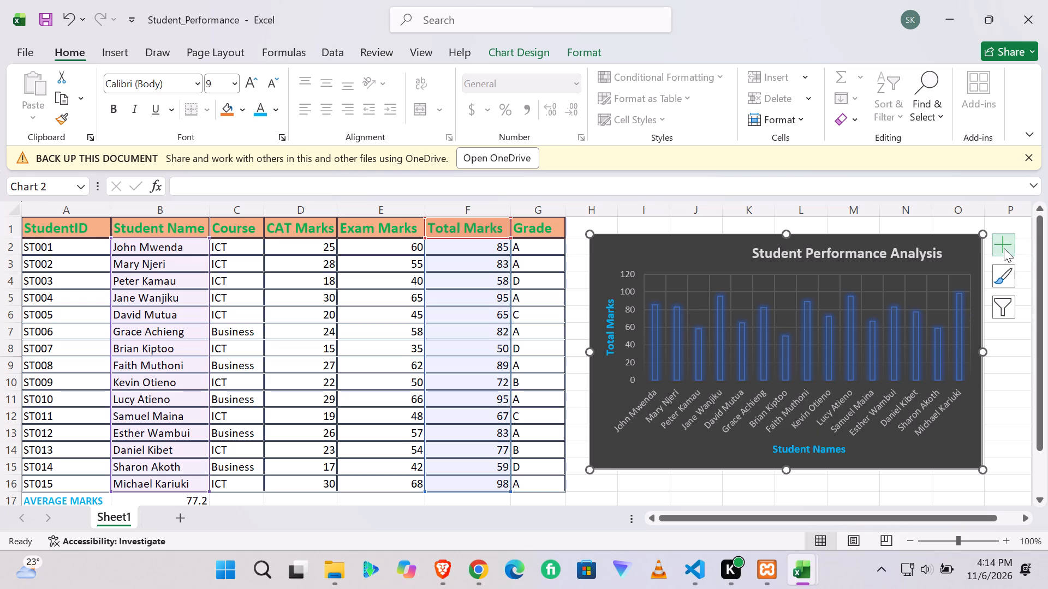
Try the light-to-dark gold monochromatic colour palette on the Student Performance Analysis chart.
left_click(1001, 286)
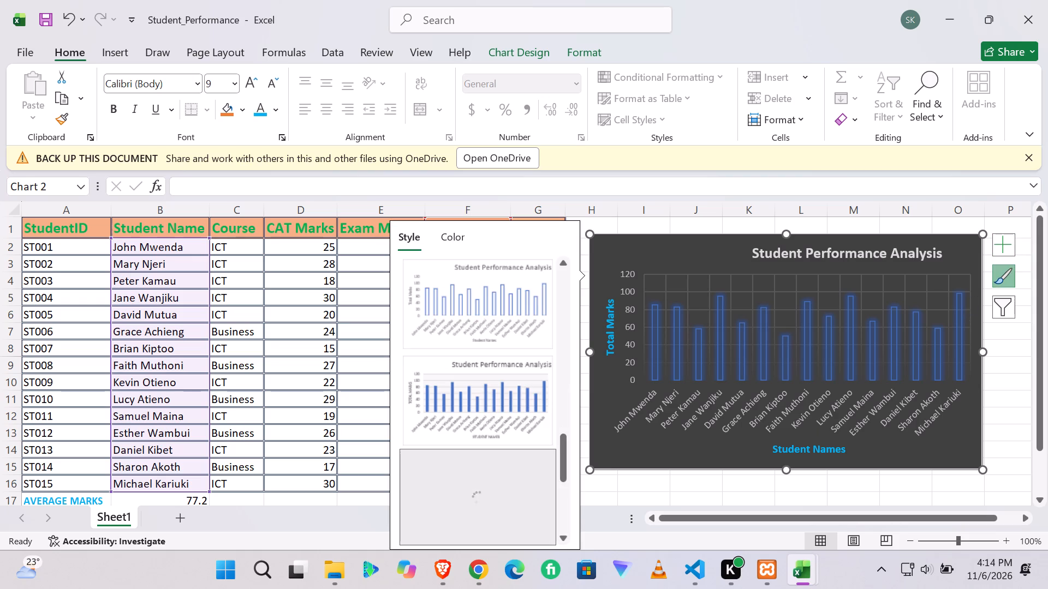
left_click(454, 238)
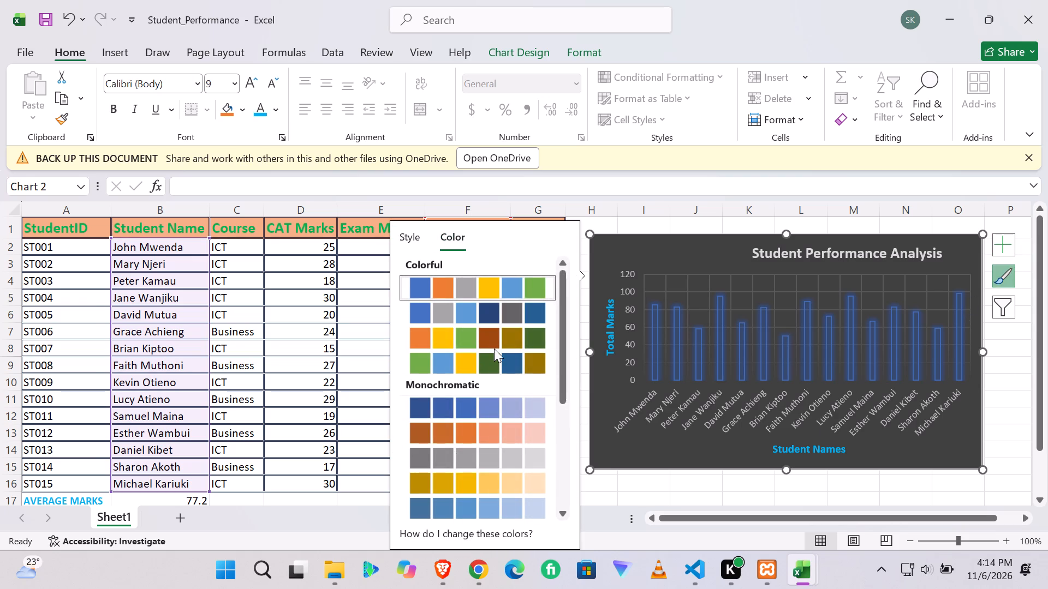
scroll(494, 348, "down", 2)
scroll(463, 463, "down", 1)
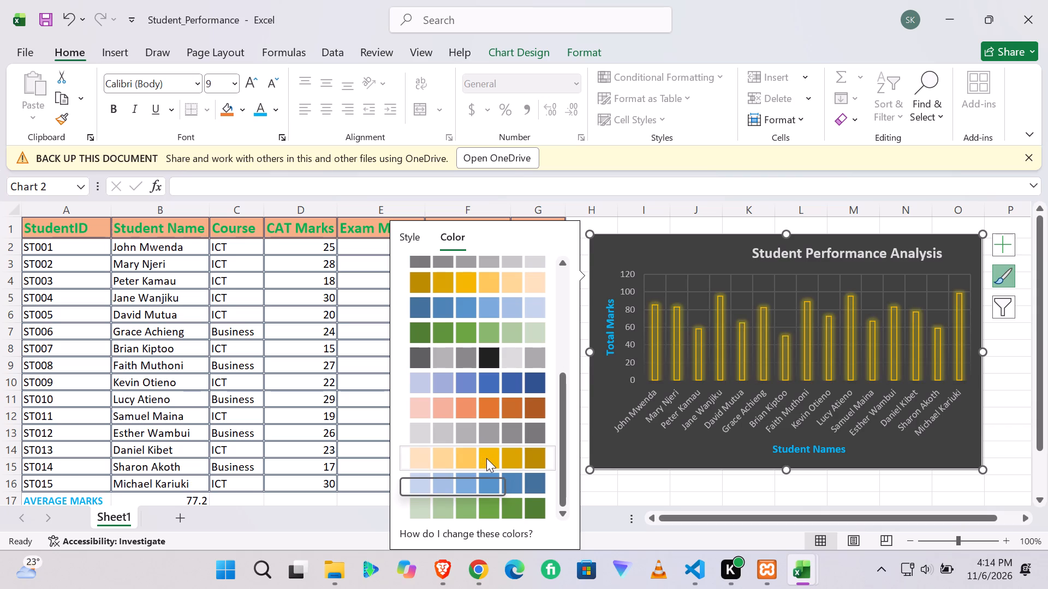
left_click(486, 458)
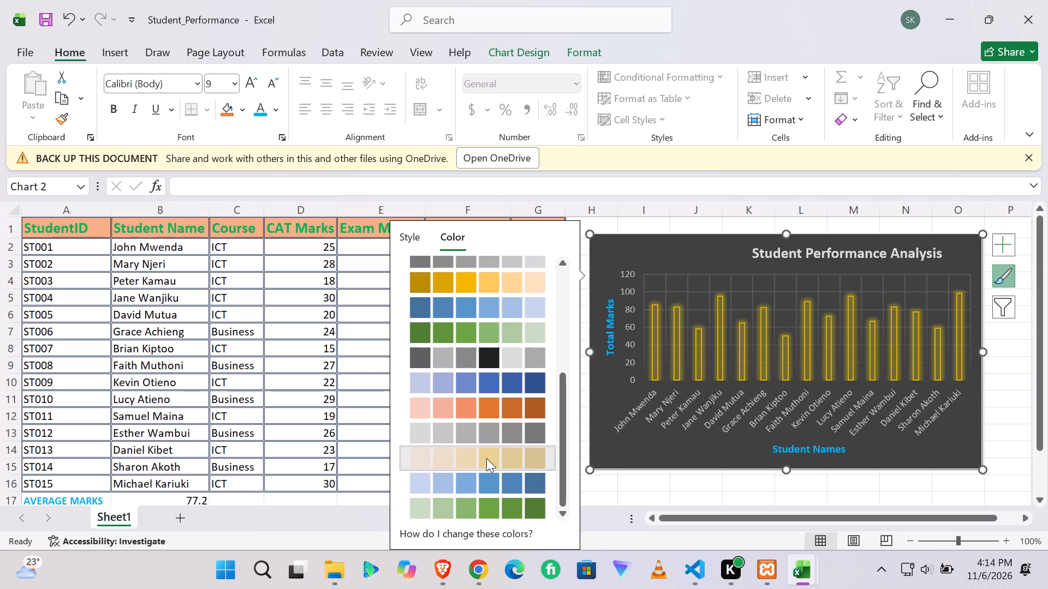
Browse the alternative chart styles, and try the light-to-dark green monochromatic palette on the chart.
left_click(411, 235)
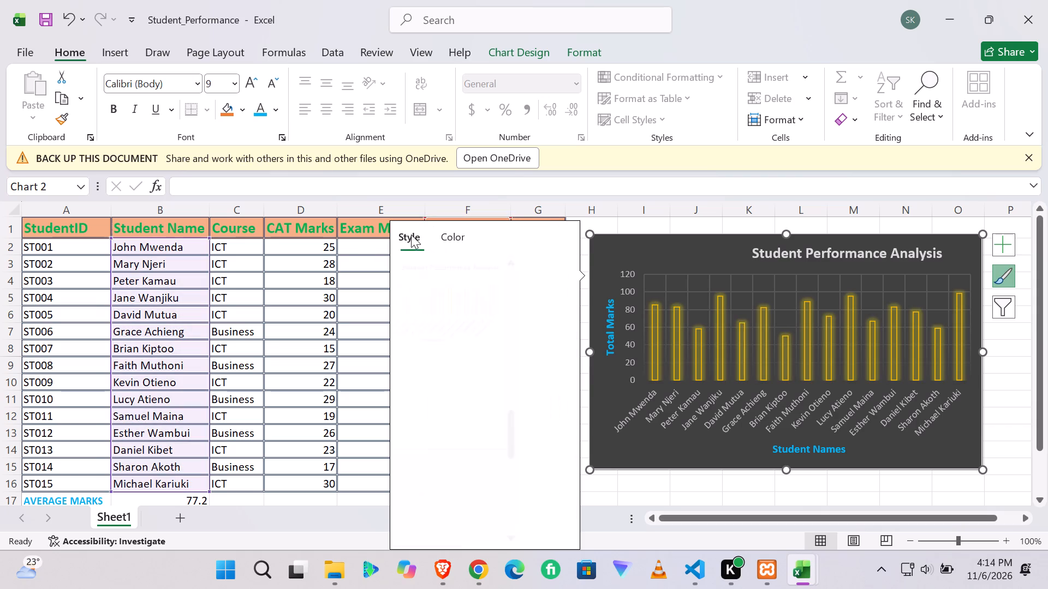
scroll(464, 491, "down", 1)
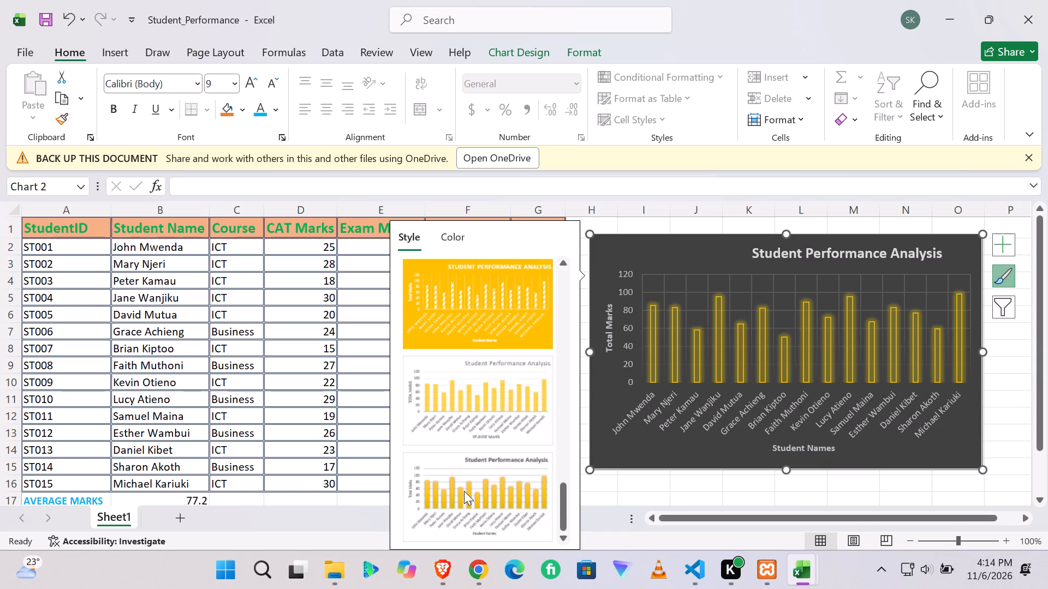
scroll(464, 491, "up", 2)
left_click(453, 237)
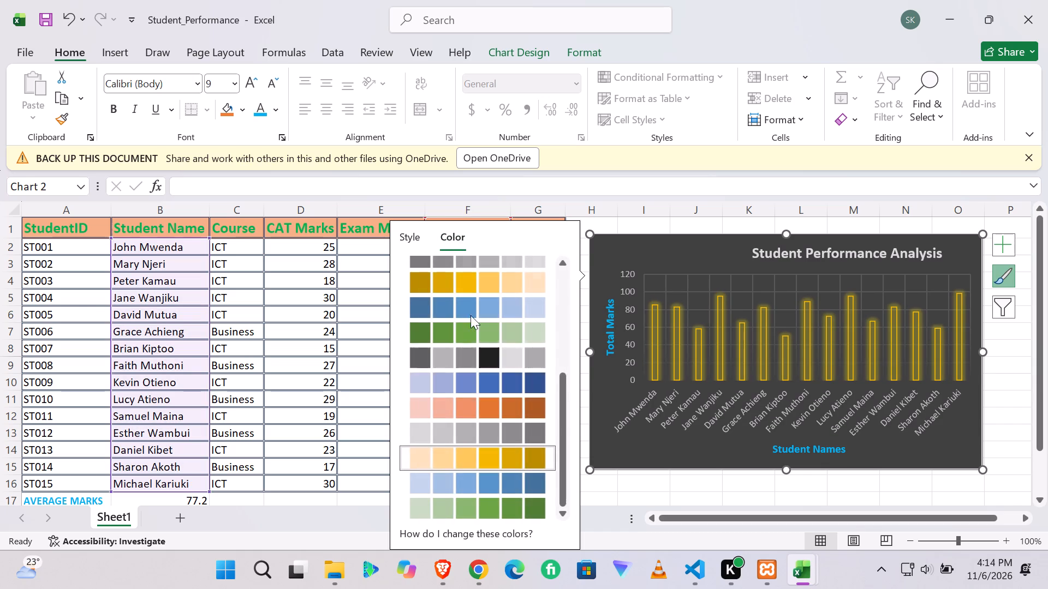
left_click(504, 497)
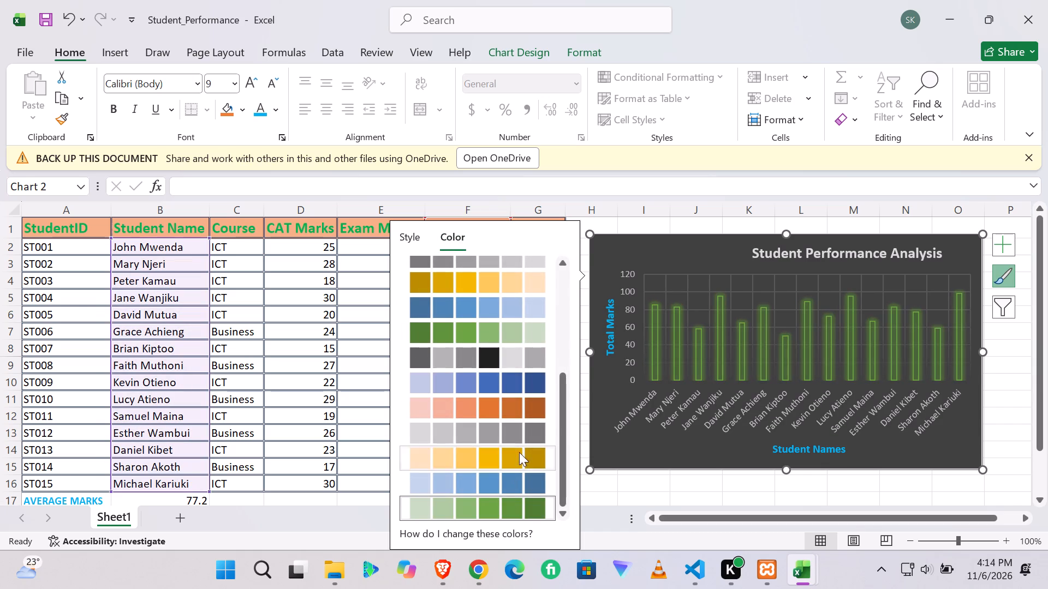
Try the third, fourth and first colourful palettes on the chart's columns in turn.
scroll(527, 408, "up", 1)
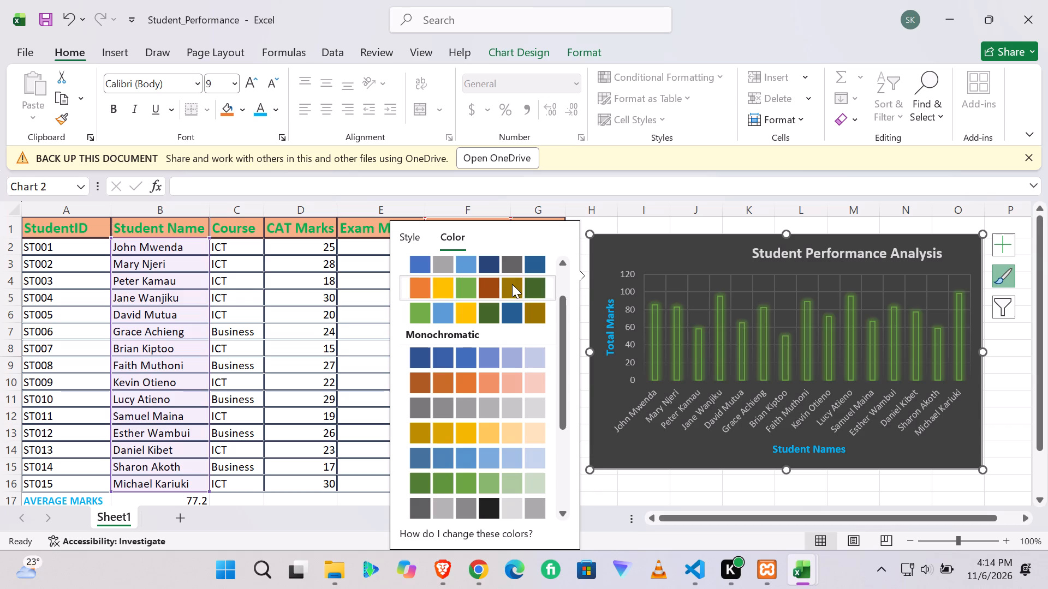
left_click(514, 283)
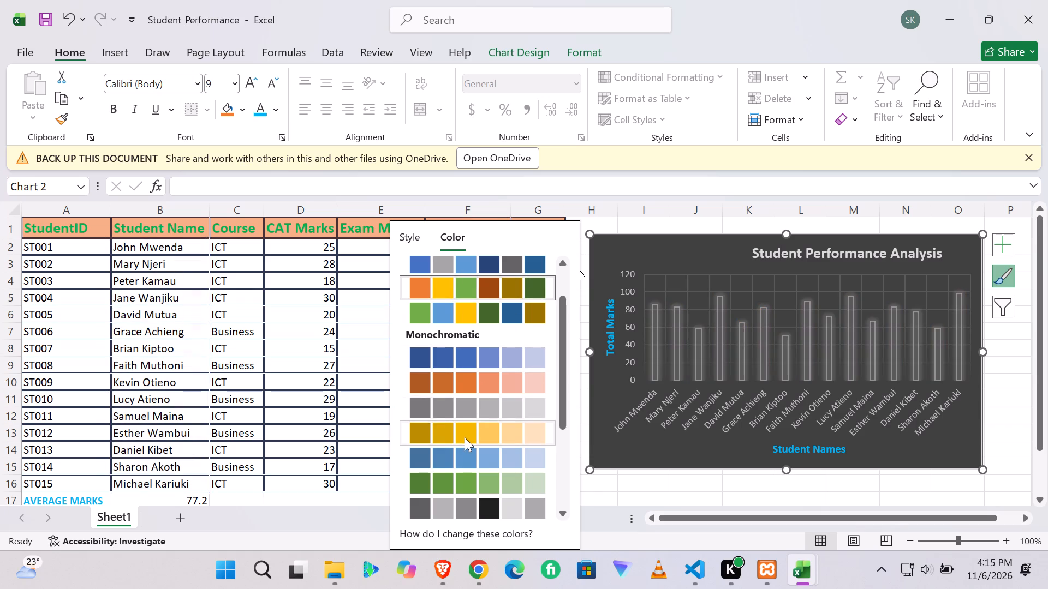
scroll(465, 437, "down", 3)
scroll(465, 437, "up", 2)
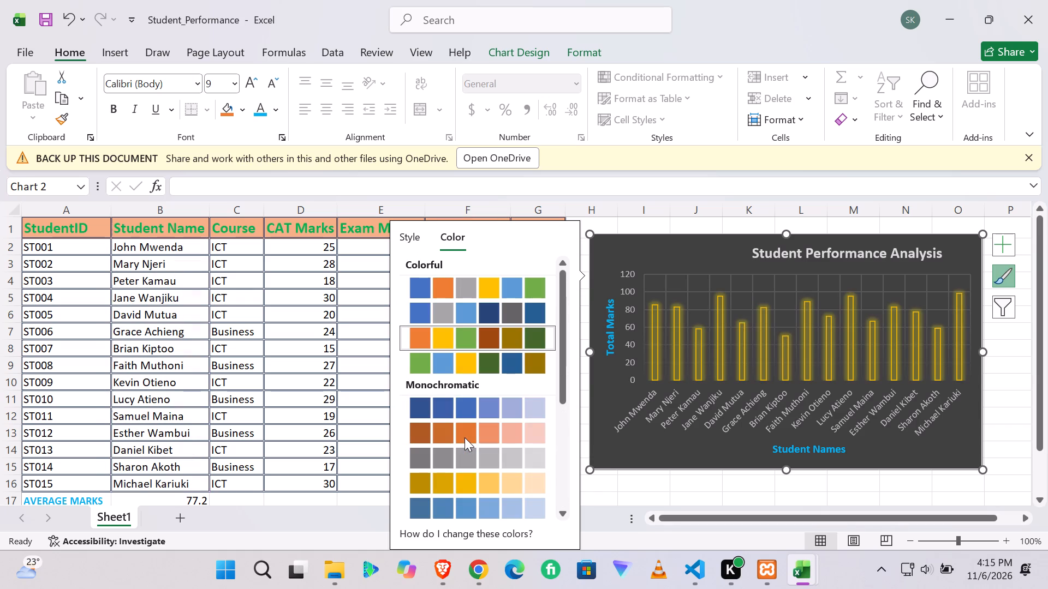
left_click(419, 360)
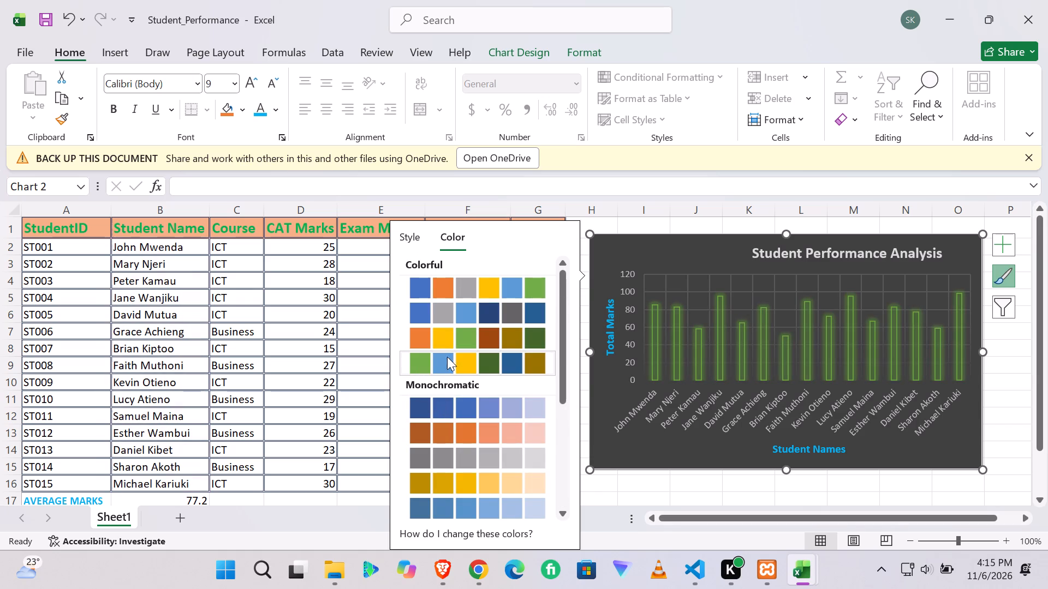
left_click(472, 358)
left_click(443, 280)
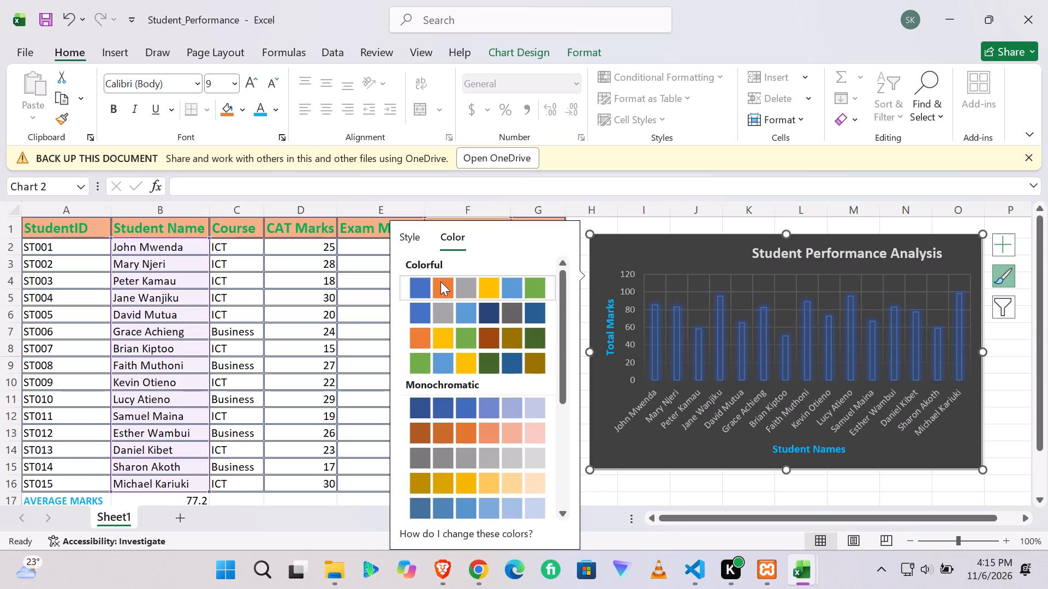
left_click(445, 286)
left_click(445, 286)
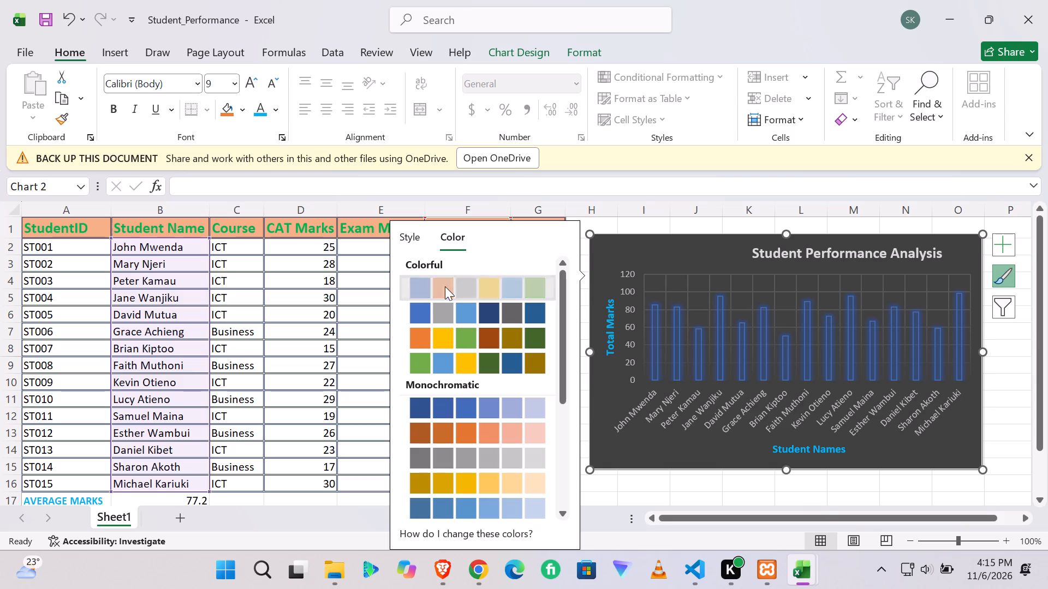
Apply Colorful Palette 3 to the chart for orange columns and deselect the chart.
left_click(448, 329)
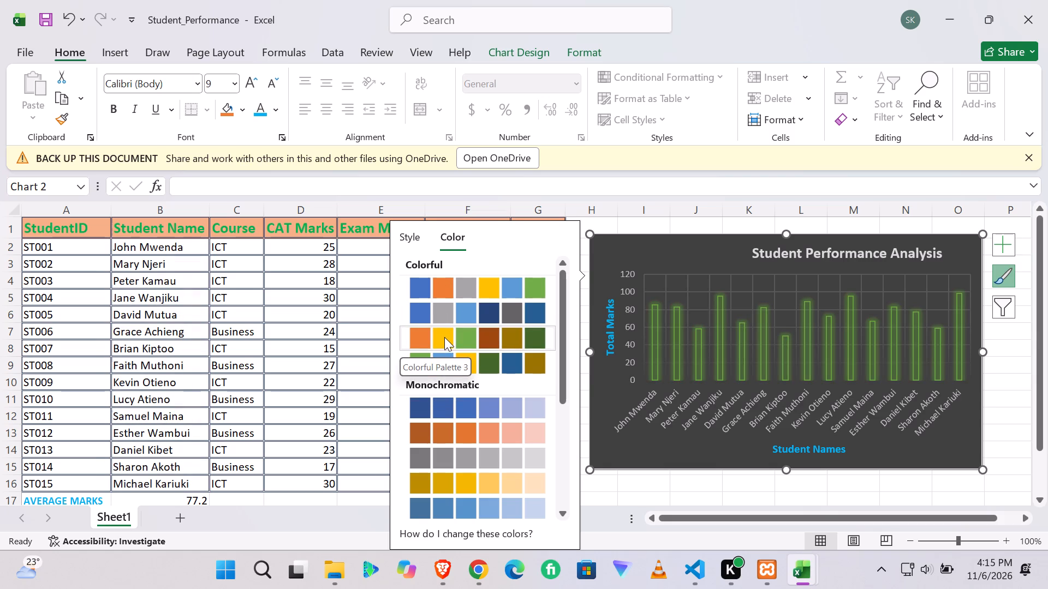
left_click(444, 335)
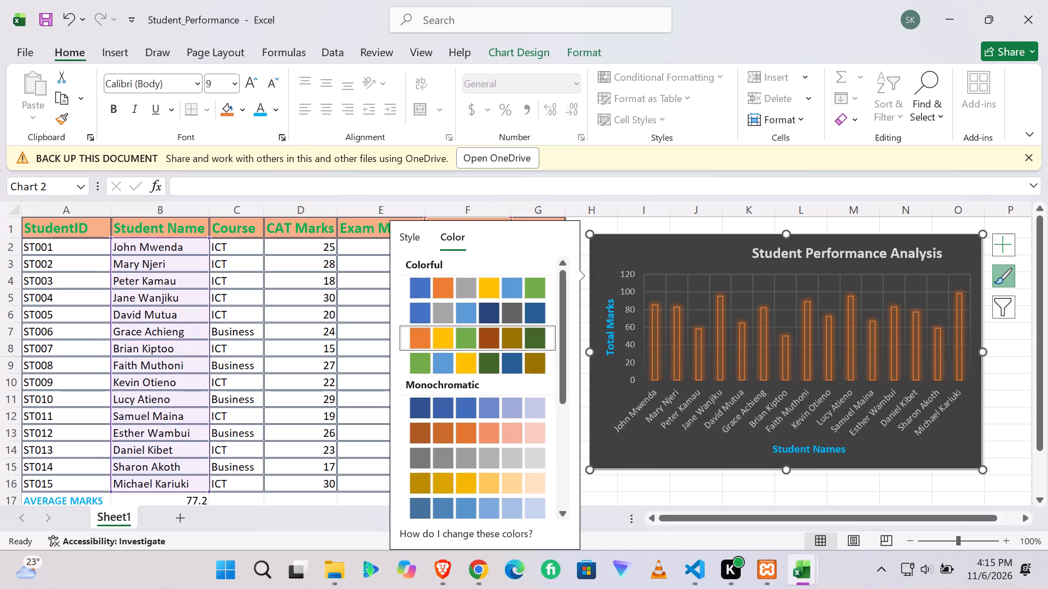
left_click(636, 492)
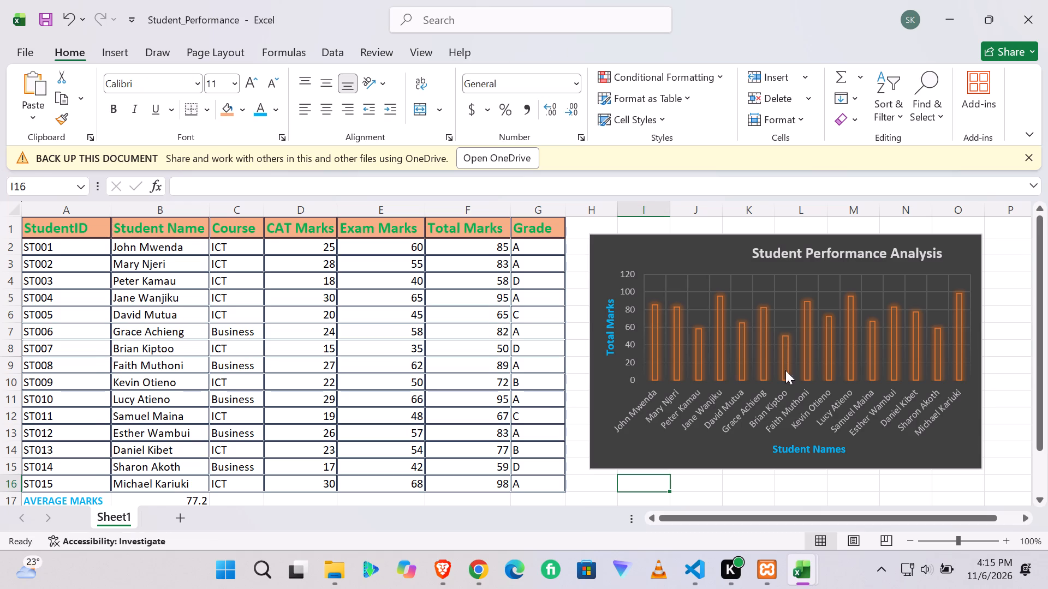
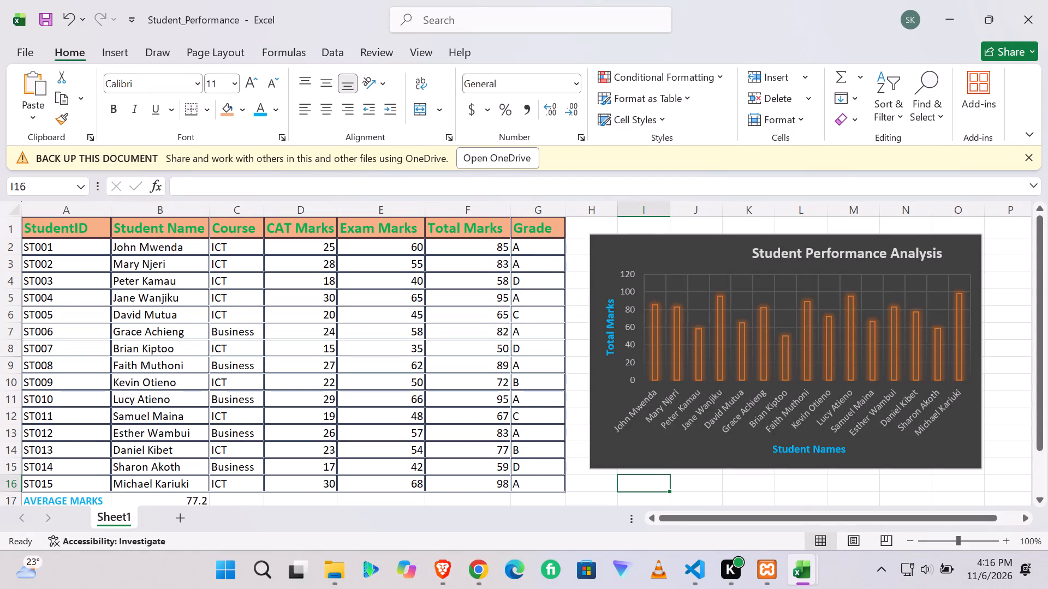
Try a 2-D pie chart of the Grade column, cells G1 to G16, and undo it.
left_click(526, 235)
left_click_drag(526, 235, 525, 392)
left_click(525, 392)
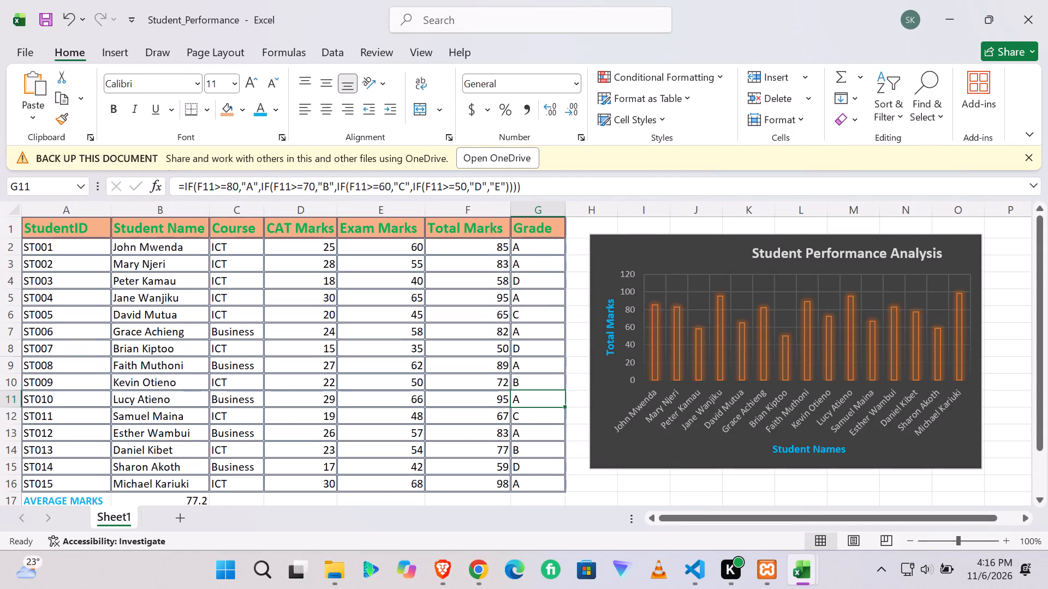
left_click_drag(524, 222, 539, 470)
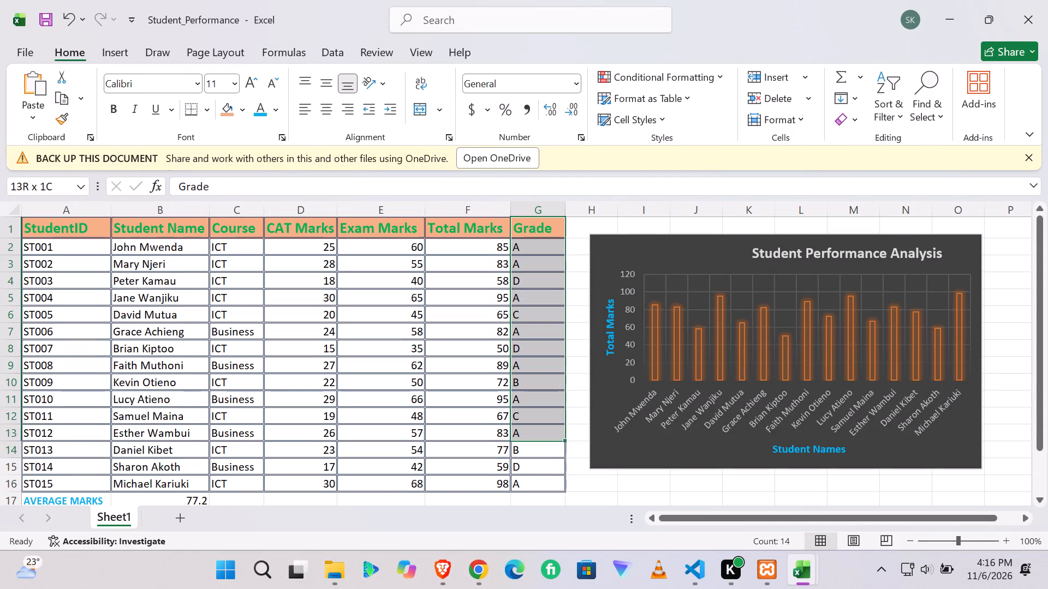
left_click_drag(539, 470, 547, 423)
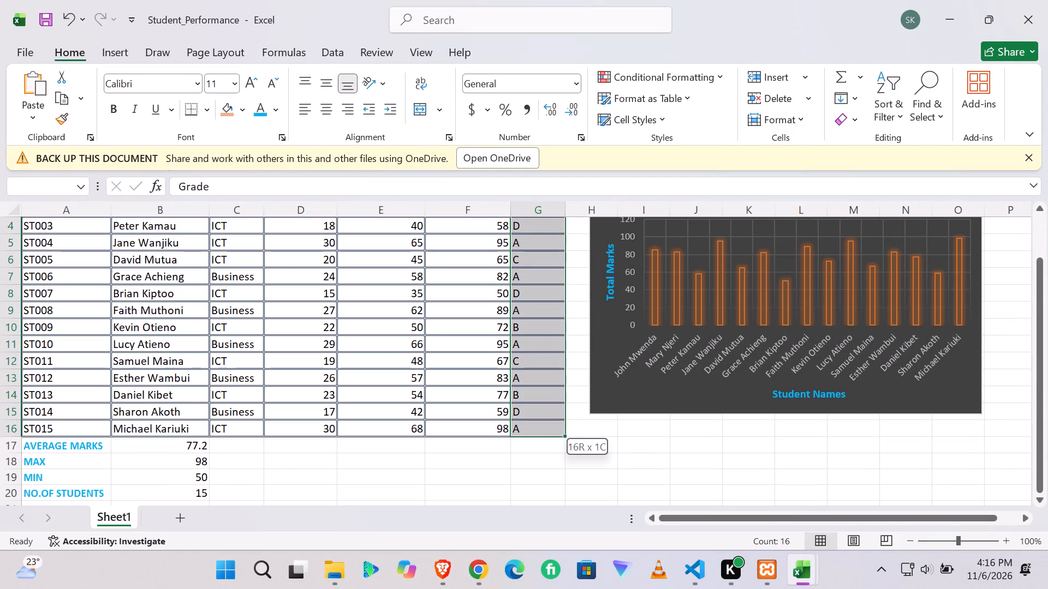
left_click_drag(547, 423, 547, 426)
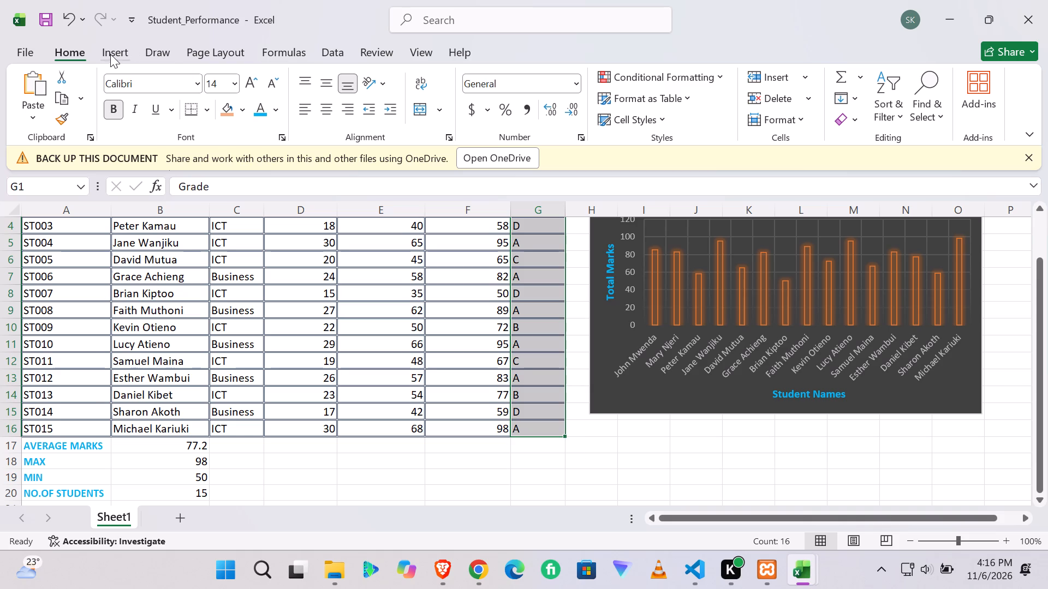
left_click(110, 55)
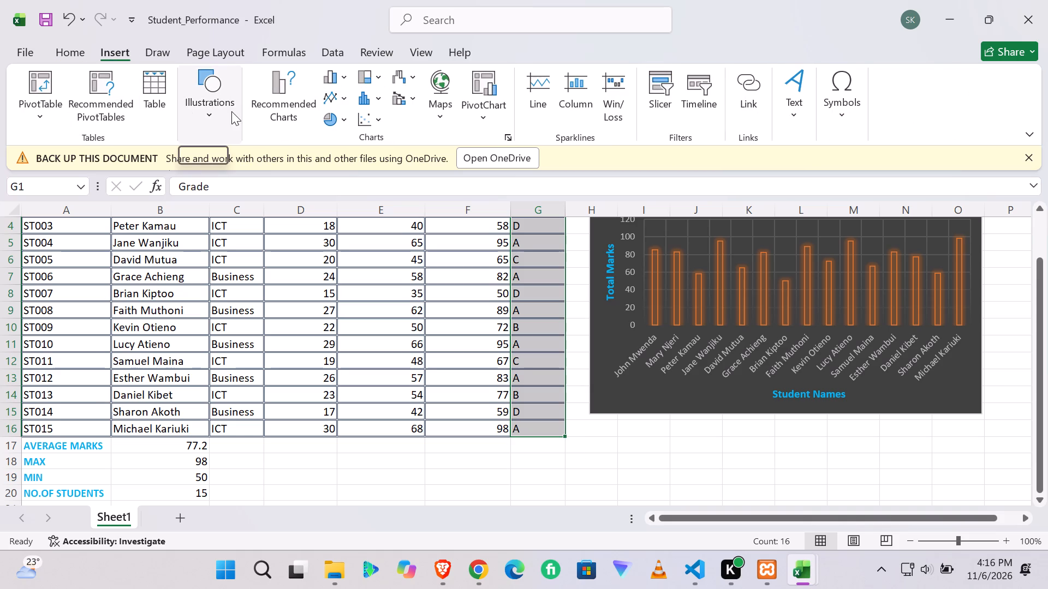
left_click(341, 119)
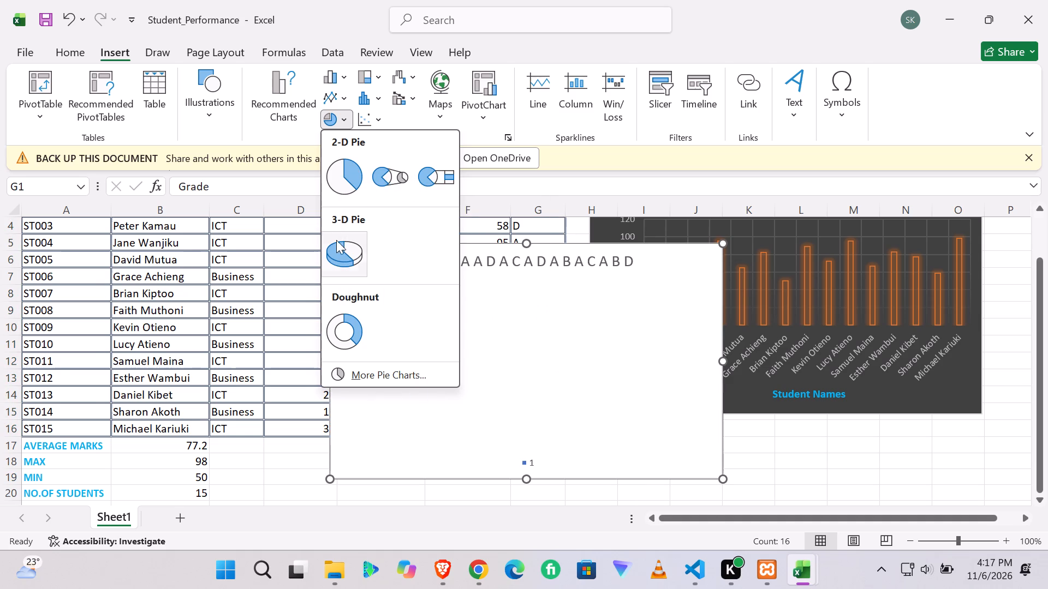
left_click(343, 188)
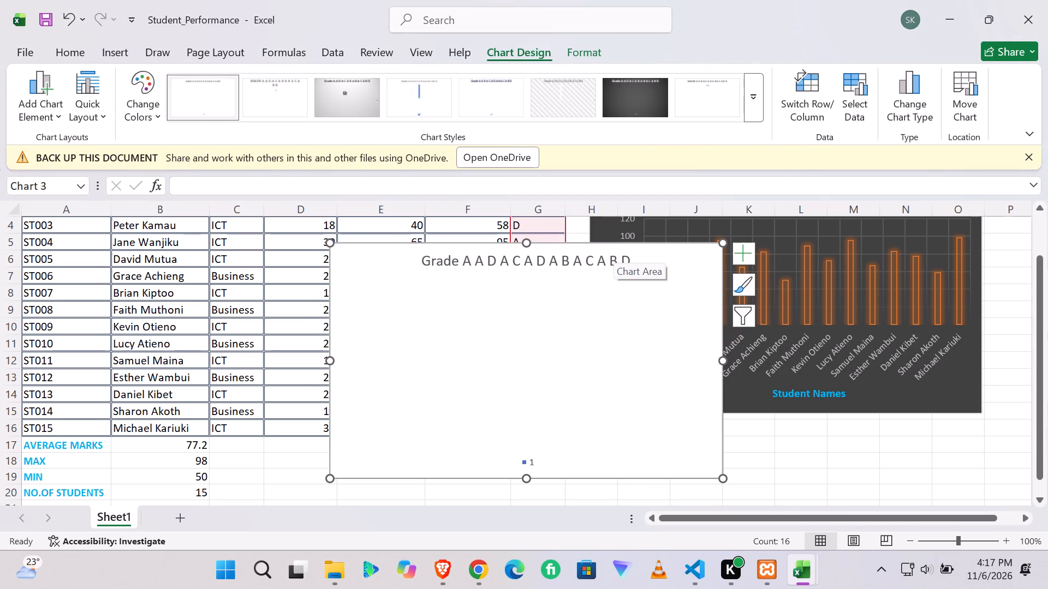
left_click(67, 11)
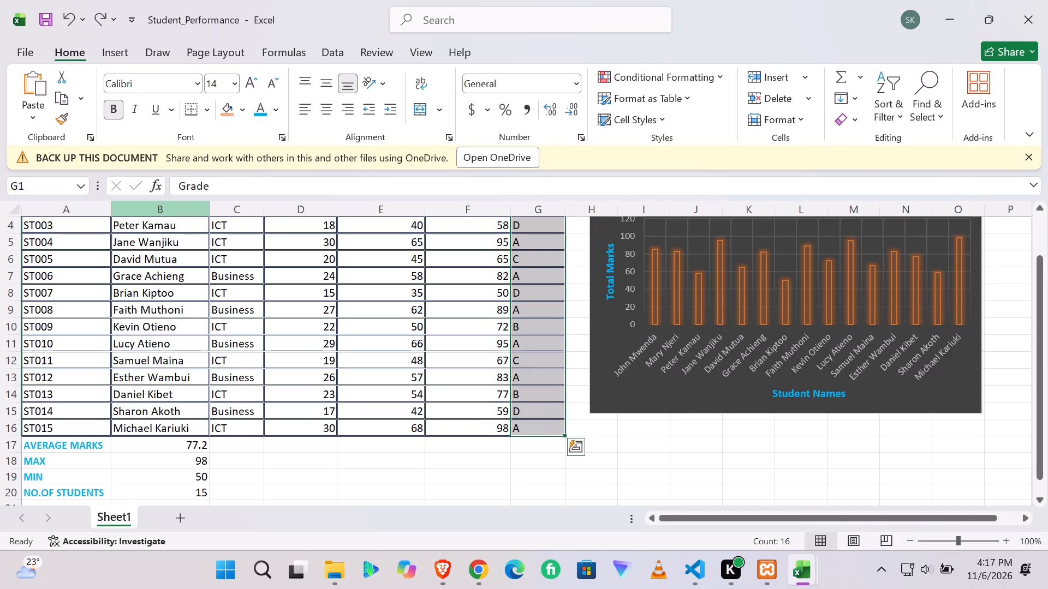
Insert a 2-D pie chart from the student names in B4:B16 and the grades in G4:G16.
left_click_drag(133, 231, 154, 348)
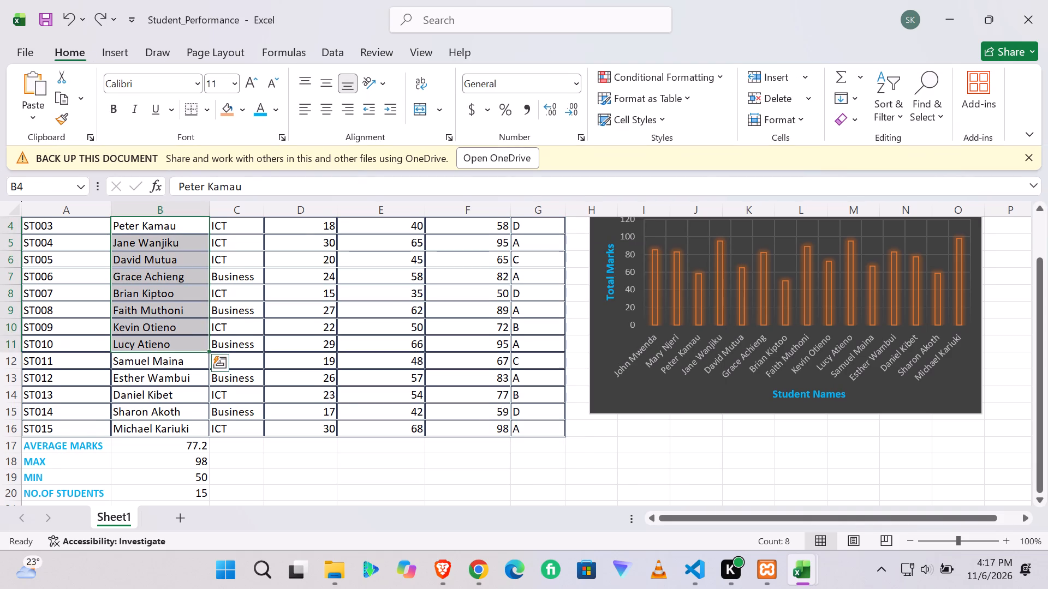
left_click_drag(132, 221, 155, 357)
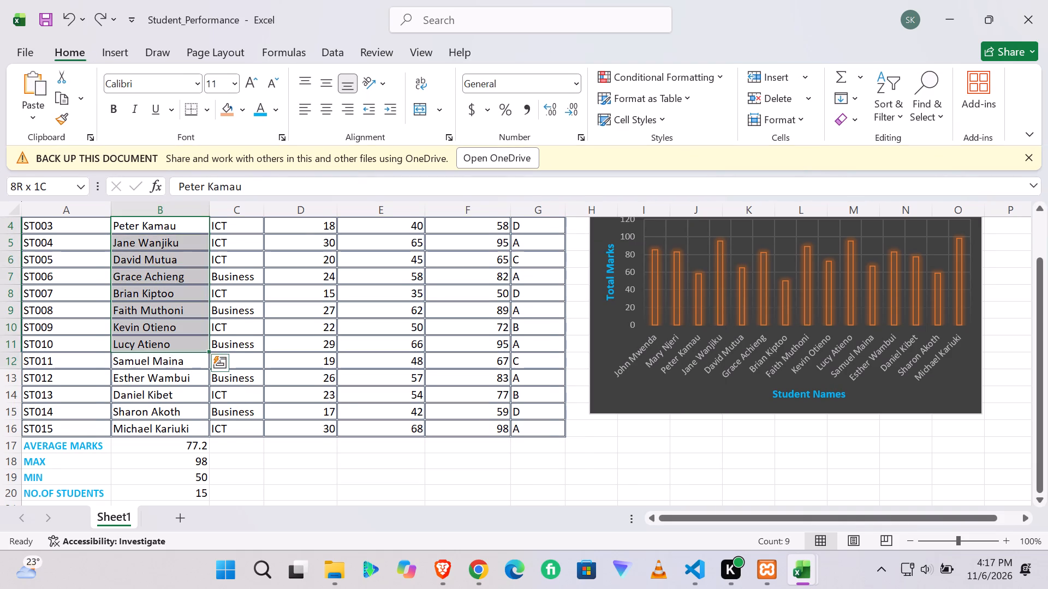
left_click_drag(155, 357, 151, 403)
left_click(124, 197)
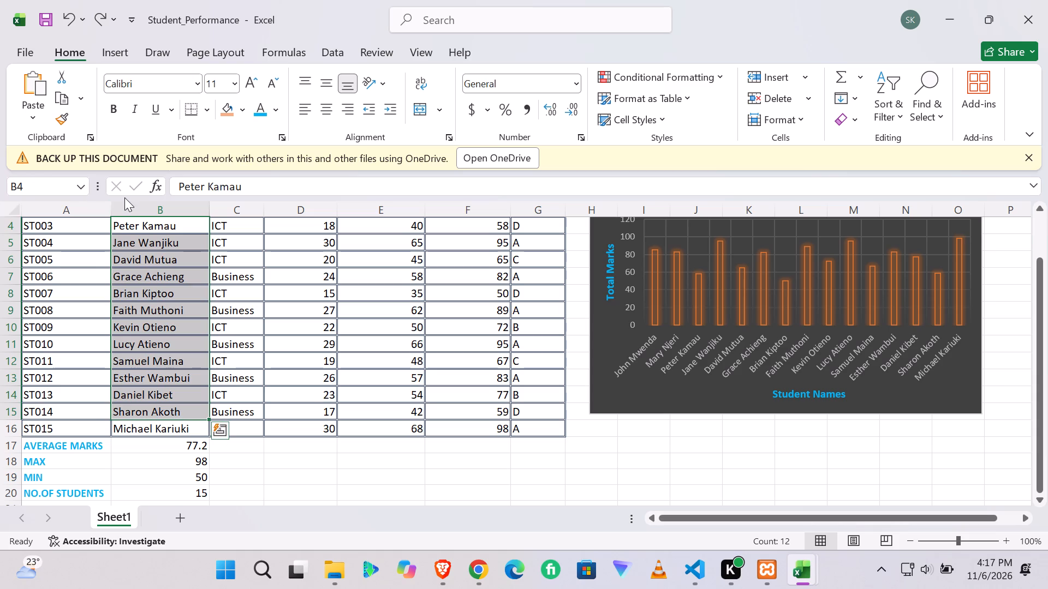
left_click(116, 256)
left_click_drag(118, 229, 128, 248)
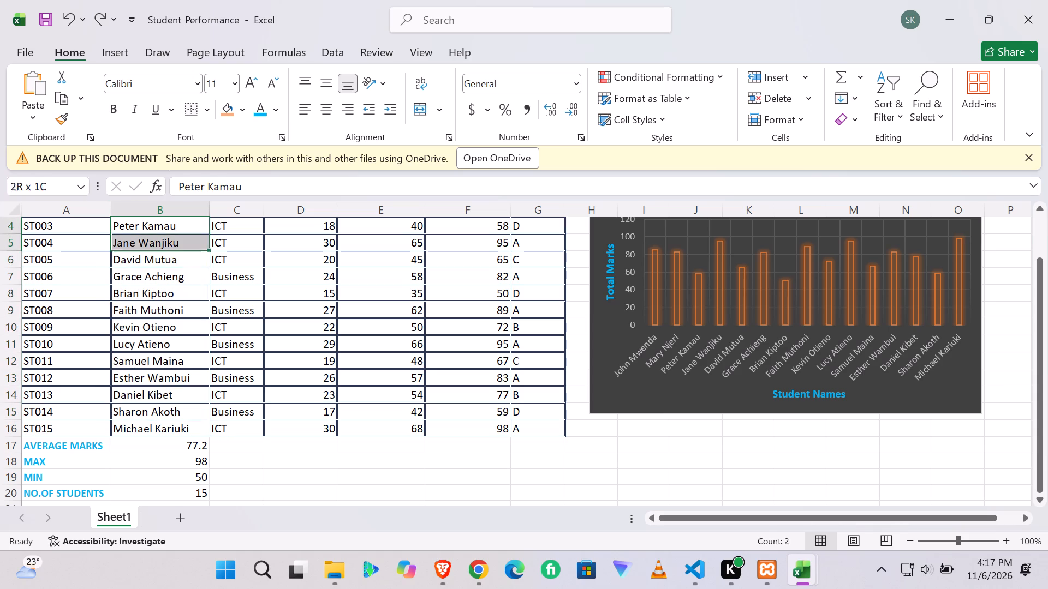
left_click_drag(128, 248, 178, 414)
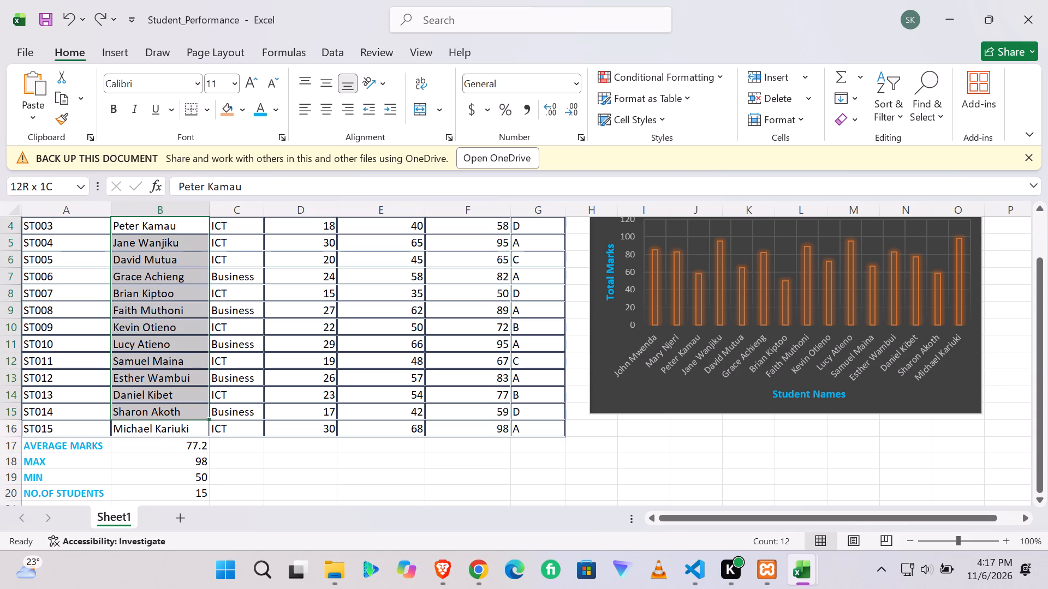
left_click_drag(178, 414, 178, 423)
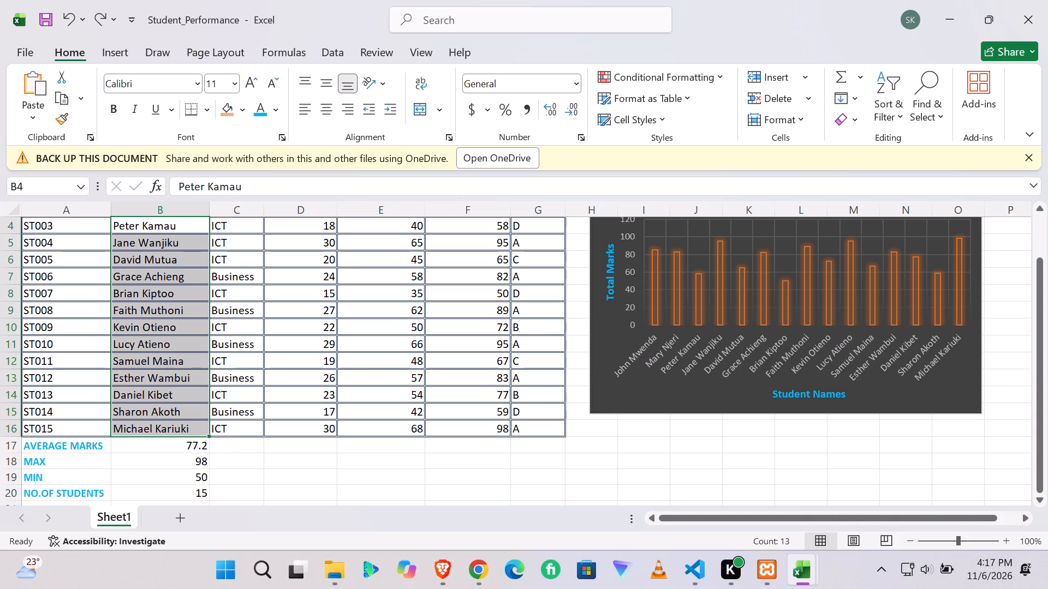
left_click_drag(534, 223, 535, 401, "ctrl")
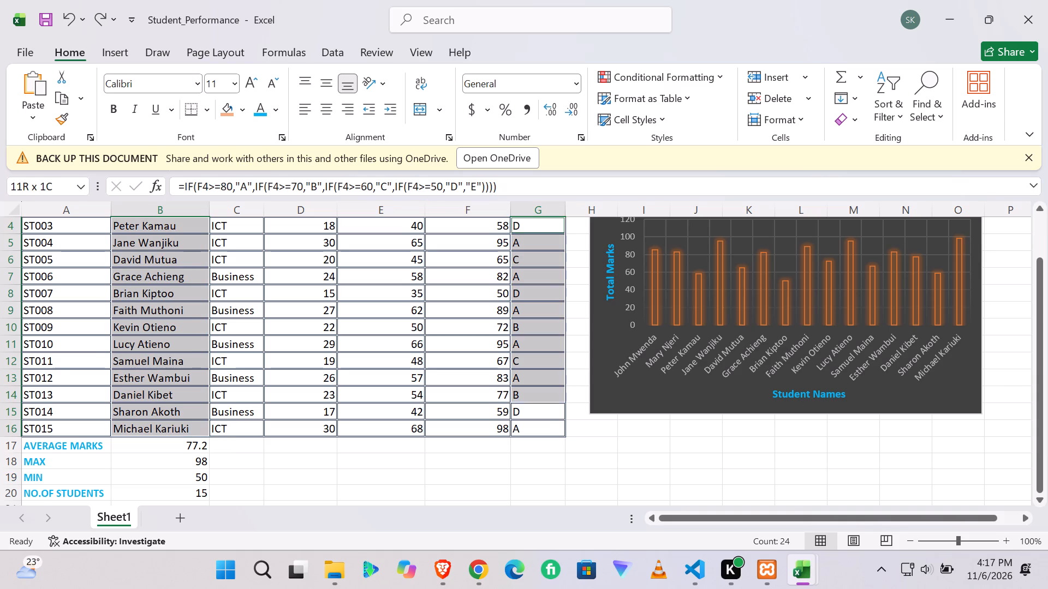
left_click_drag(535, 401, 536, 424, "ctrl")
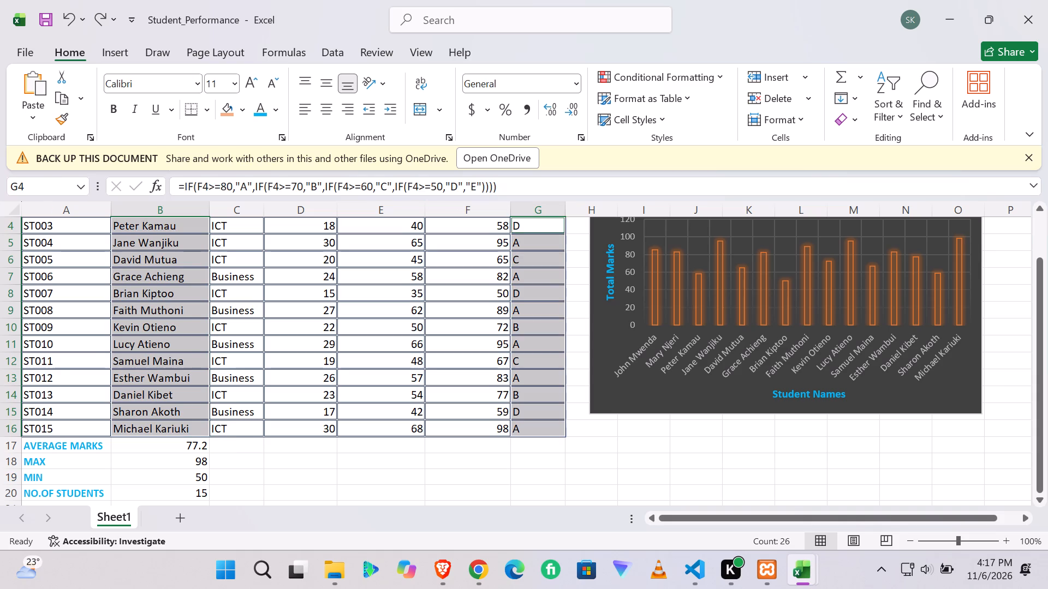
left_click(118, 47)
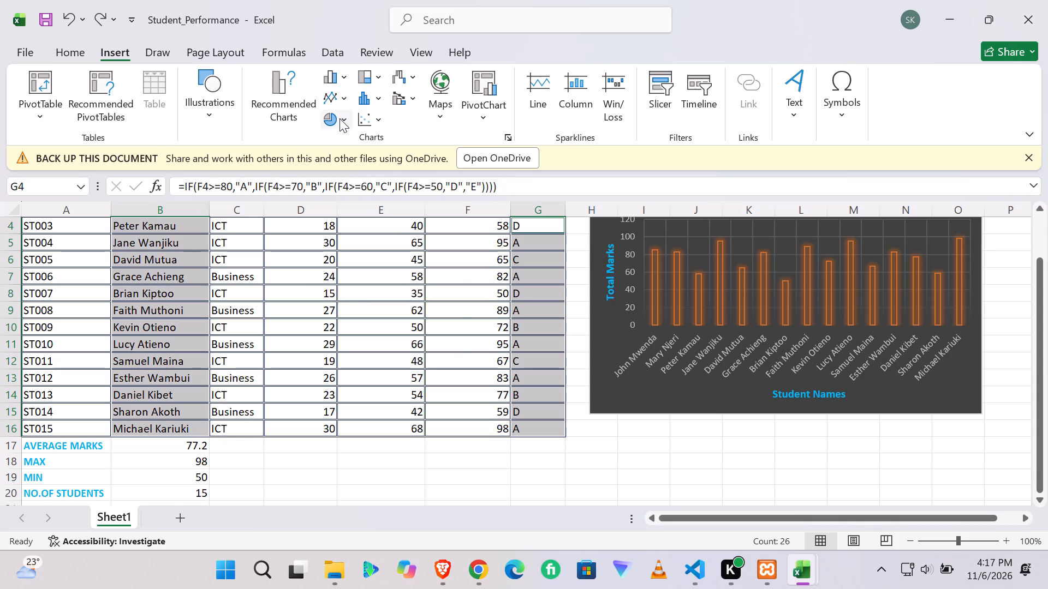
left_click(340, 119)
left_click(377, 118)
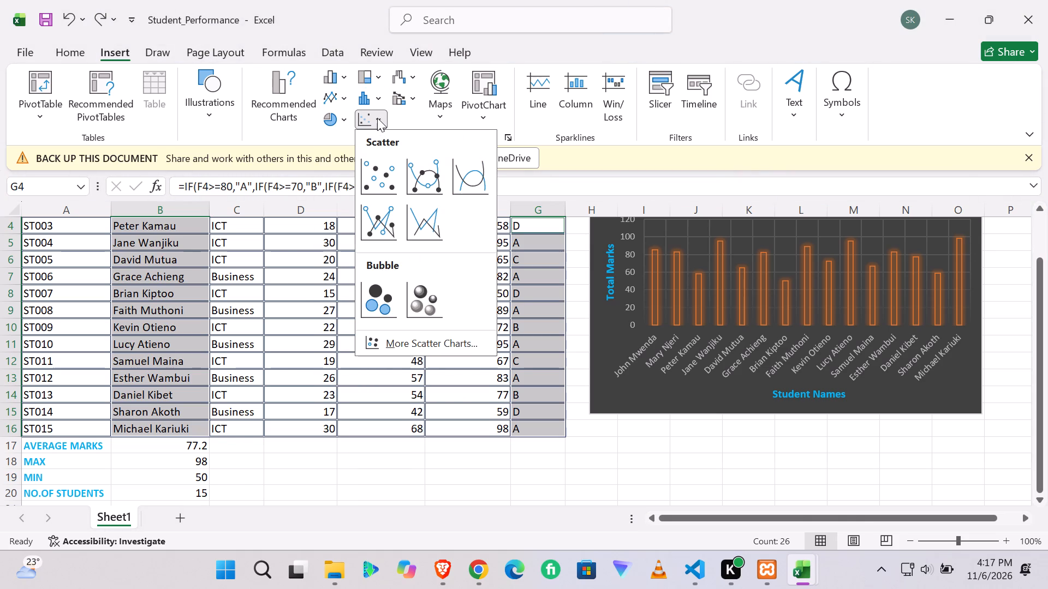
left_click(343, 113)
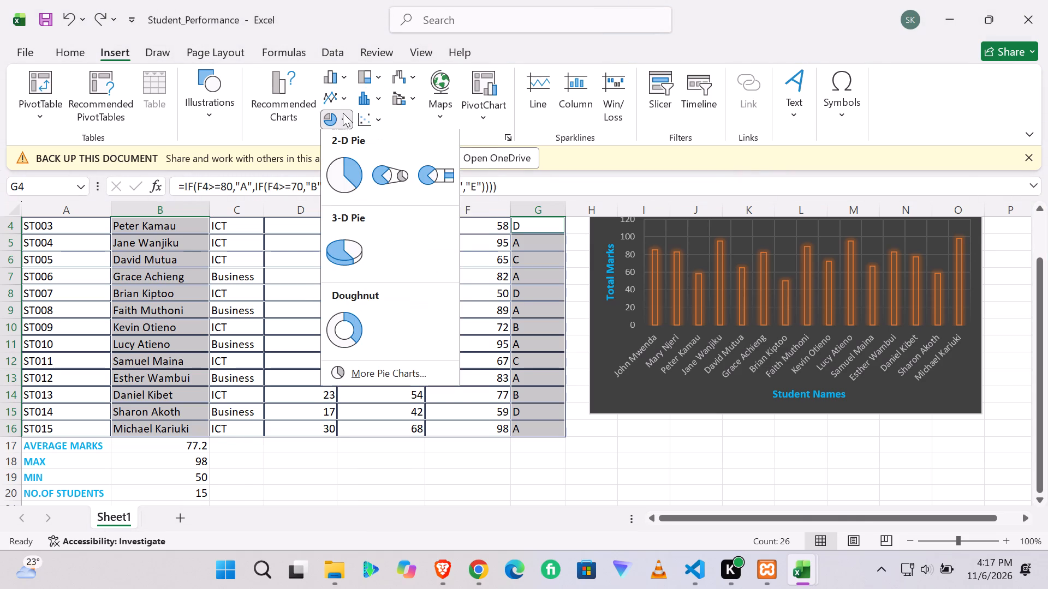
left_click(354, 174)
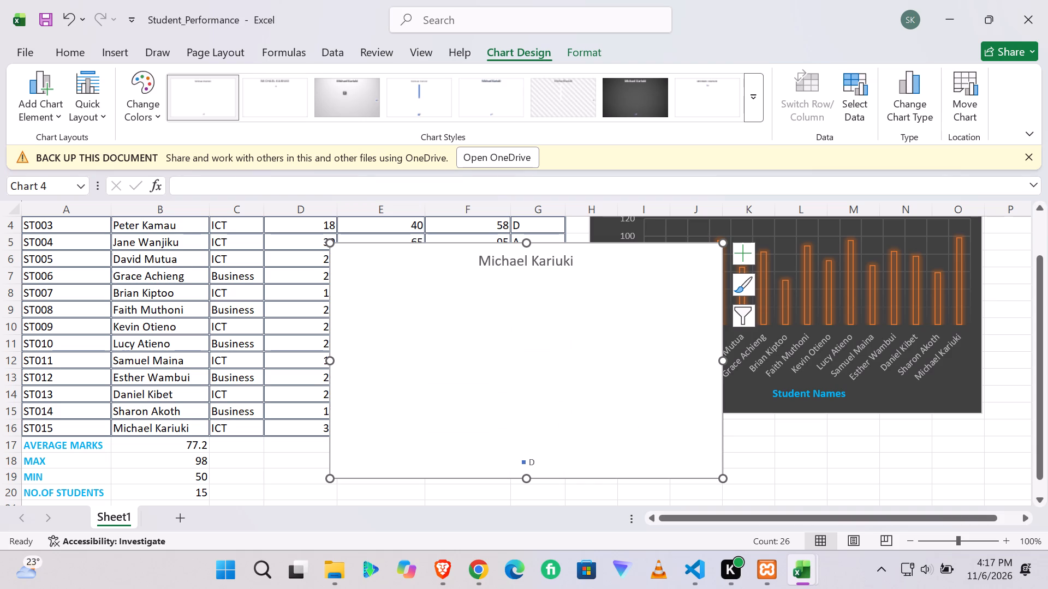
Change the new pie chart's title to "Grade Distribution".
left_click(488, 261)
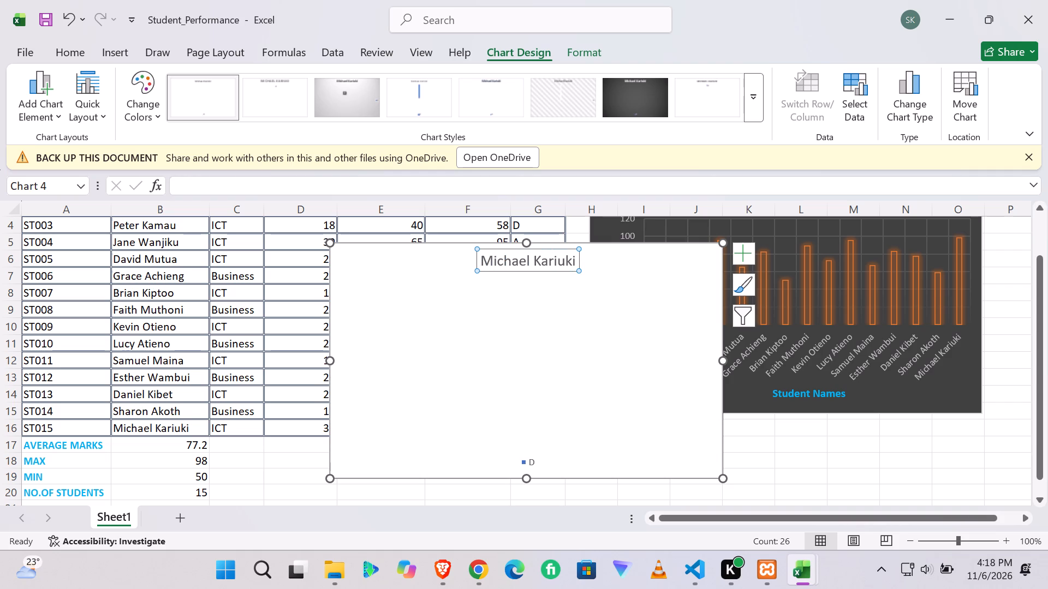
left_click_drag(572, 259, 485, 251)
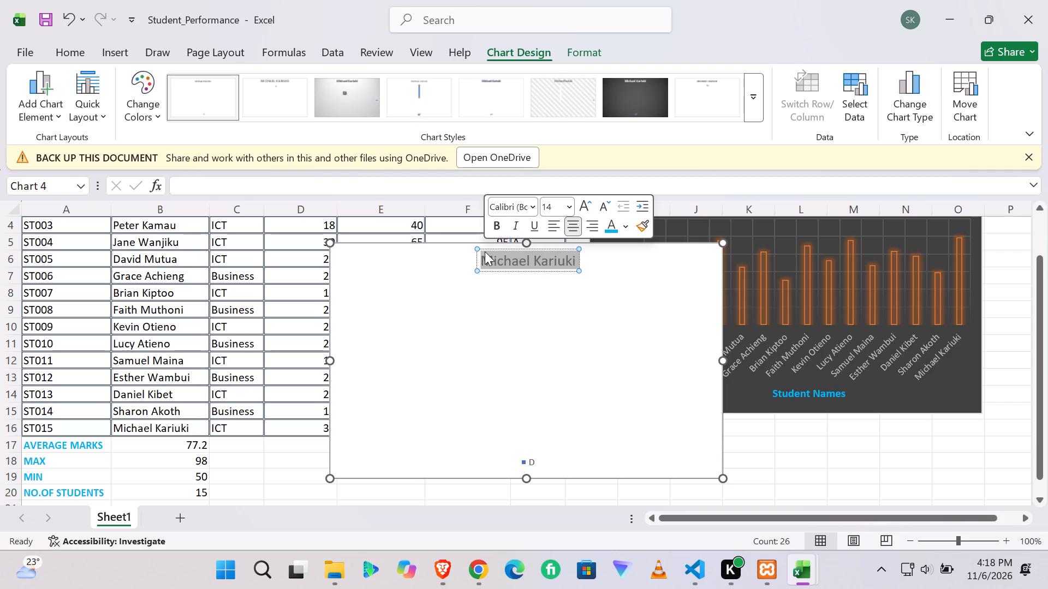
key("g")
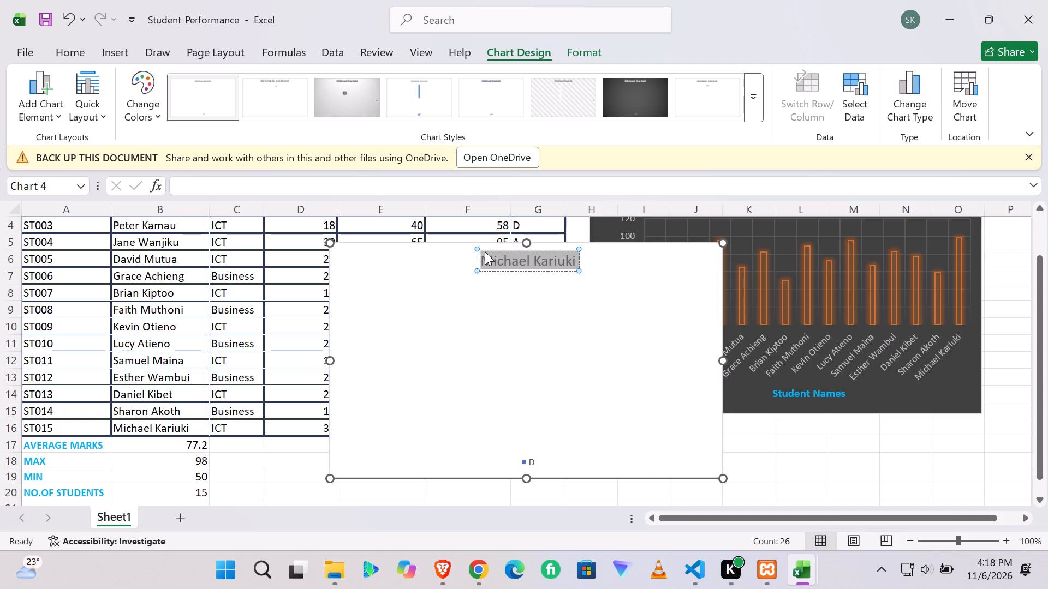
key("e")
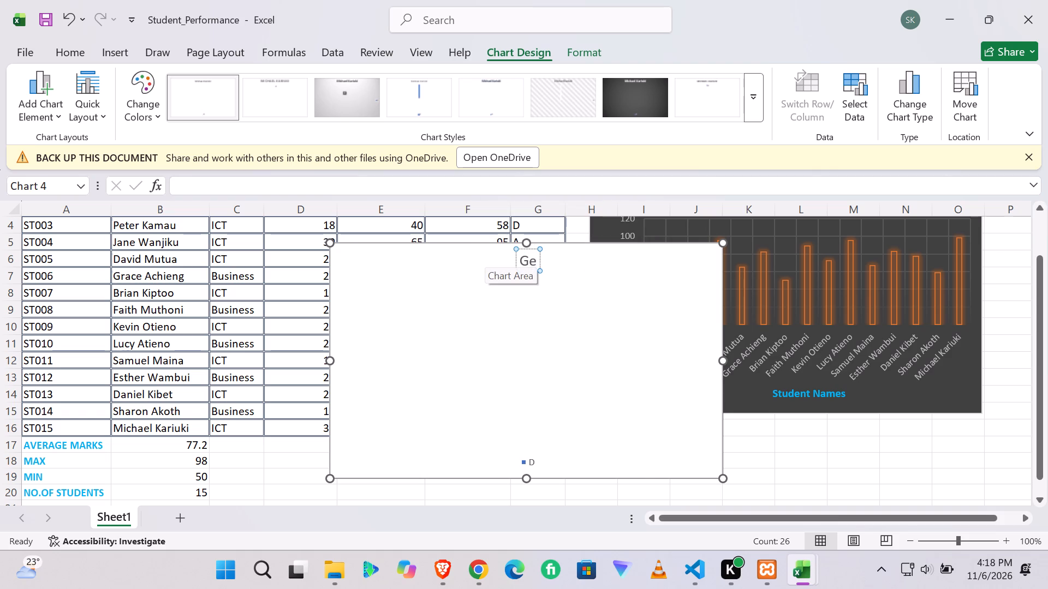
key("BackSpace")
type("rade d")
key("BackSpace")
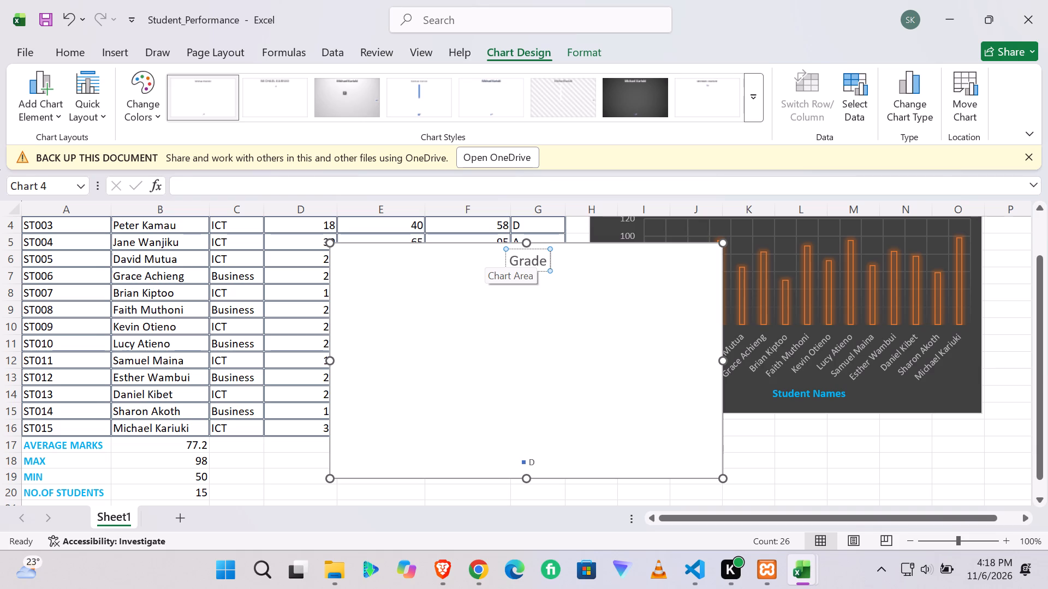
key("d")
type("istributio")
key("n")
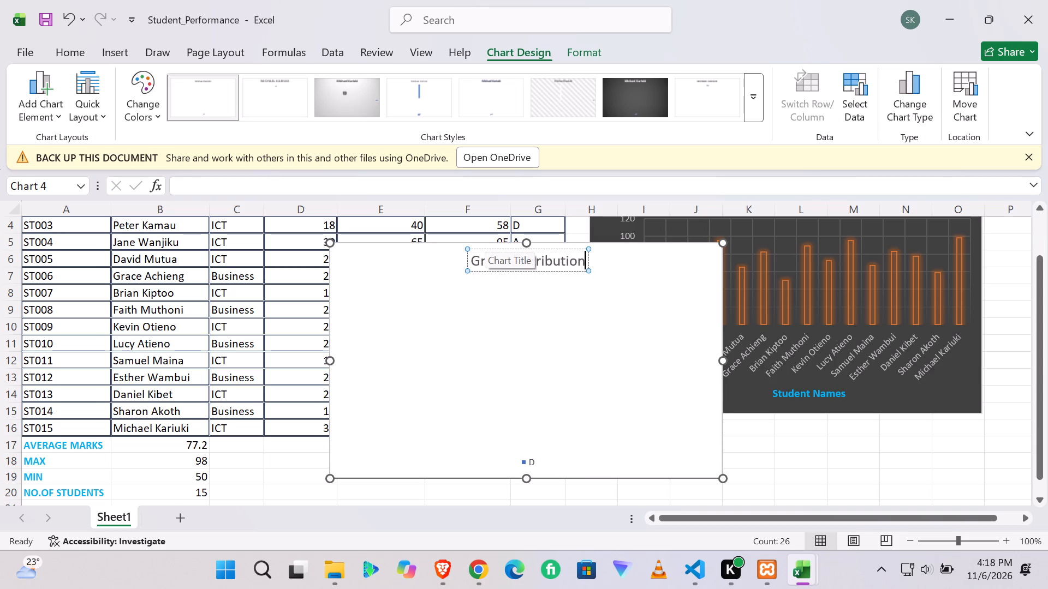
left_click(459, 309)
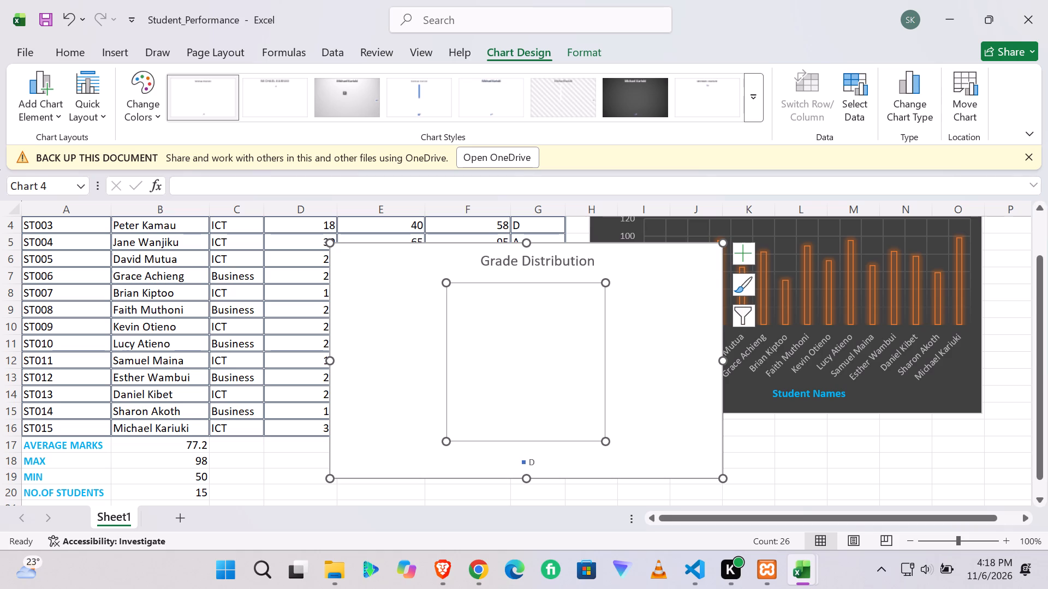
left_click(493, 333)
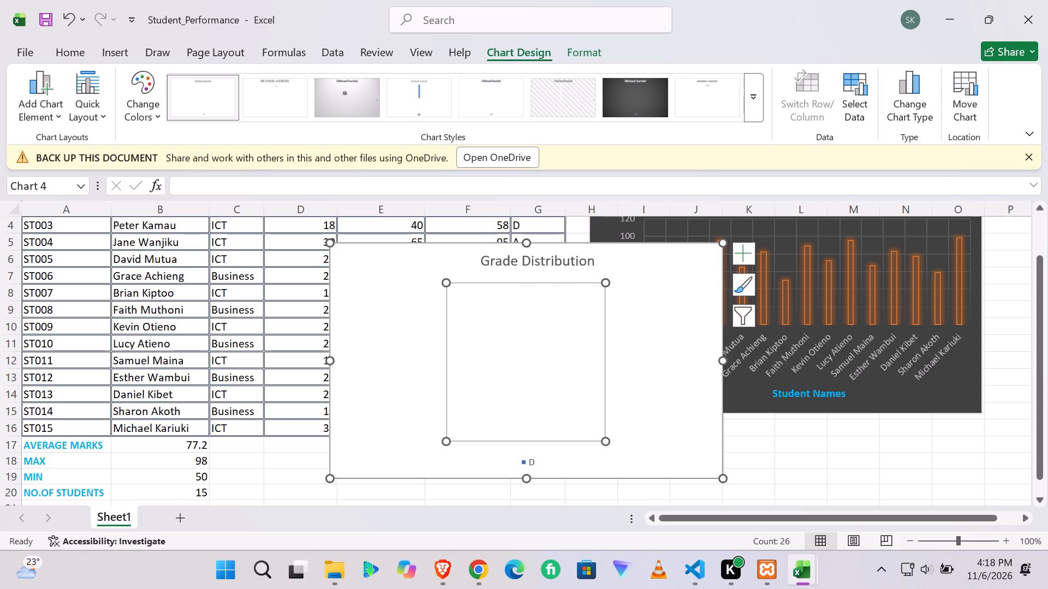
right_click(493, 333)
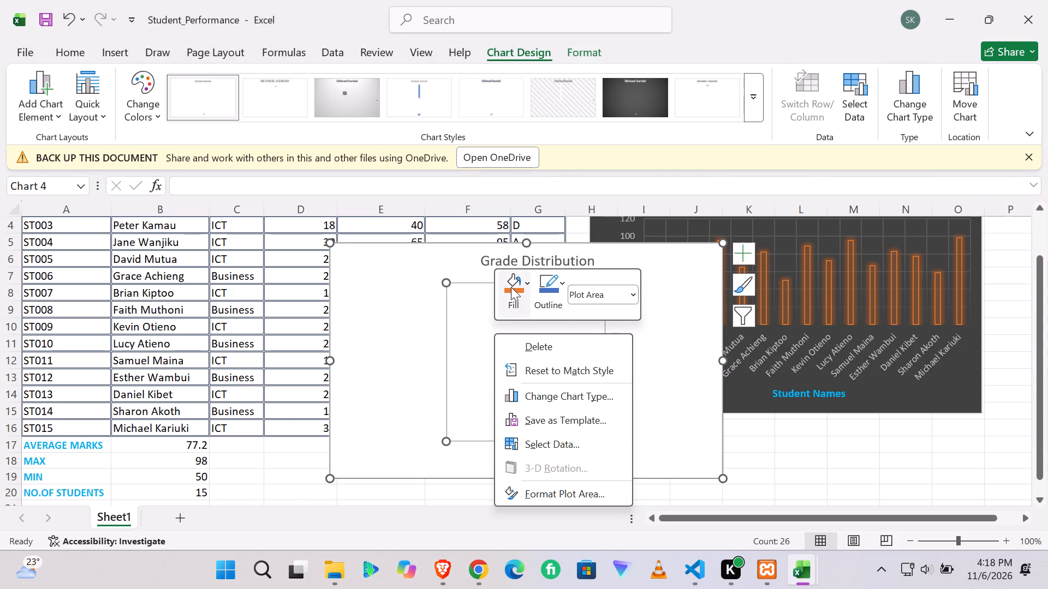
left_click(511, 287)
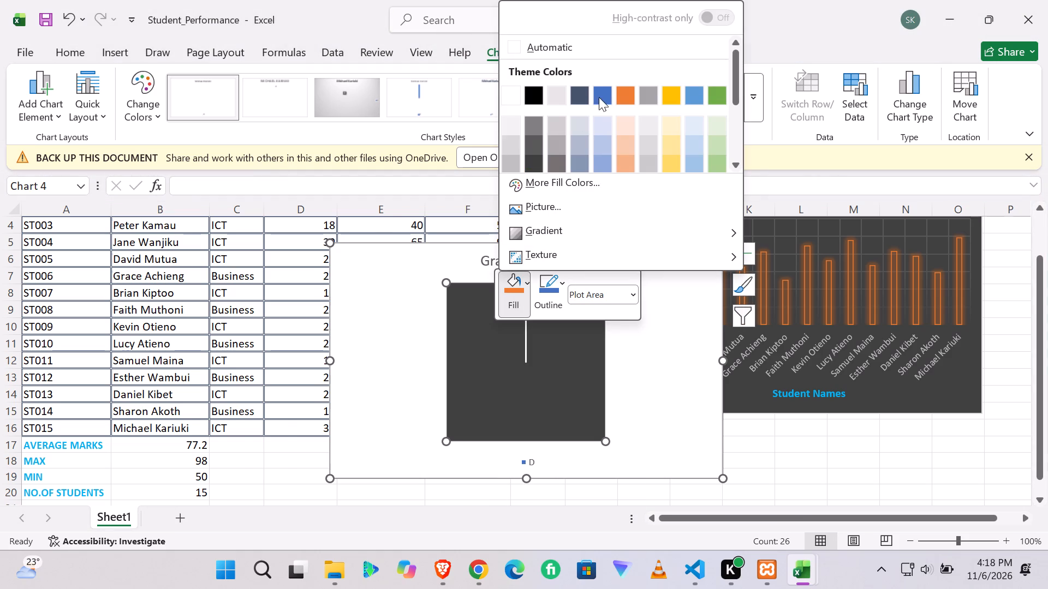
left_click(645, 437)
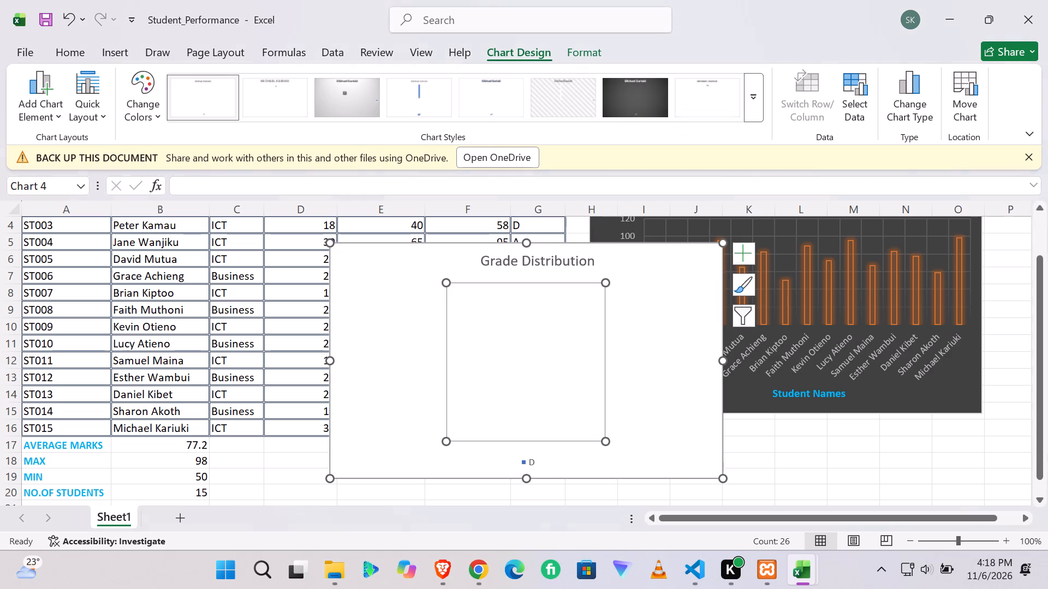
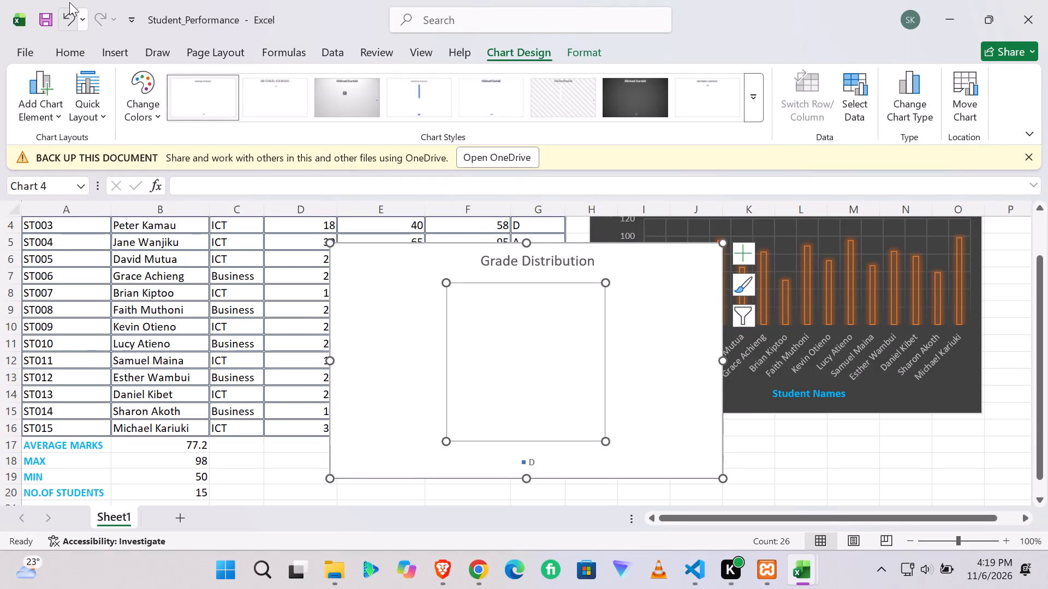
Undo the Grade Distribution title edit and the insertion of the pie chart.
double_click(65, 17)
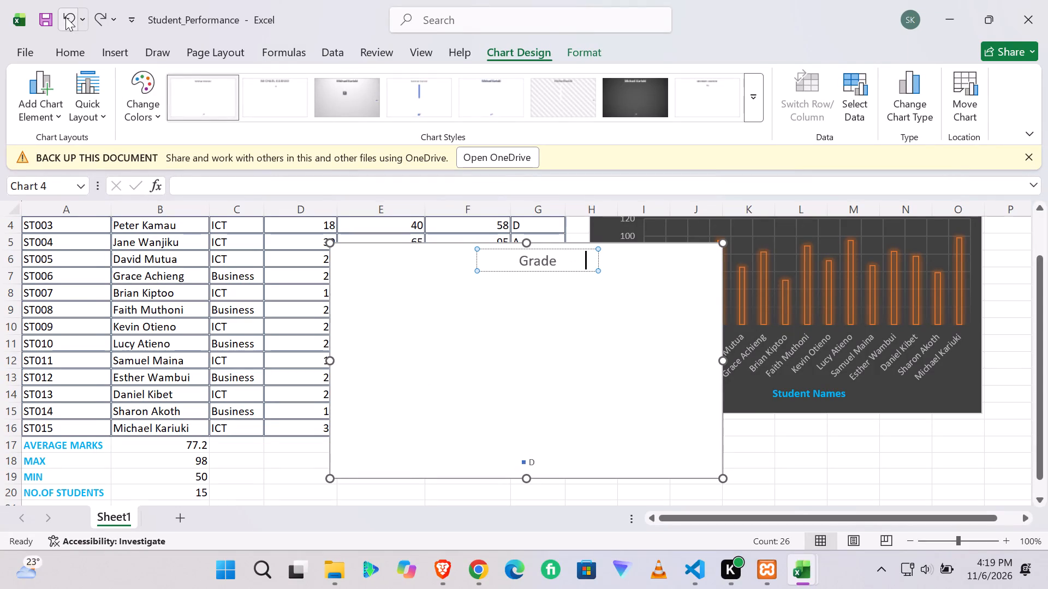
triple_click(65, 17)
double_click(65, 17)
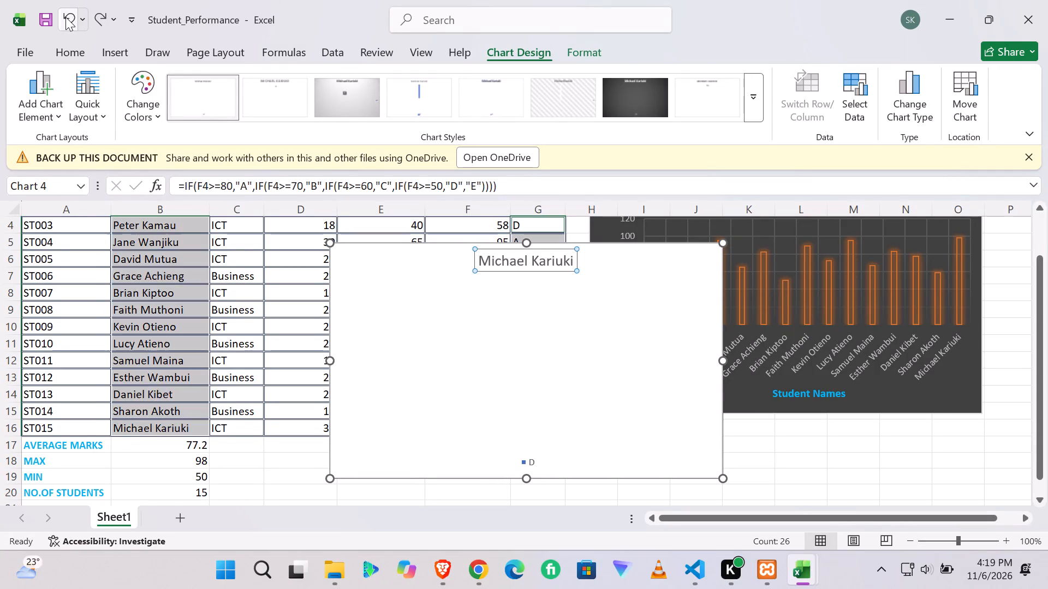
left_click(65, 17)
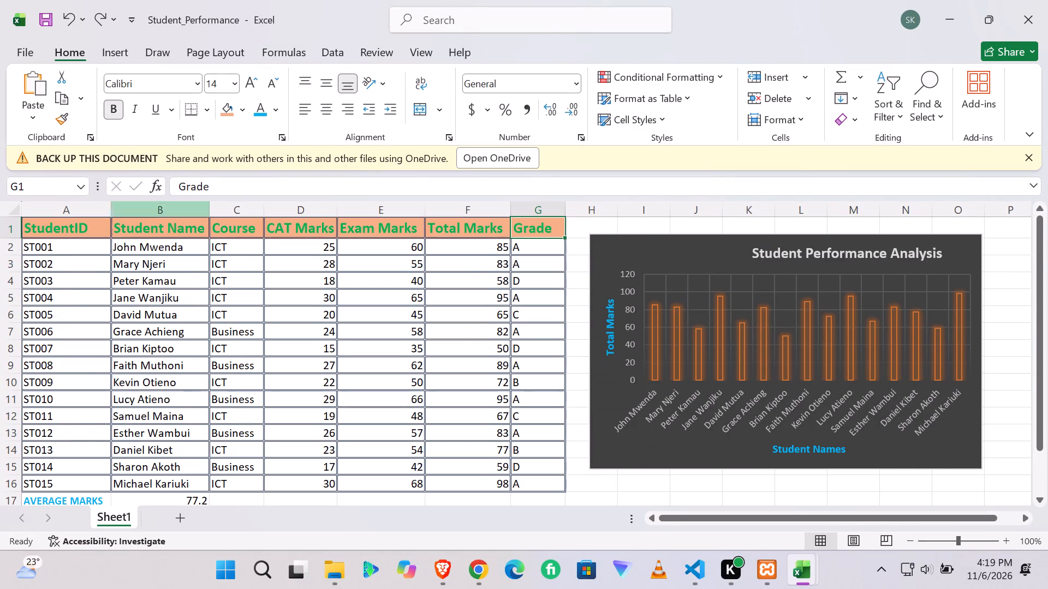
Look over the student records, the summary statistics below them and the column chart.
scroll(134, 307, "down", 2)
scroll(134, 307, "up", 2)
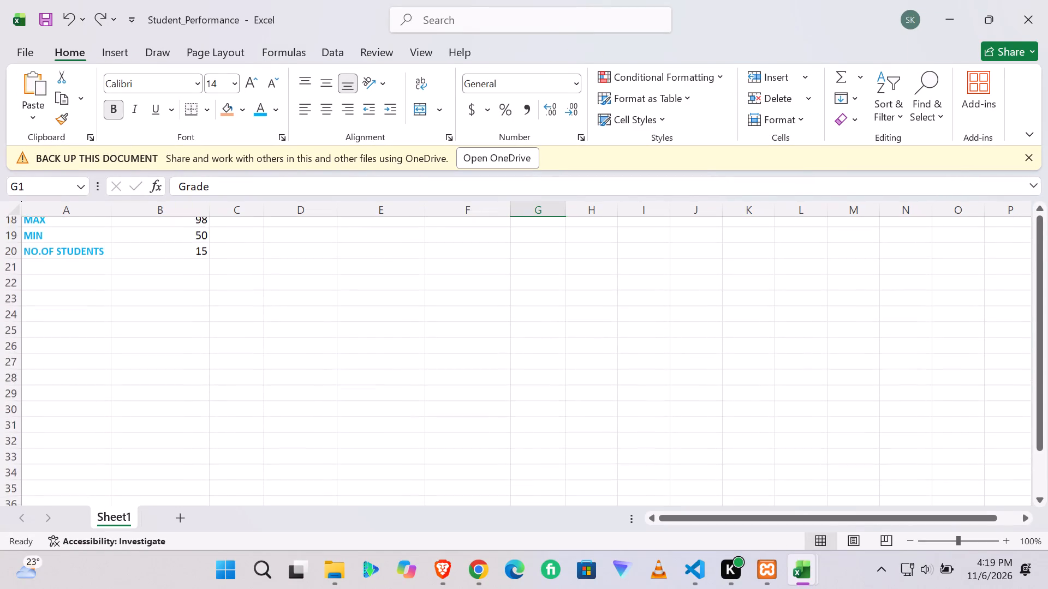
scroll(134, 307, "up", 2)
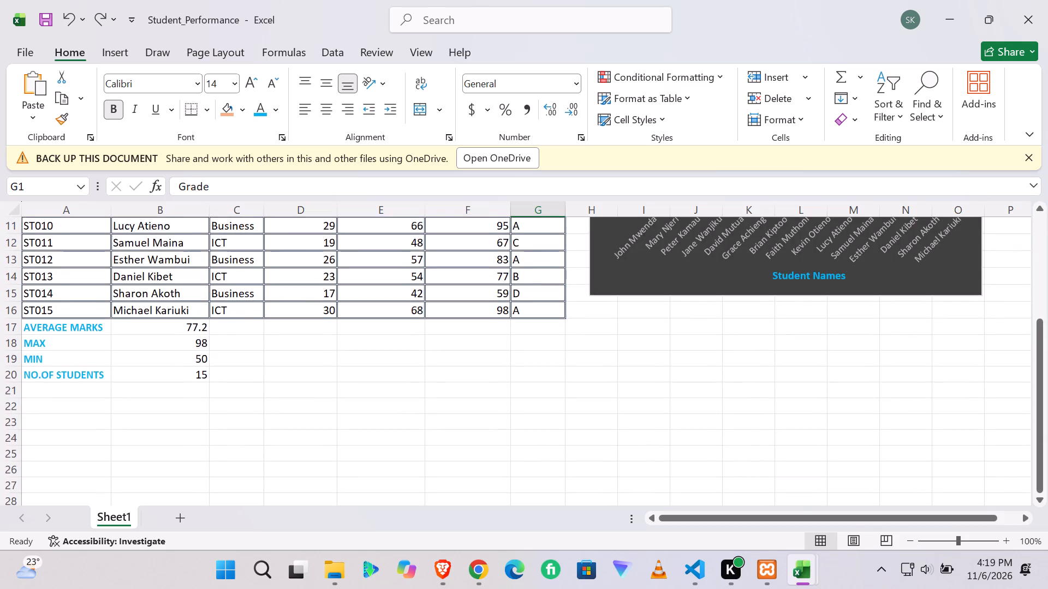
scroll(387, 357, "up", 2)
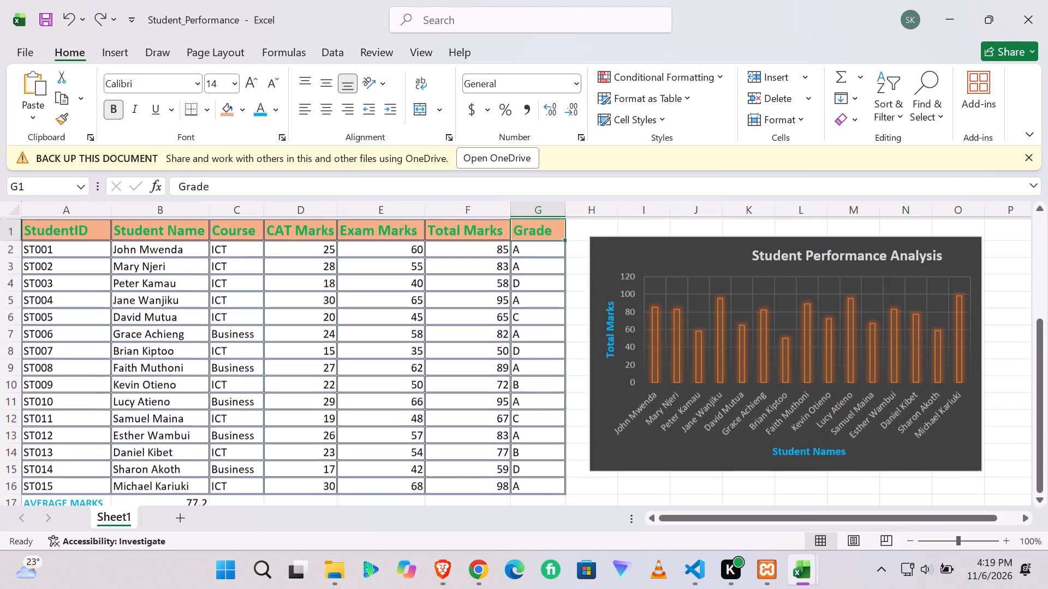
scroll(450, 393, "down", 2)
scroll(450, 393, "up", 1)
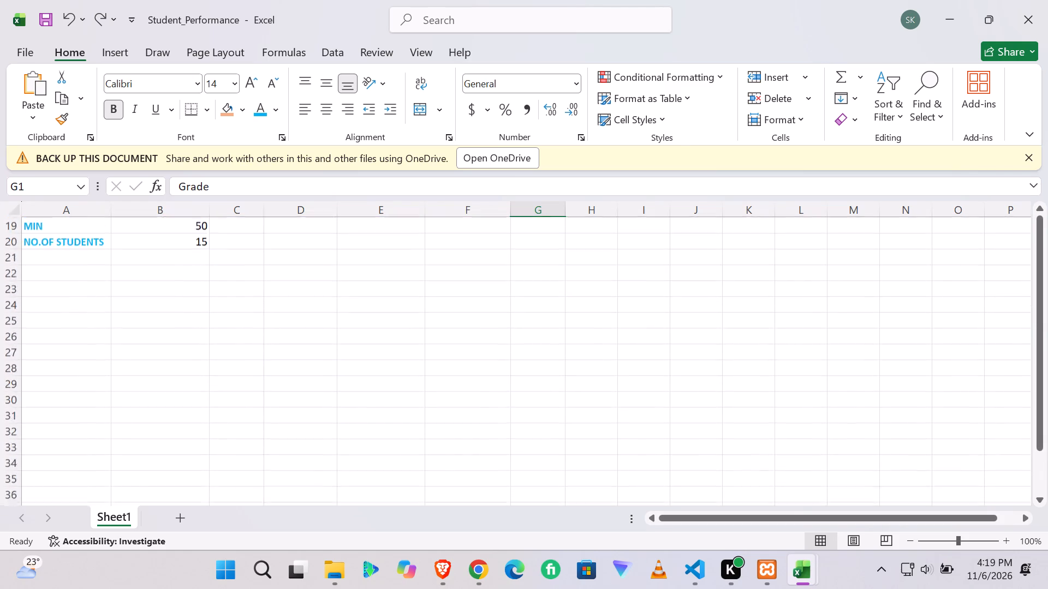
scroll(450, 393, "up", 1)
scroll(450, 393, "down", 1)
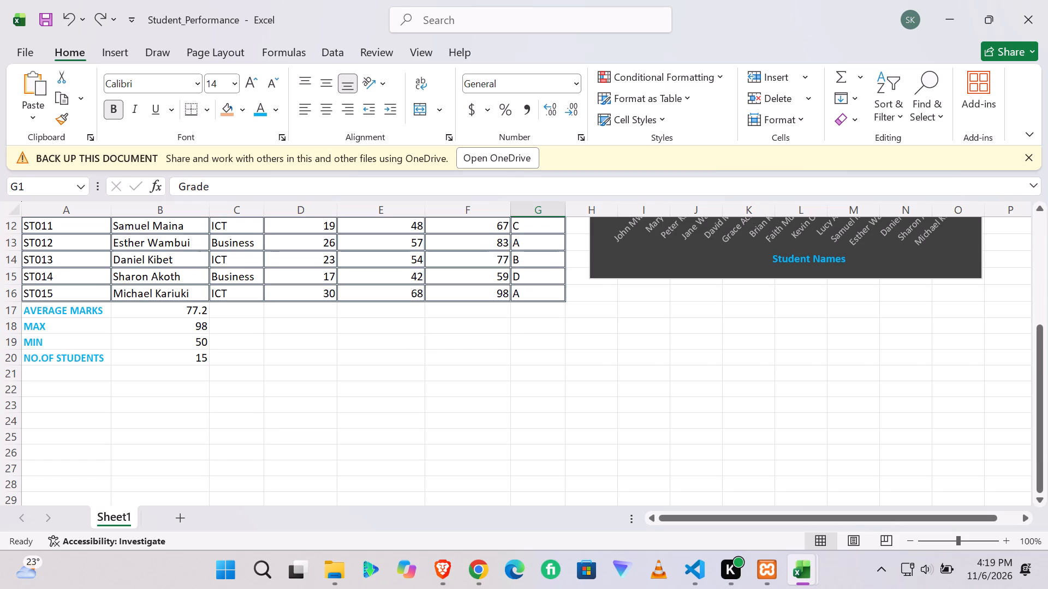
scroll(447, 443, "up", 2)
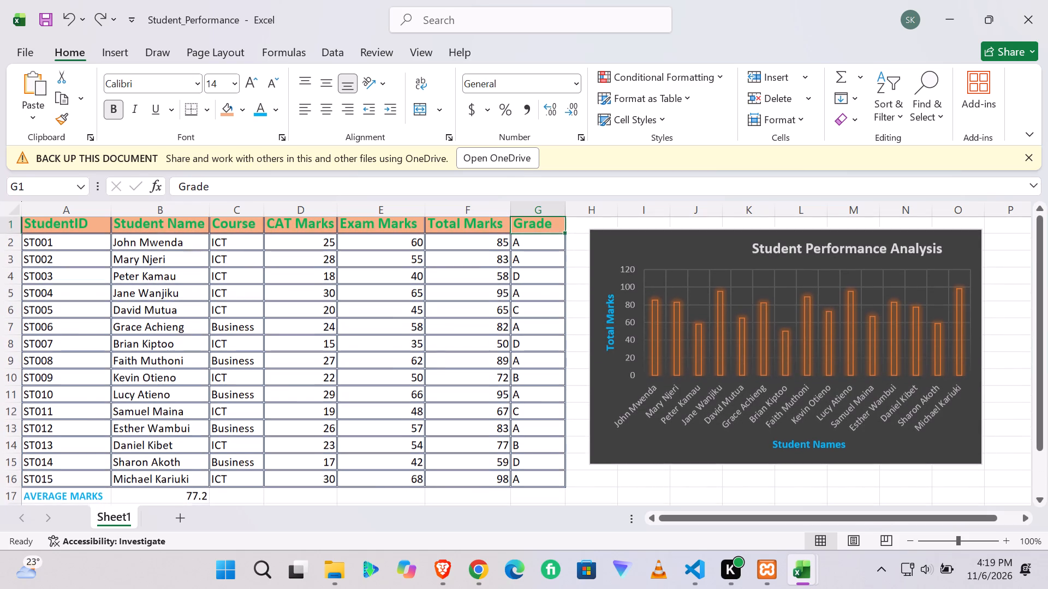
scroll(435, 269, "up", 1)
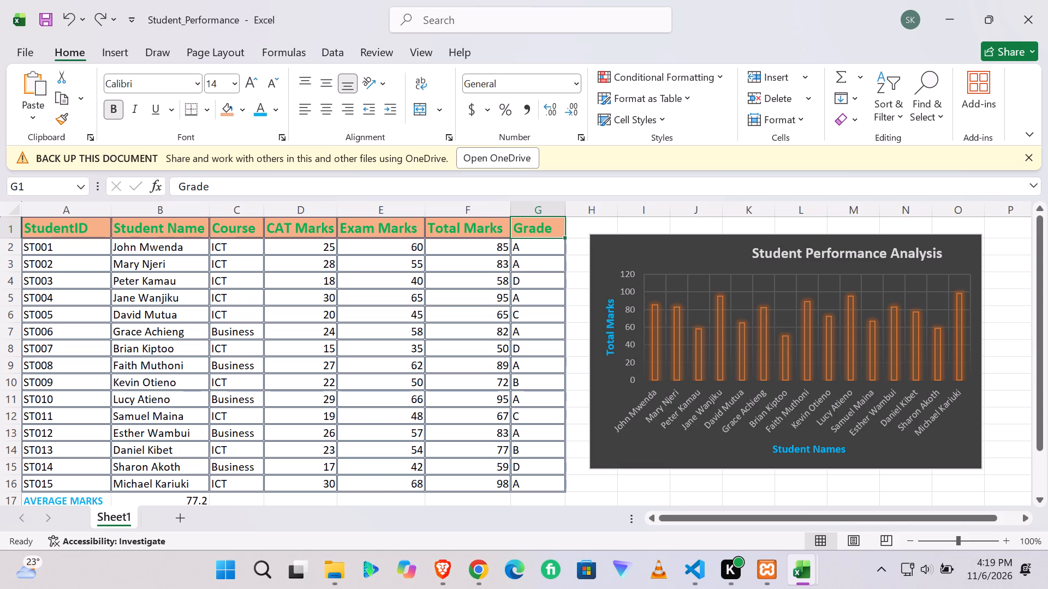
Copy the Grade column, cells G1 to G16, to P1 and shift the column chart slightly closer to the table.
left_click_drag(520, 230, 538, 395)
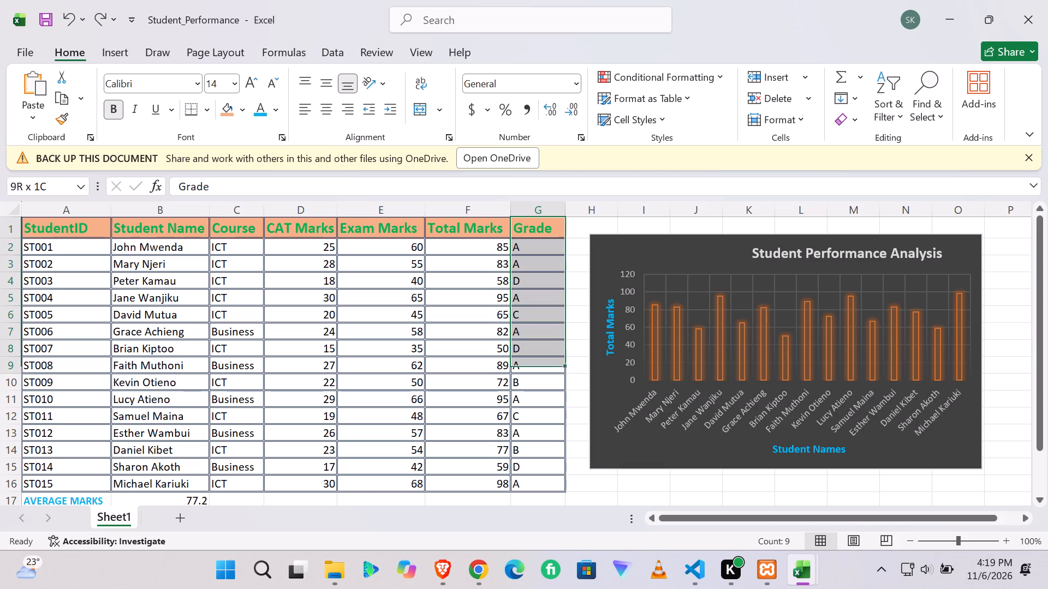
left_click_drag(538, 395, 537, 484)
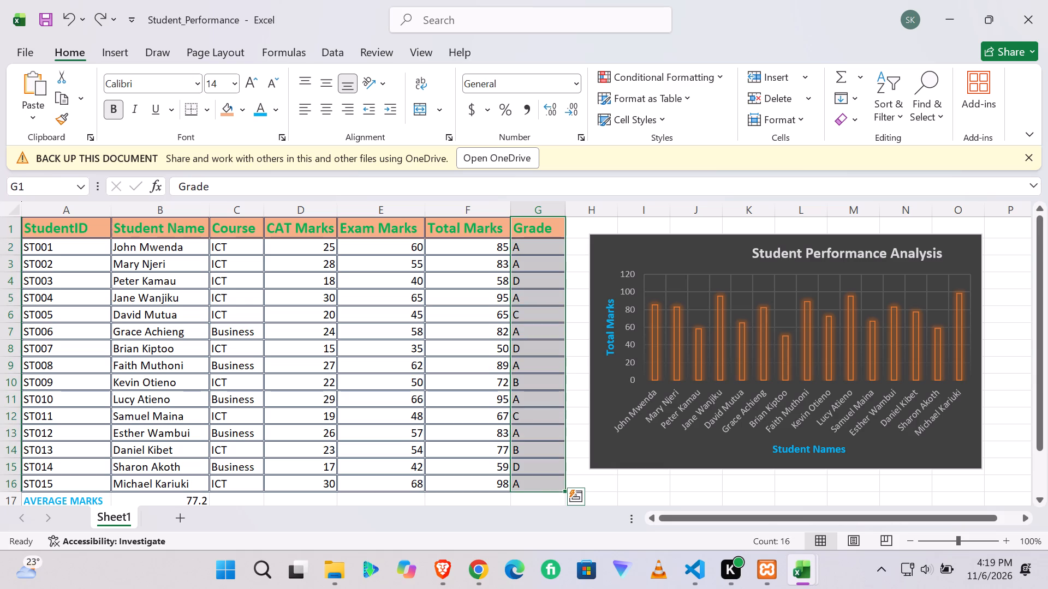
key("ctrl+c")
scroll(882, 480, "left", 1)
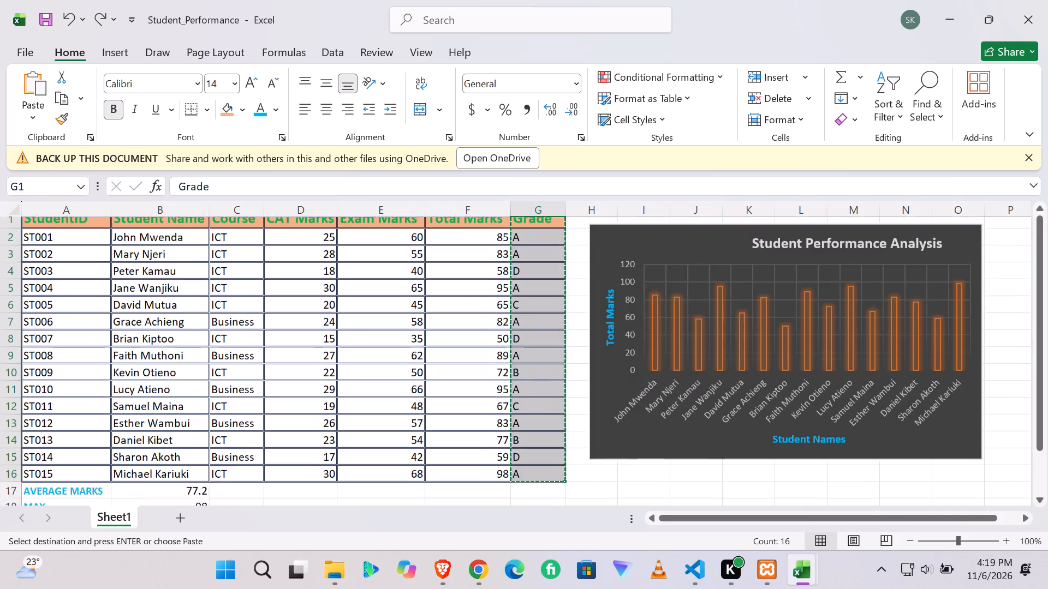
scroll(882, 480, "left", 1)
scroll(883, 482, "up", 1)
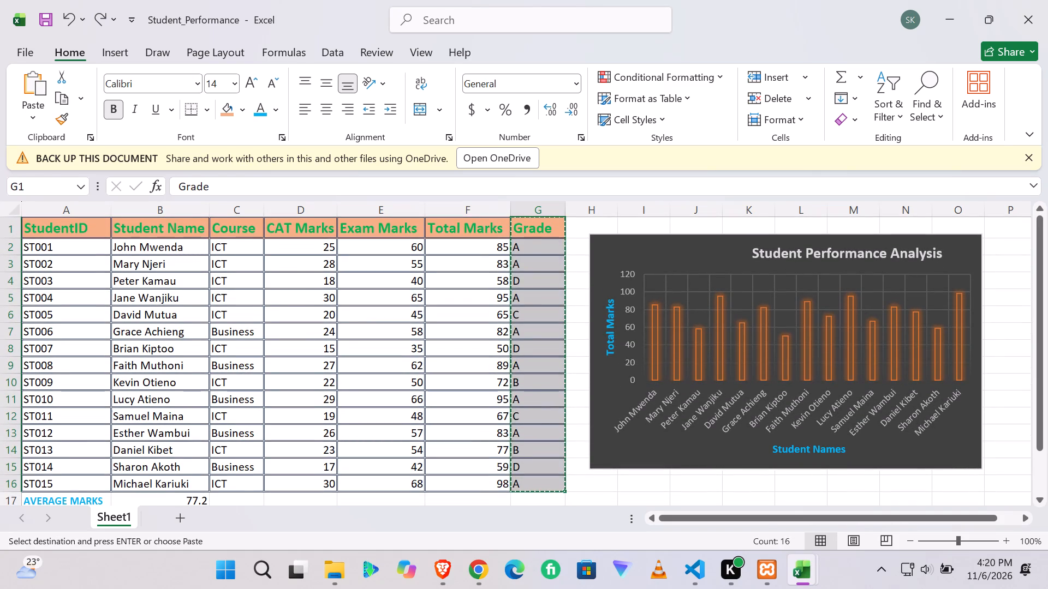
left_click_drag(745, 254, 730, 248)
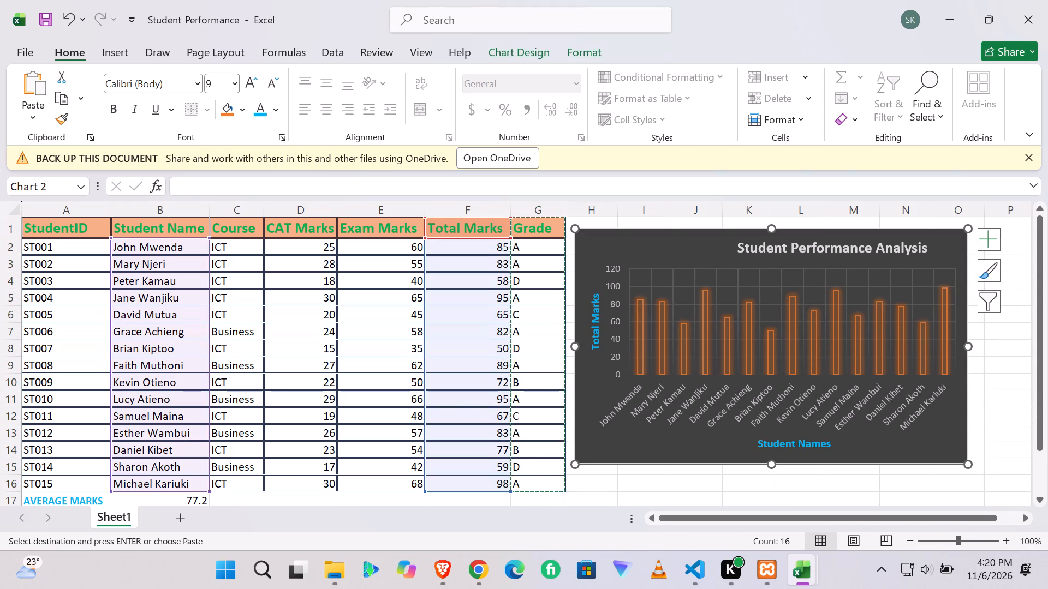
left_click(1011, 231)
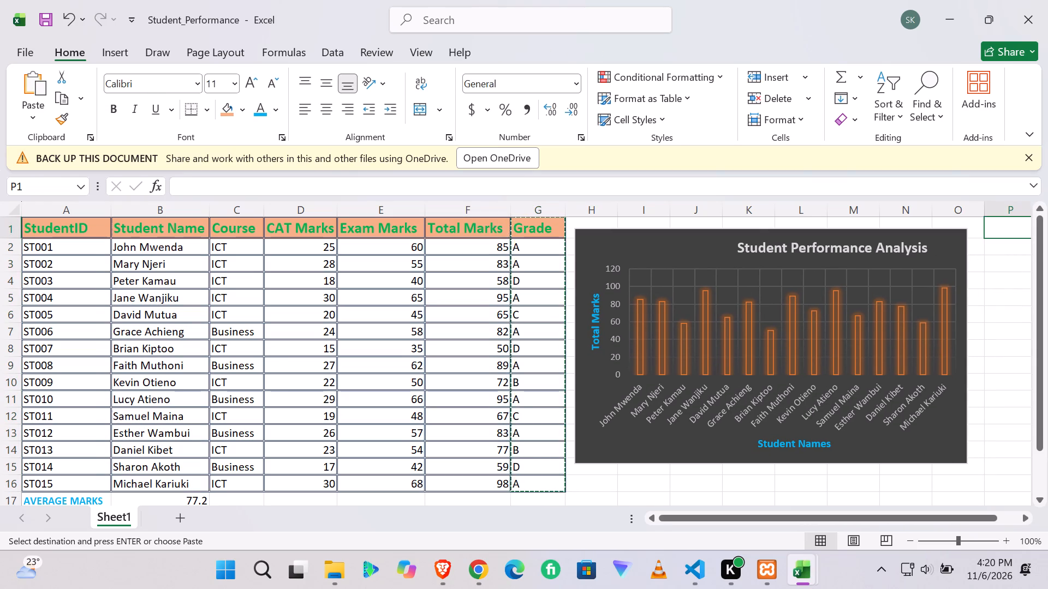
key("ctrl+v")
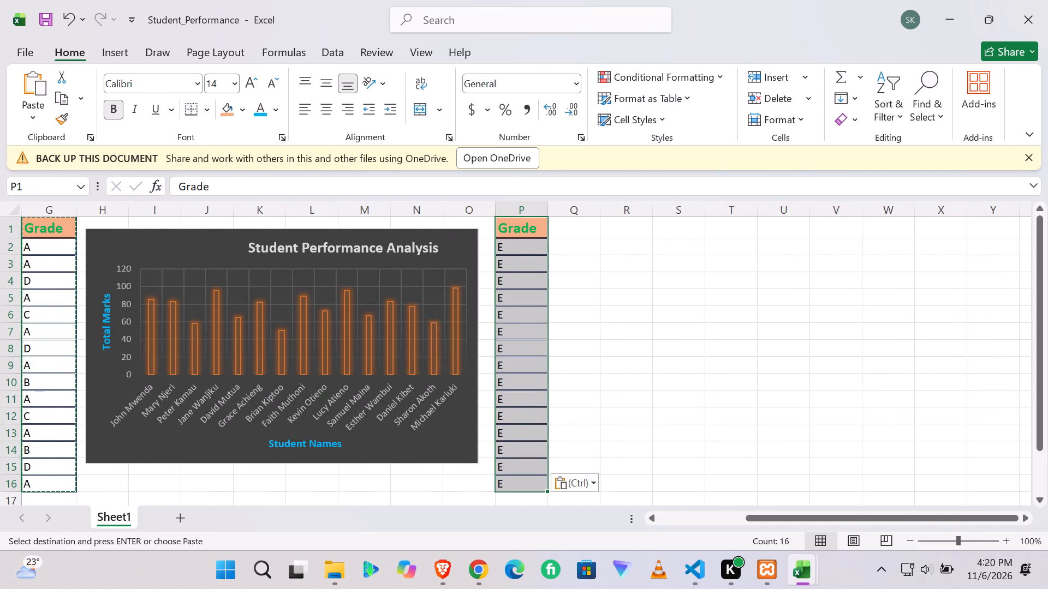
Examine the formulas in the copied Grade cells in column P and a Total Marks cell in column F.
left_click(791, 388)
scroll(791, 388, "right", 2)
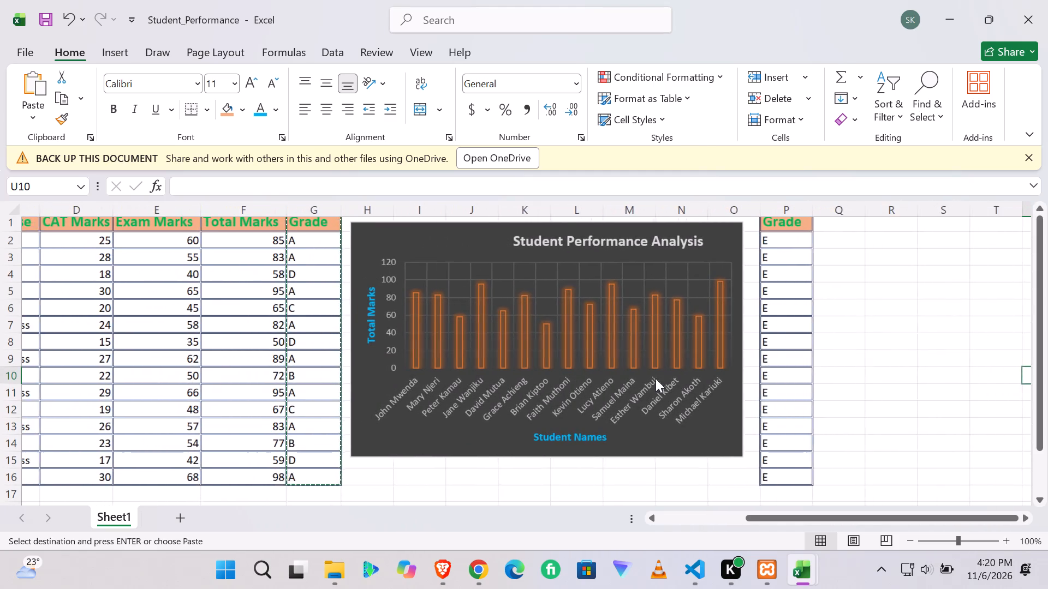
left_click(761, 245)
left_click(761, 262)
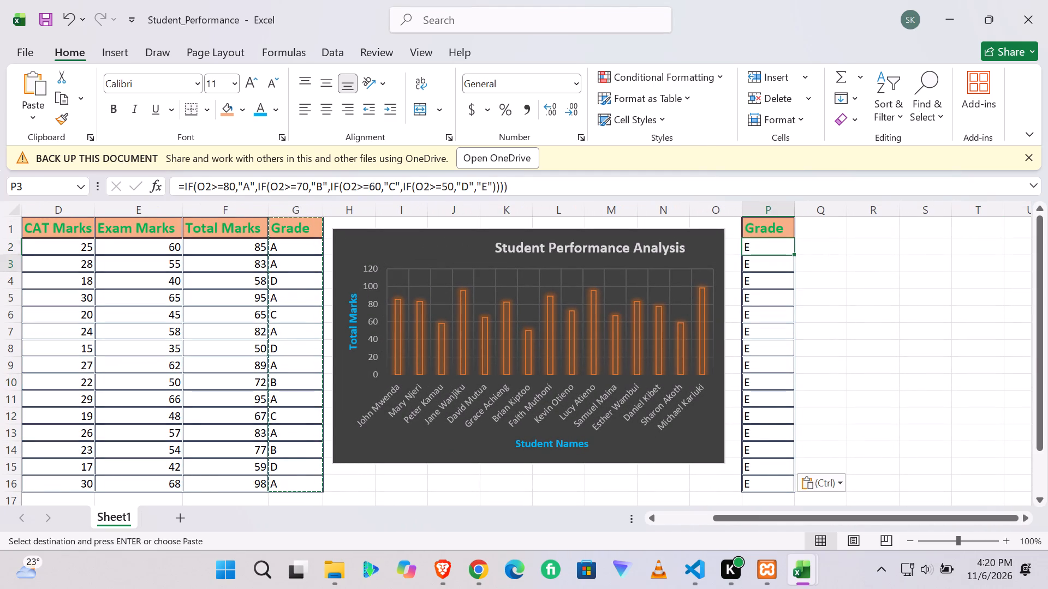
left_click(761, 256)
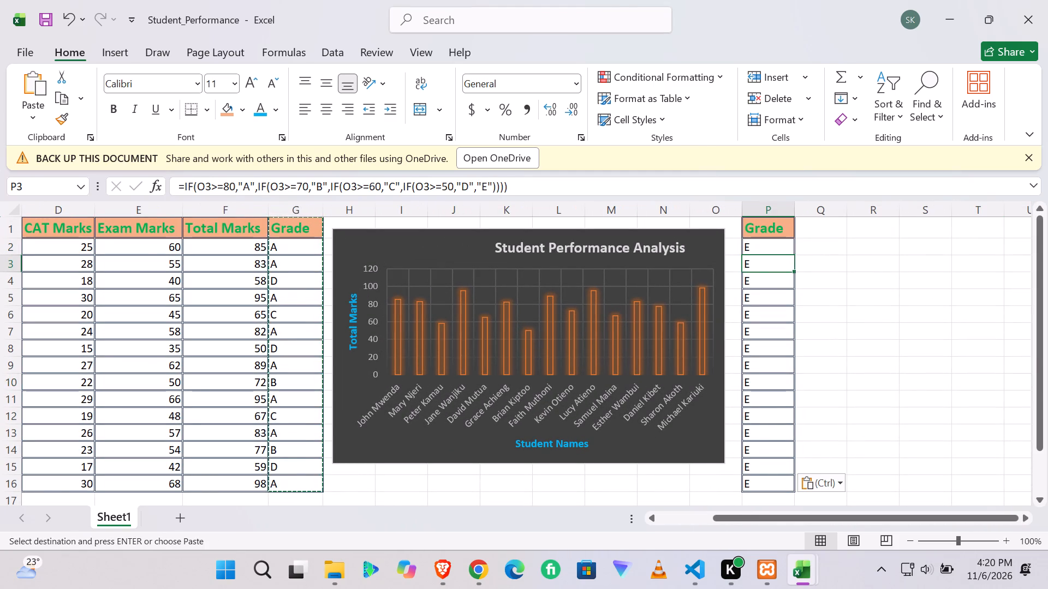
left_click(760, 268)
left_click(751, 308)
left_click(231, 308)
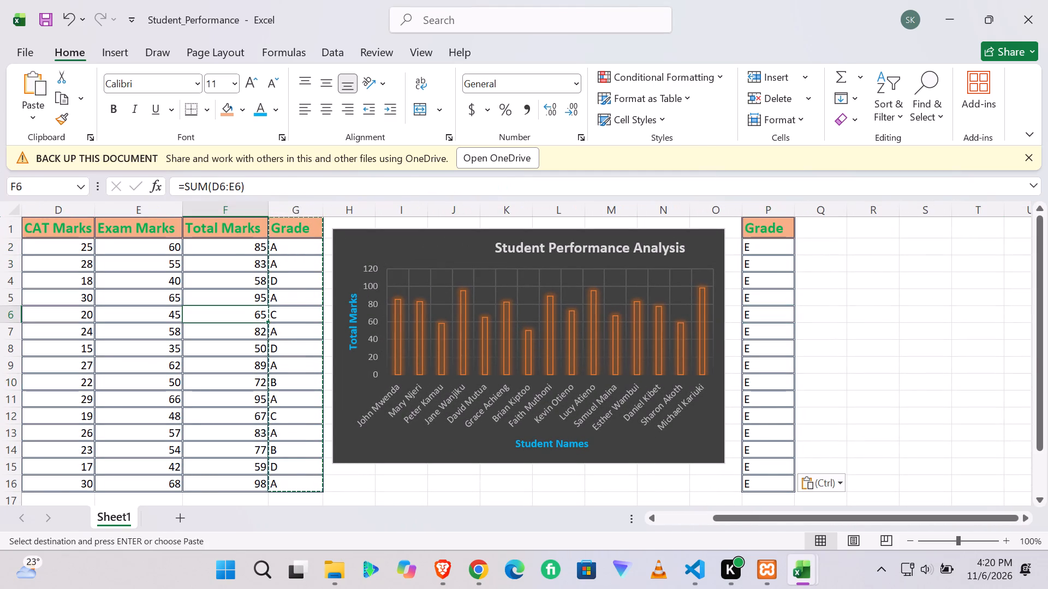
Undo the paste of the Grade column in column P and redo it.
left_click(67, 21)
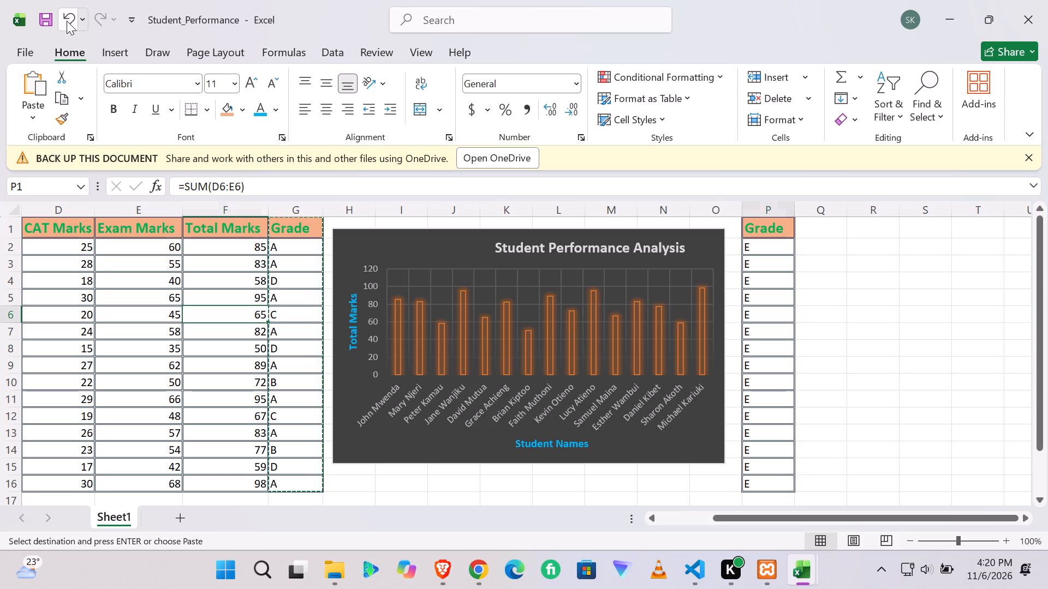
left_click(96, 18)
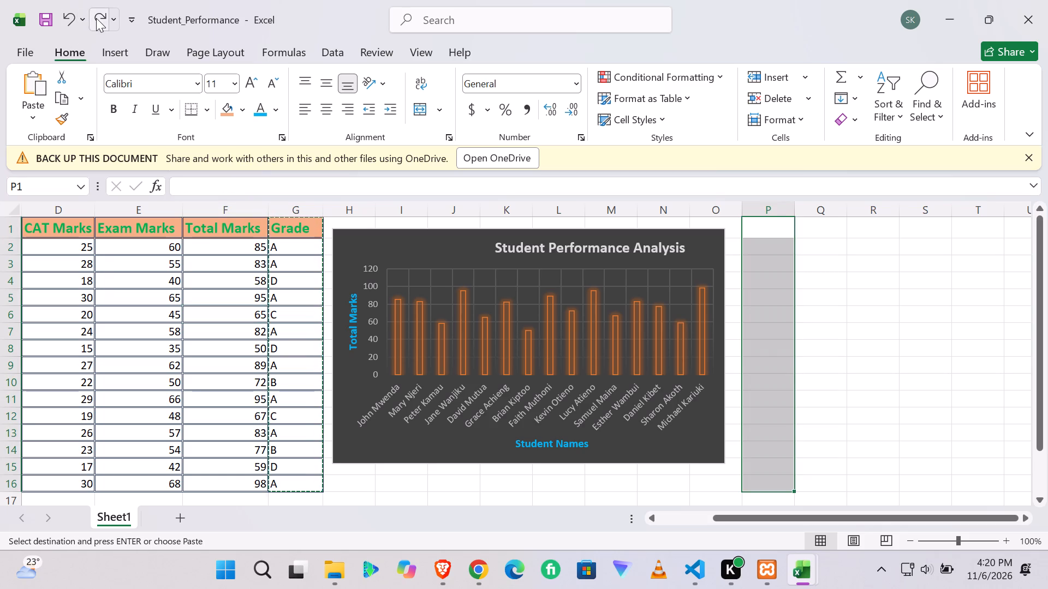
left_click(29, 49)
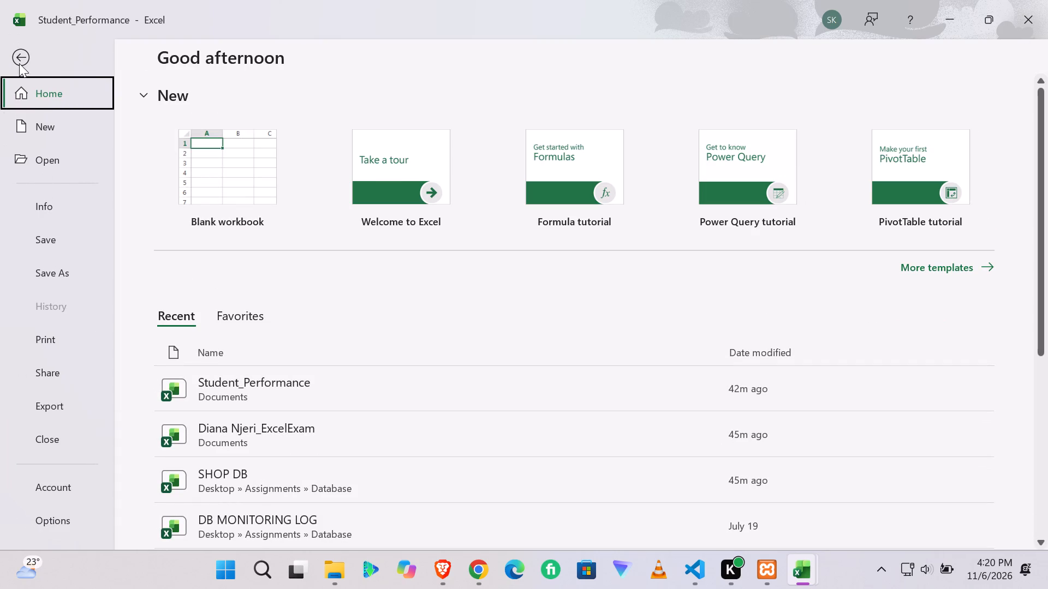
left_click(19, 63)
Clear the grade formula from cell P15.
left_click(269, 413)
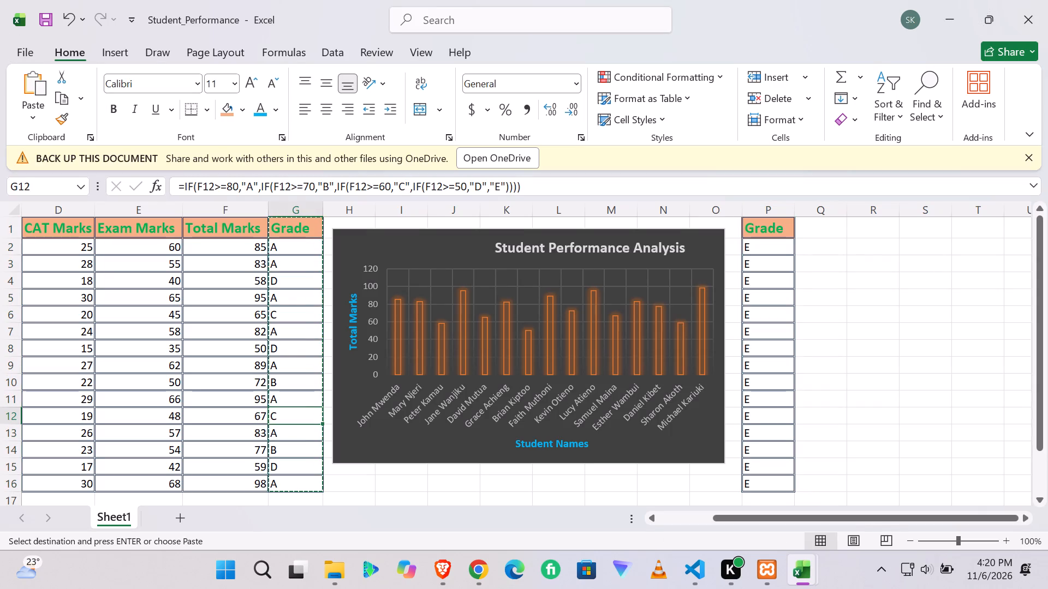
left_click(295, 413)
left_click(780, 460)
left_click(780, 460)
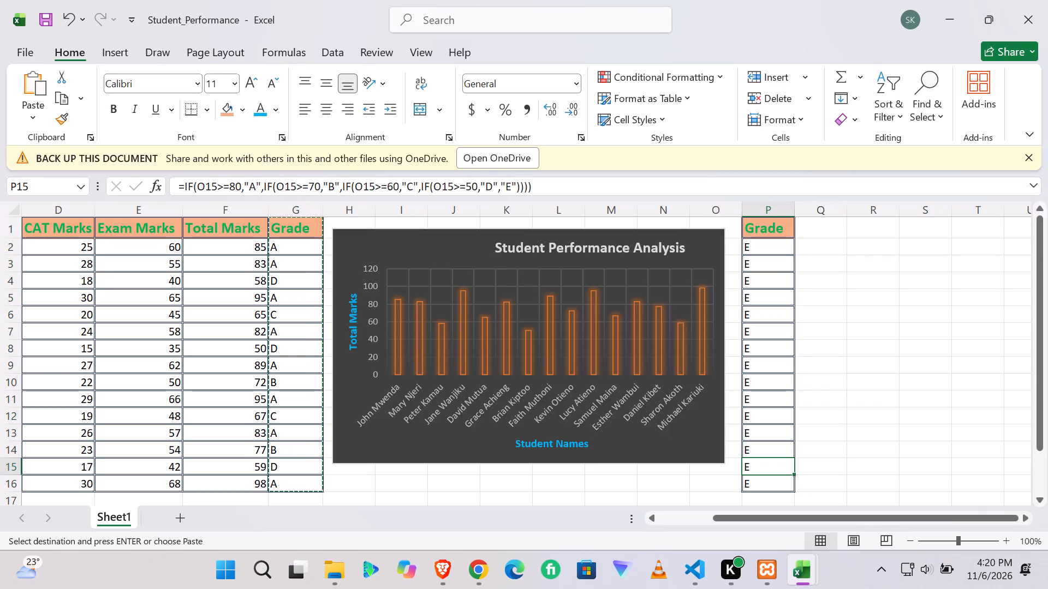
key("BackSpace")
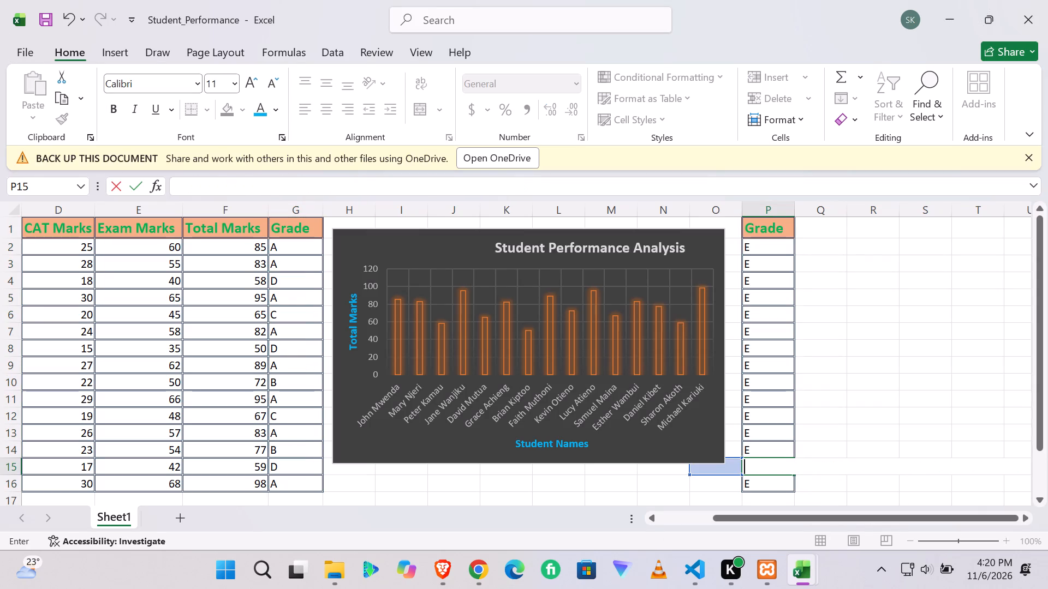
left_click(772, 483)
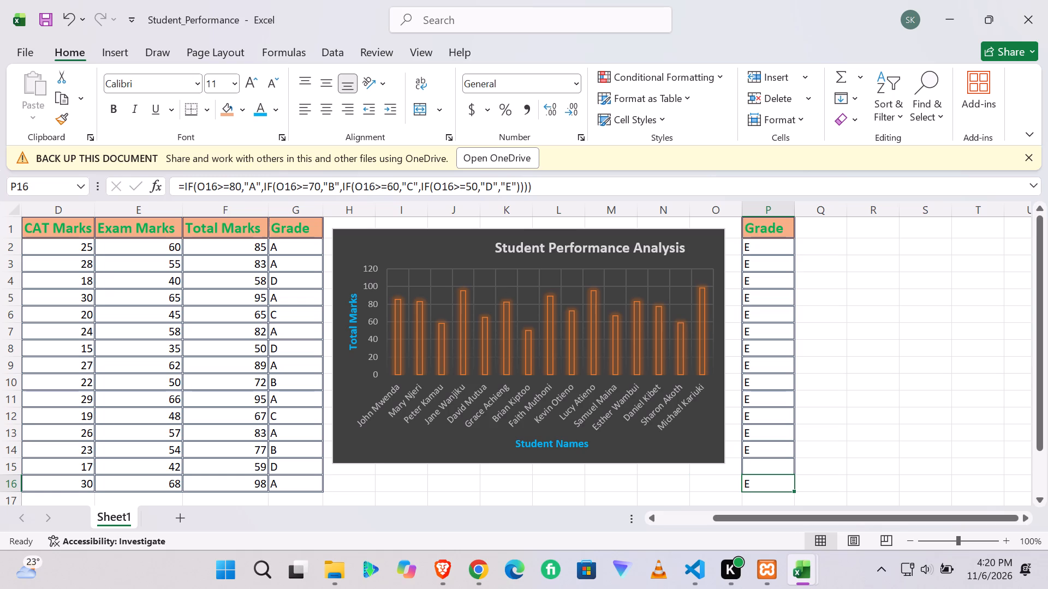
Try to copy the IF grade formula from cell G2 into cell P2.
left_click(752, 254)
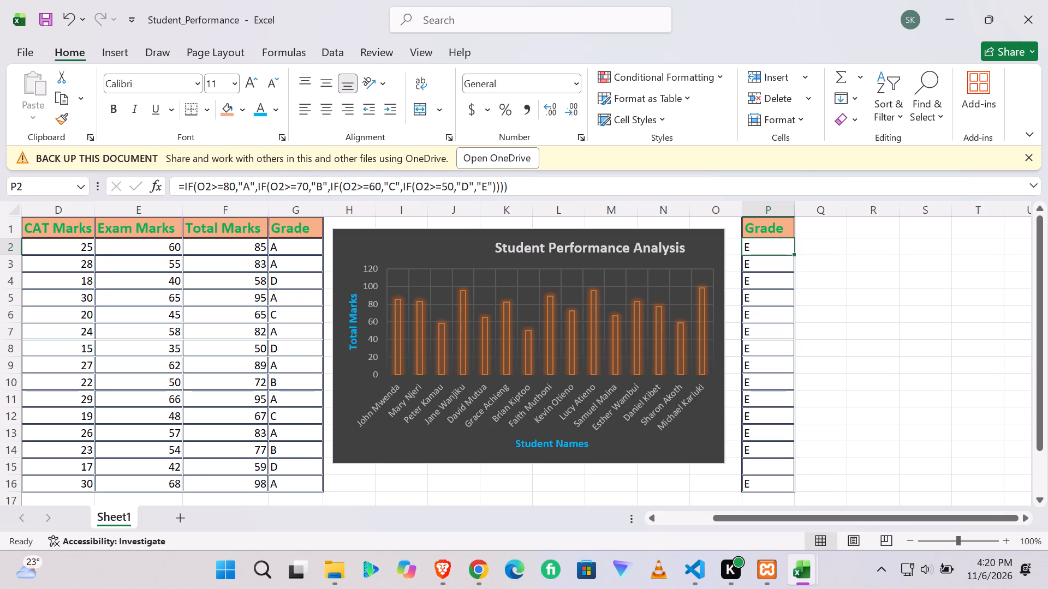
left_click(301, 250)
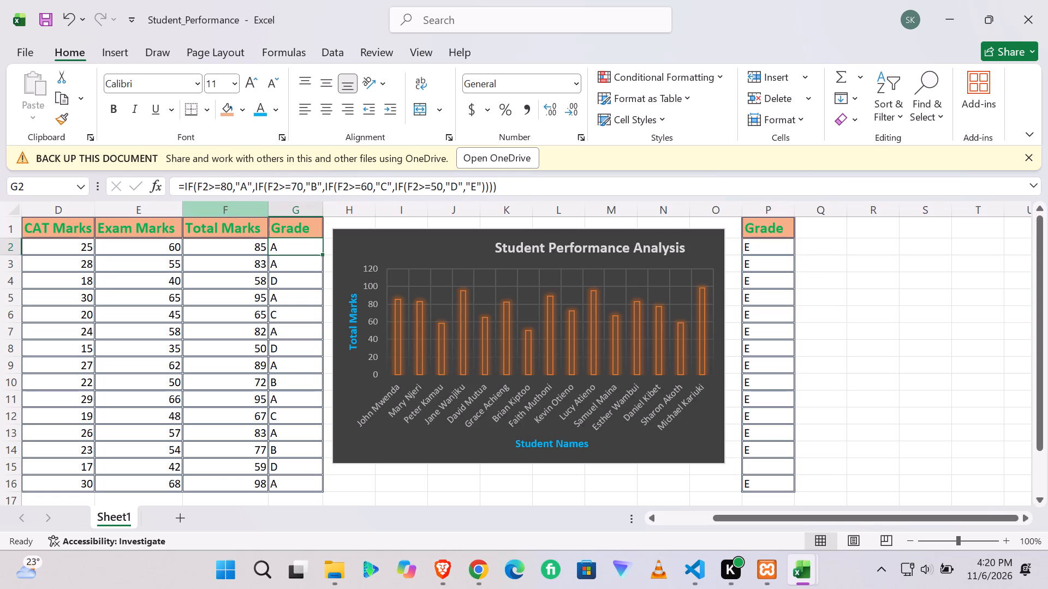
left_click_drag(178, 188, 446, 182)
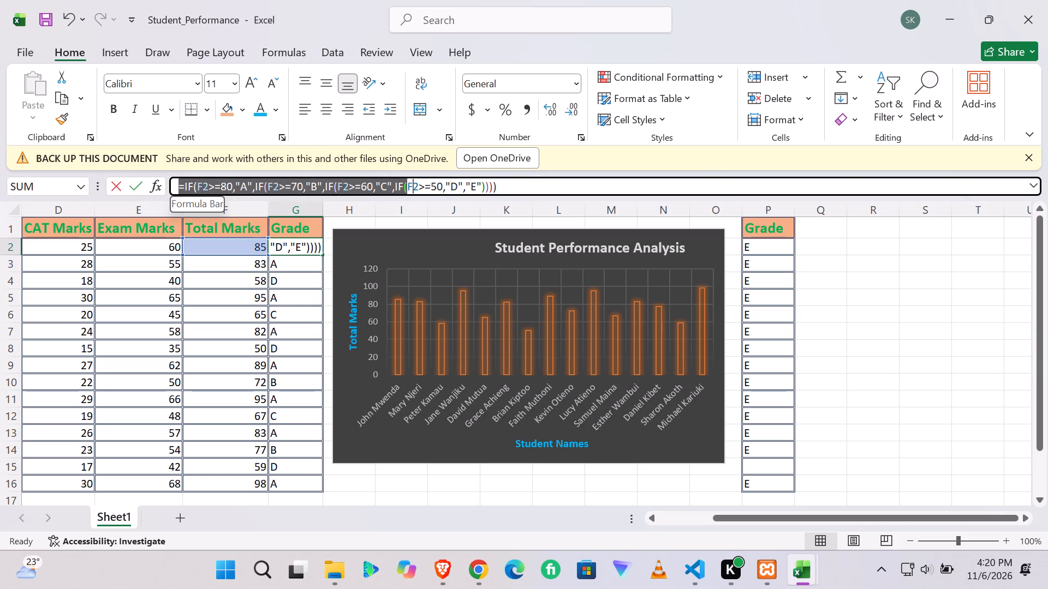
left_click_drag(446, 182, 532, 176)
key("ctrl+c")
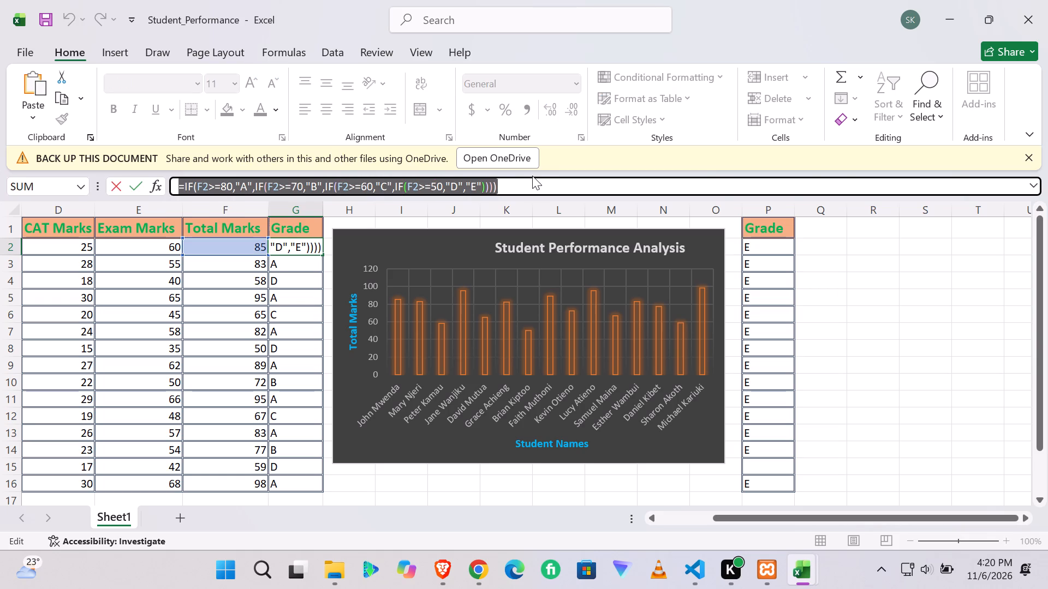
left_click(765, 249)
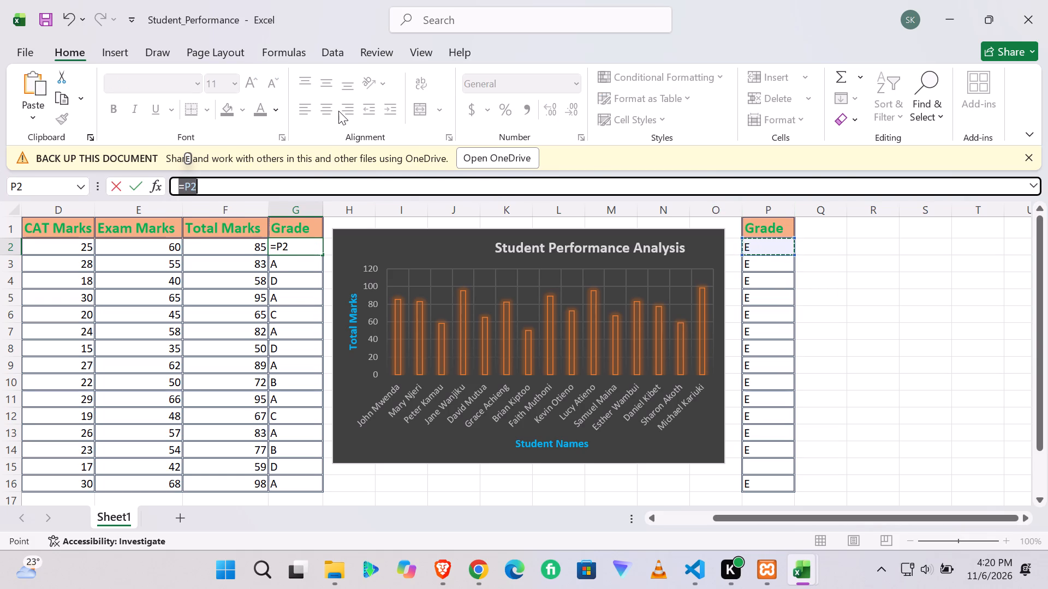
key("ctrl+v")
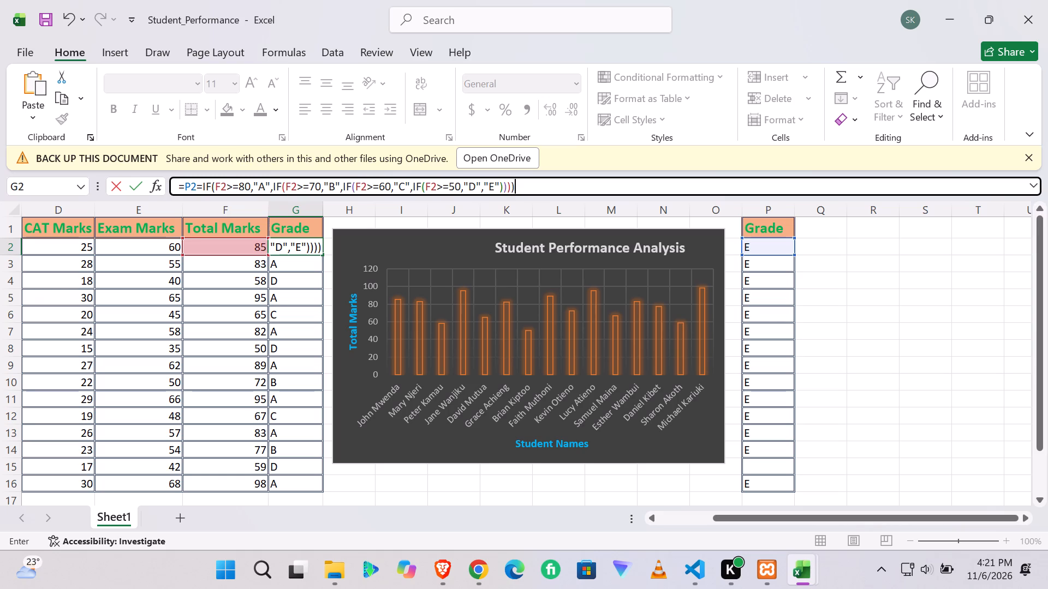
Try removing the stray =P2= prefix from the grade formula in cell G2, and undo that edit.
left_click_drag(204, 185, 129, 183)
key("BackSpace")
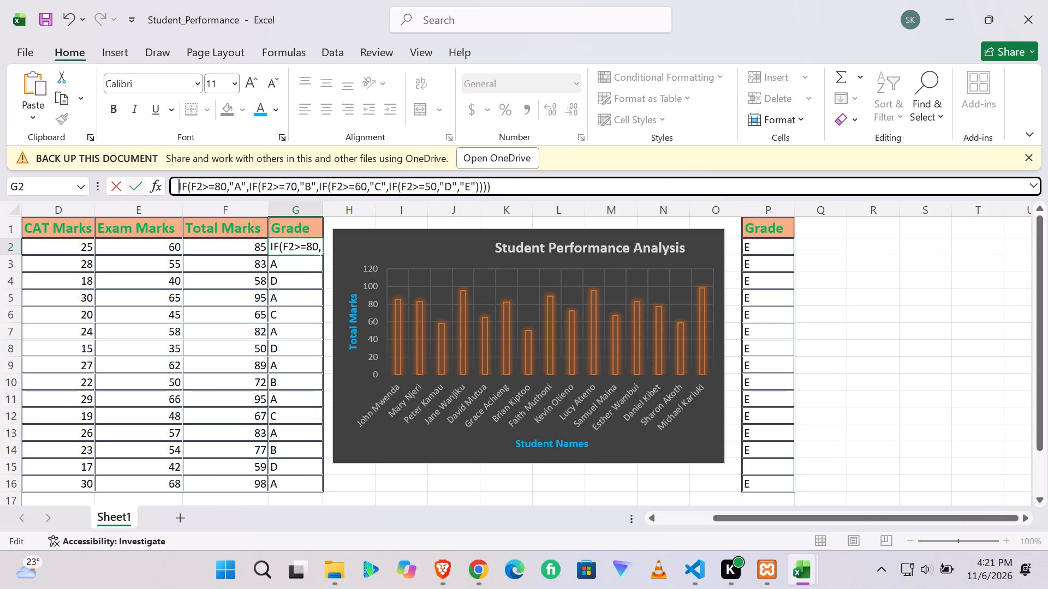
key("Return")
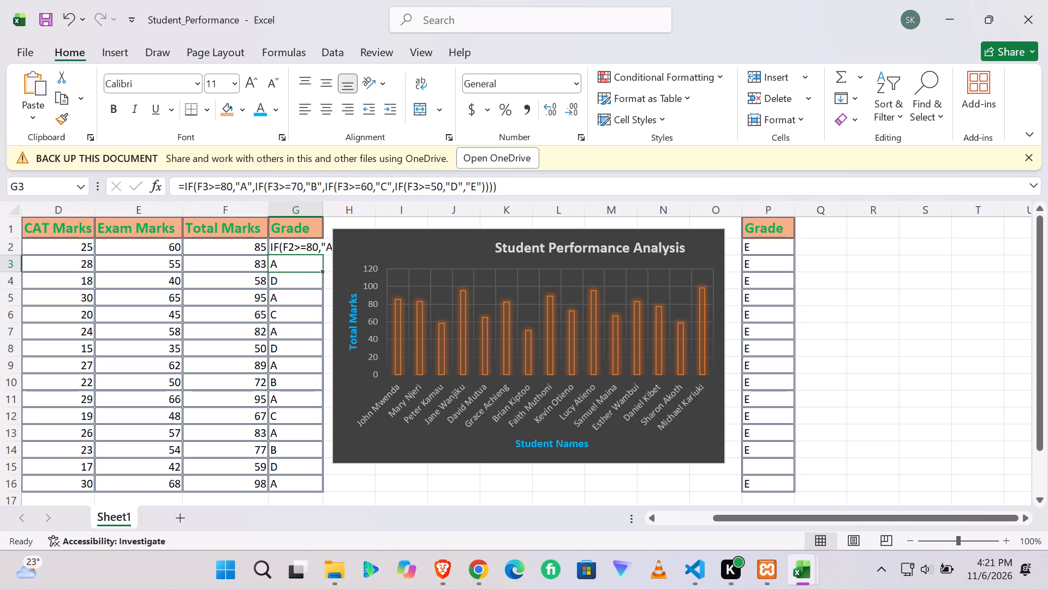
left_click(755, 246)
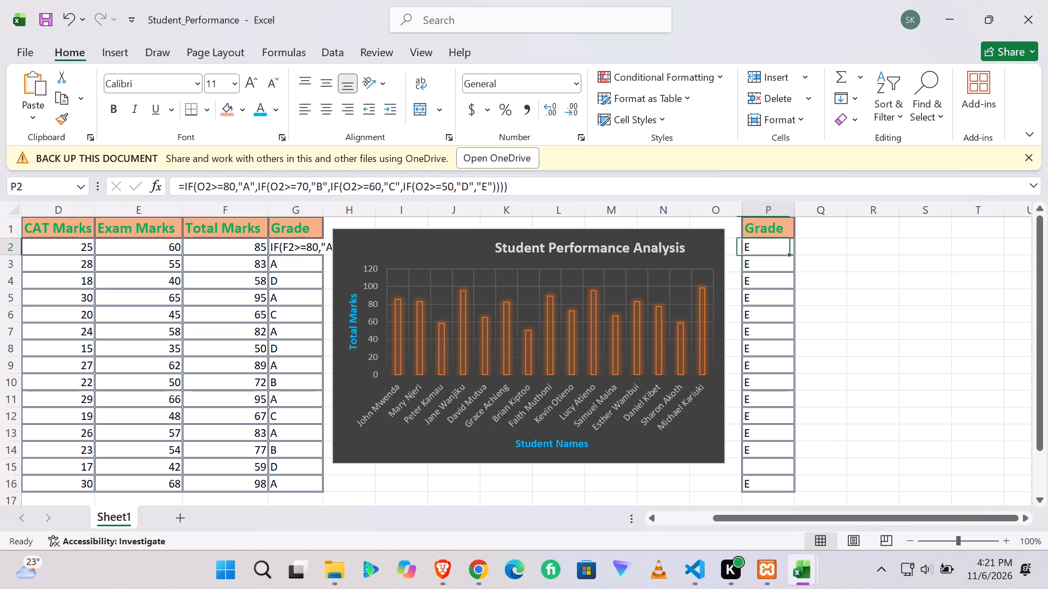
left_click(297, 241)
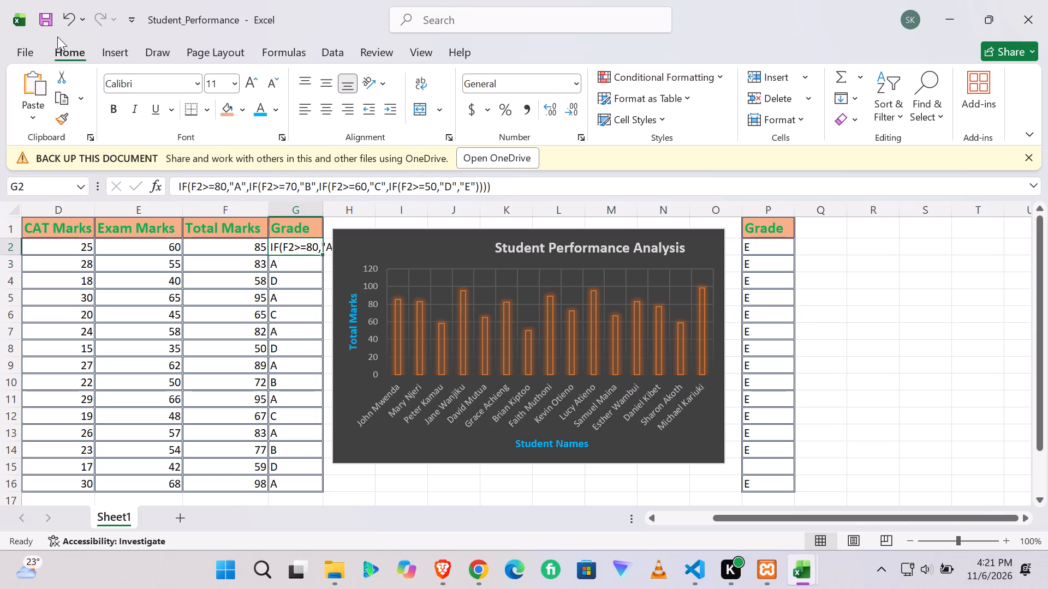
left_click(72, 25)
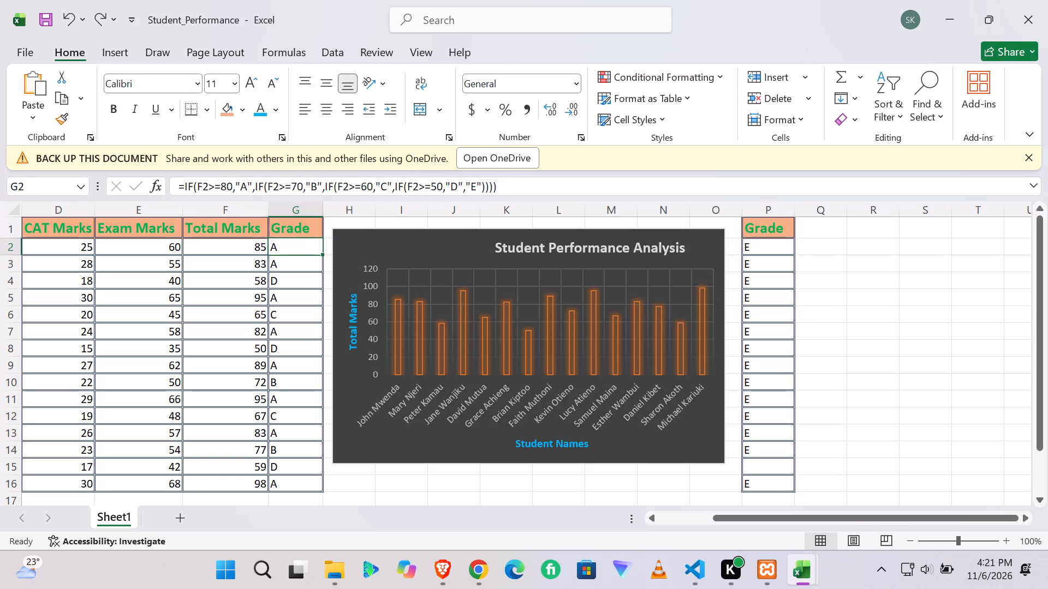
Copy the complete IF grade formula text from cell G2.
left_click(288, 273)
left_click(274, 248)
left_click_drag(519, 178, 194, 178)
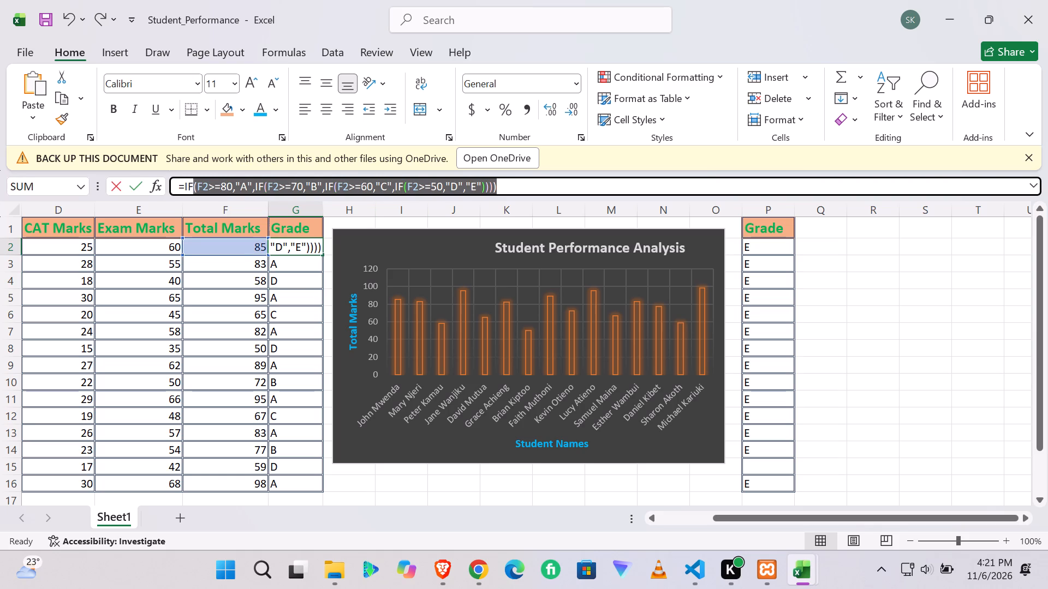
left_click_drag(194, 178, 175, 179)
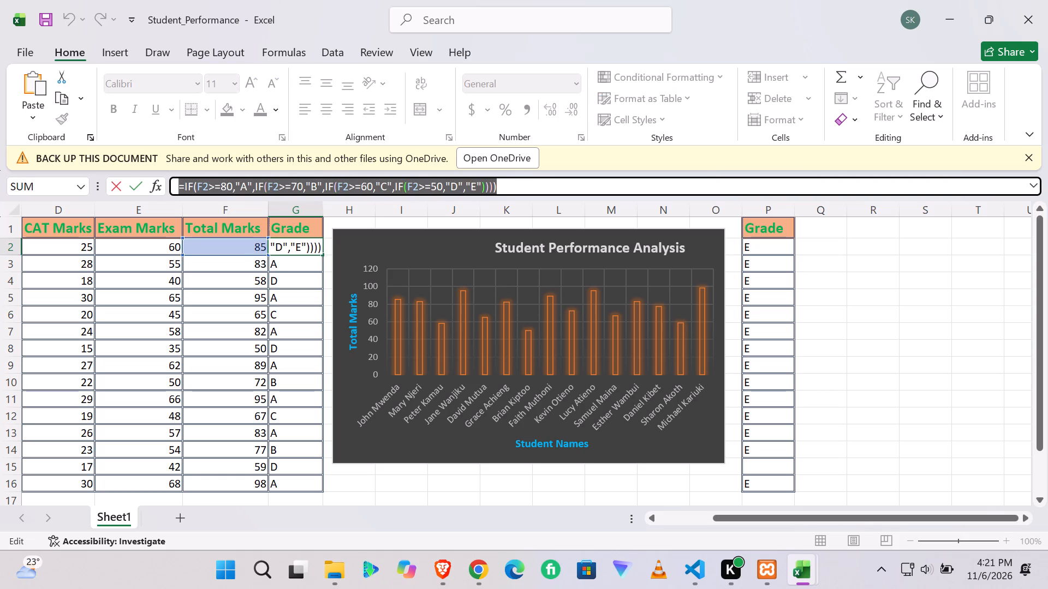
key("ctrl+c")
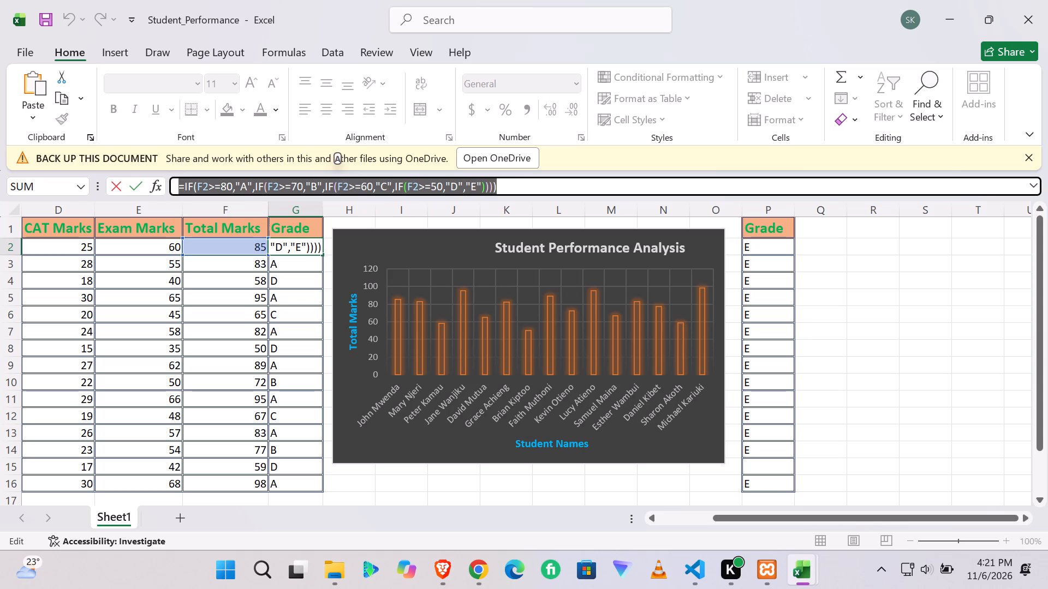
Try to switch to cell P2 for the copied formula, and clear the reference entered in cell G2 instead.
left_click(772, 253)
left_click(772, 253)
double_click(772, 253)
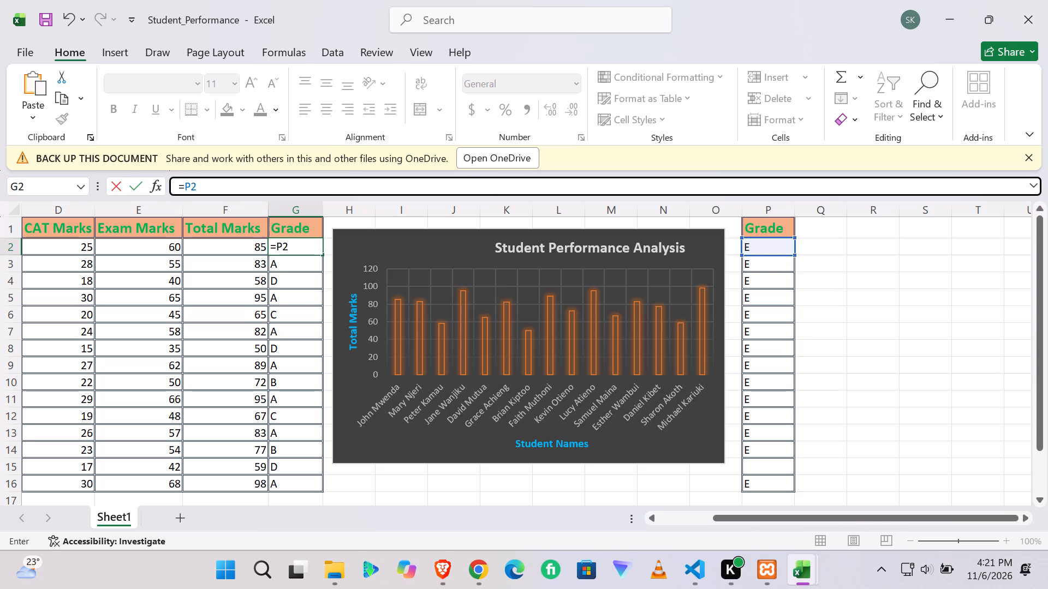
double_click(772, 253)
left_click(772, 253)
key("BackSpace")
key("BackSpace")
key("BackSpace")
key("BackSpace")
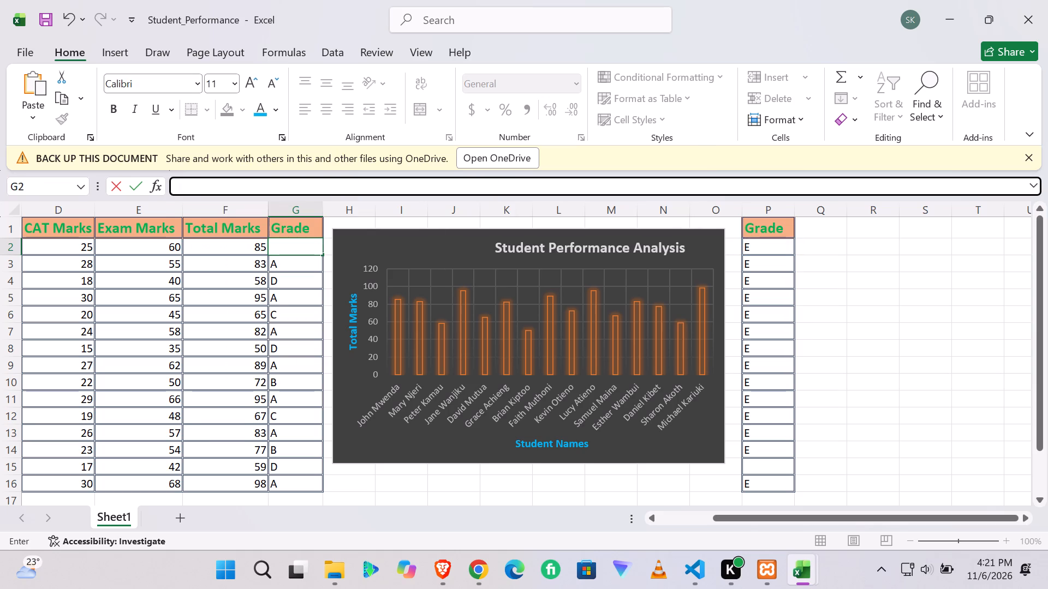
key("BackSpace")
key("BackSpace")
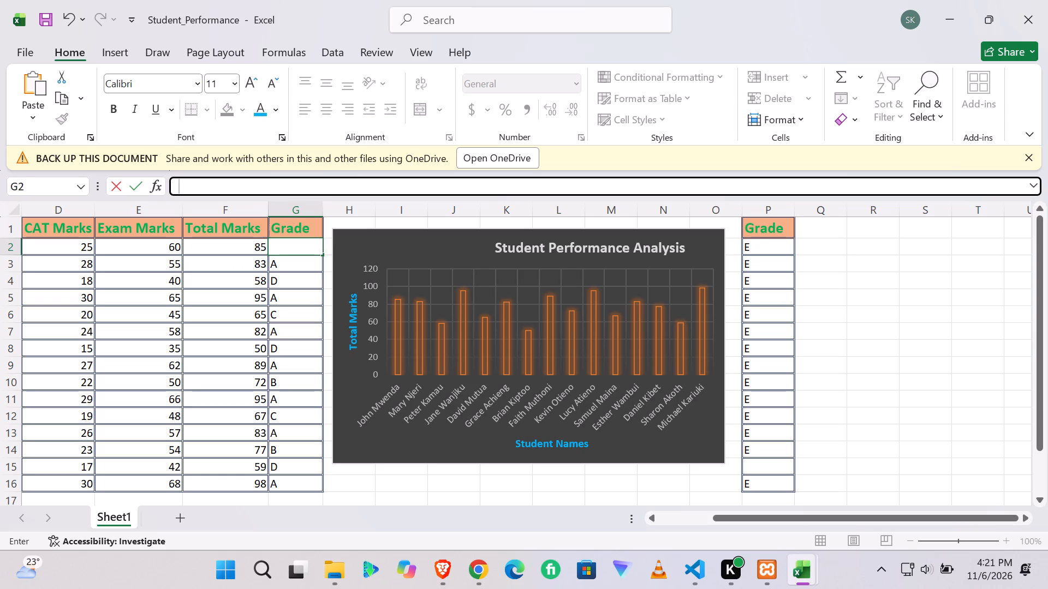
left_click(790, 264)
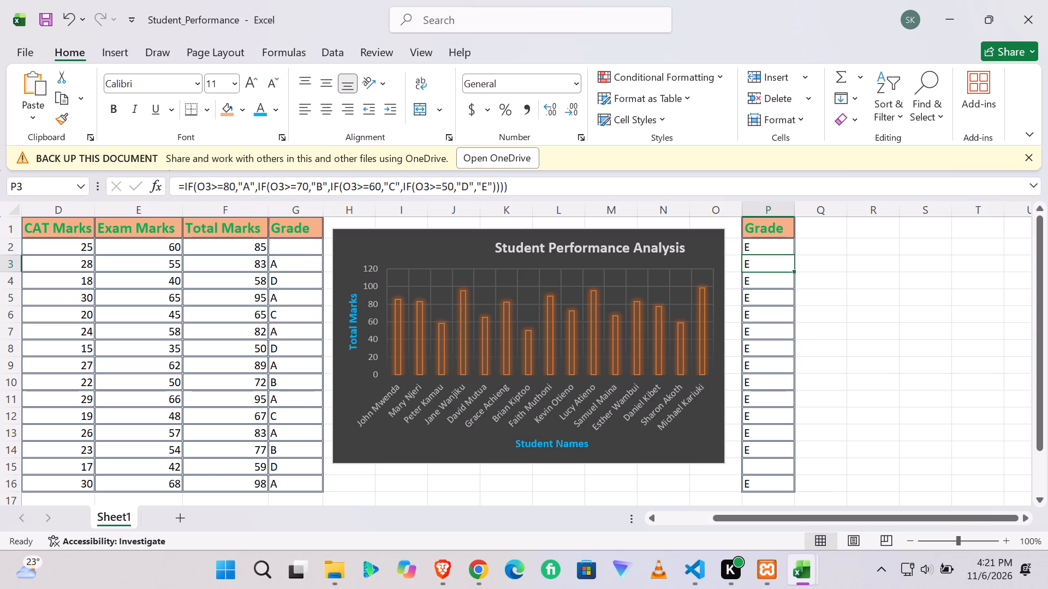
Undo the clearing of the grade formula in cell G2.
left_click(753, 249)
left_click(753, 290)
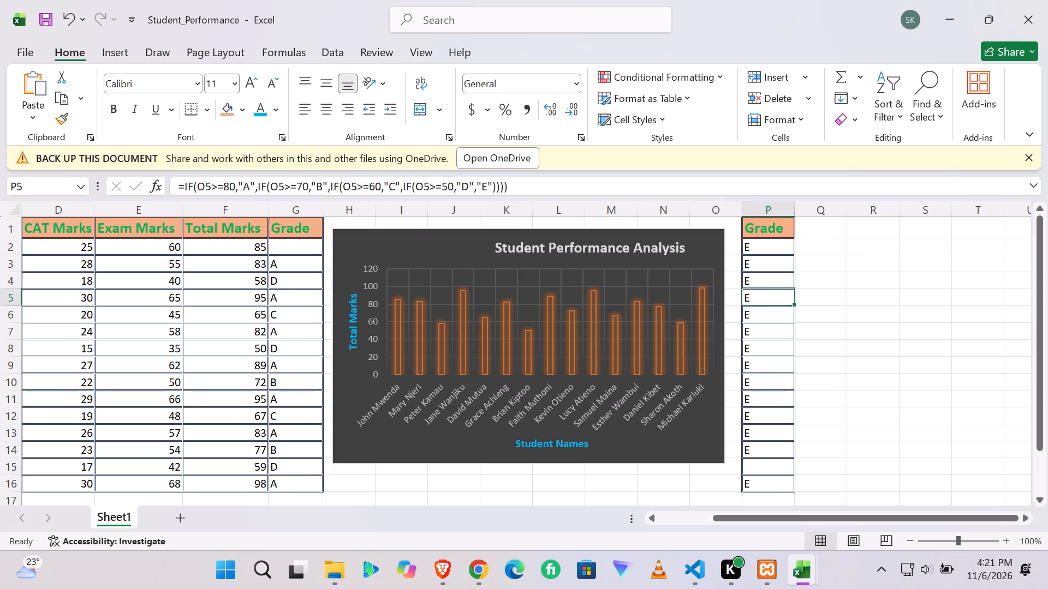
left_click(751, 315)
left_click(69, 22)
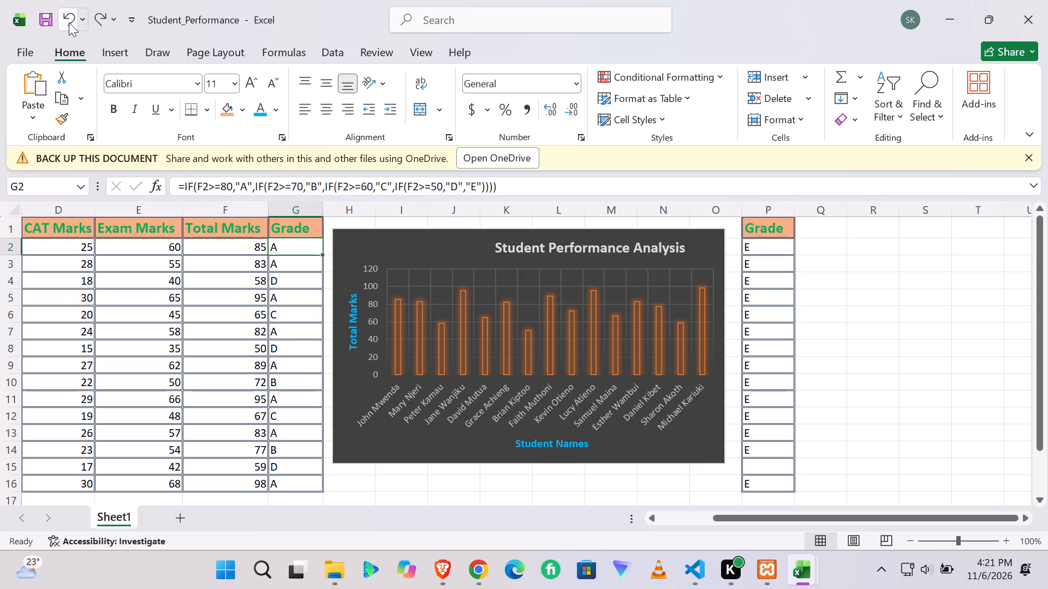
Paste the copied IF grade formula into cell P6, replacing its existing content.
left_click(861, 300)
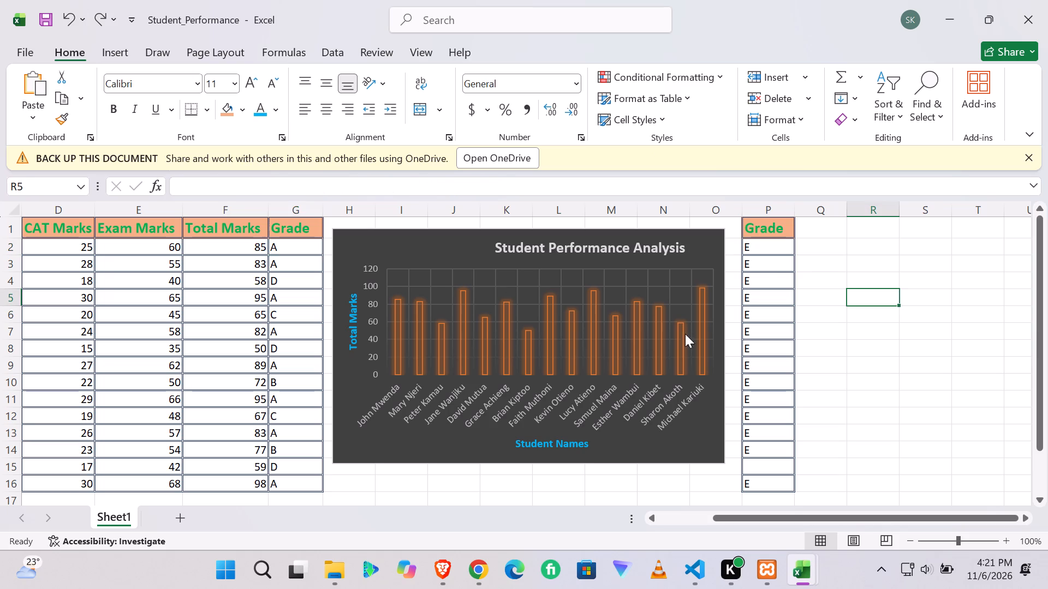
left_click(753, 317)
type("cv")
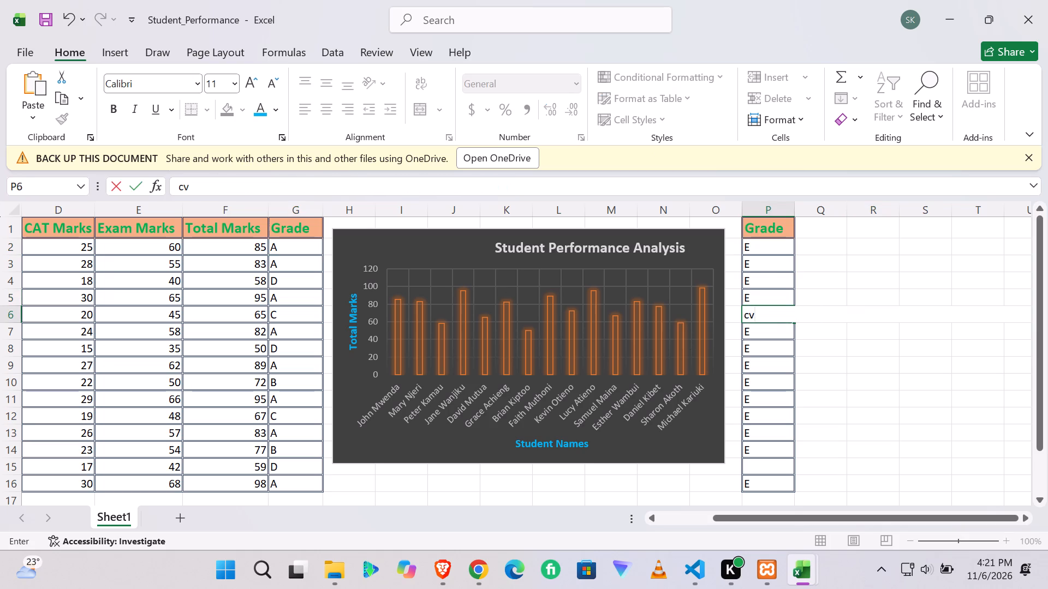
key("BackSpace")
key("BackSpace")
key("ctrl+v")
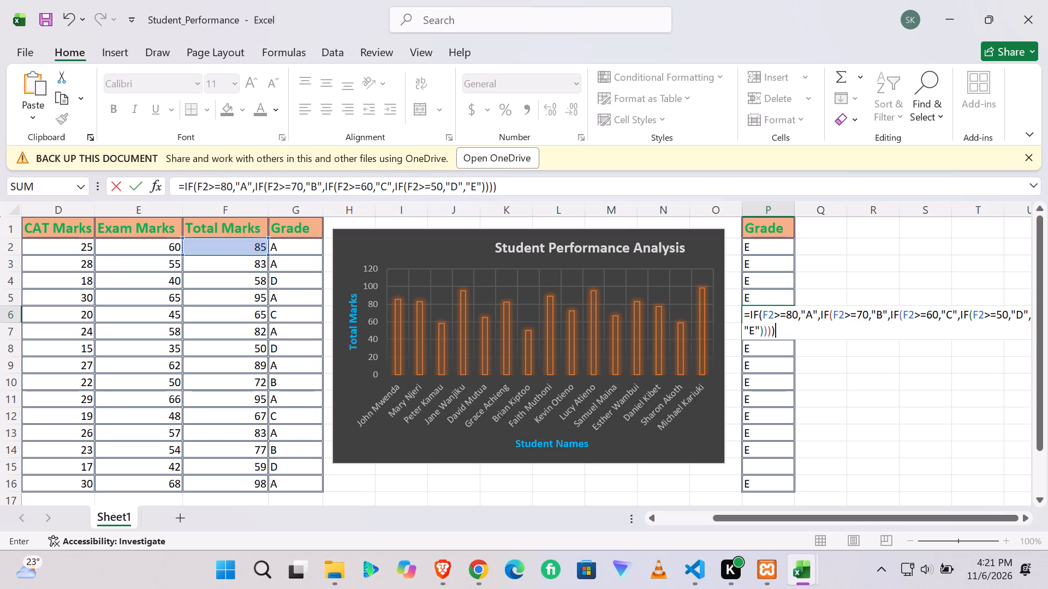
Change all four F2 references in the P6 formula to P2 and enter it as =IF(P2>=80,"A",IF(P2>=70,"B",IF(P2>=60,"C",IF(P2>=50,"D","E")))).
left_click(766, 315)
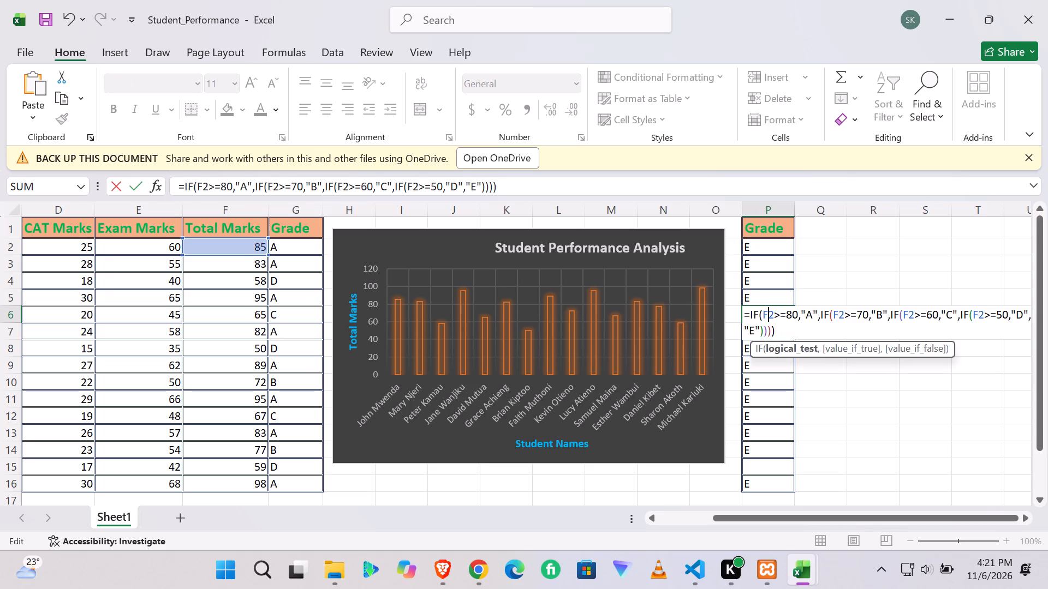
key("BackSpace")
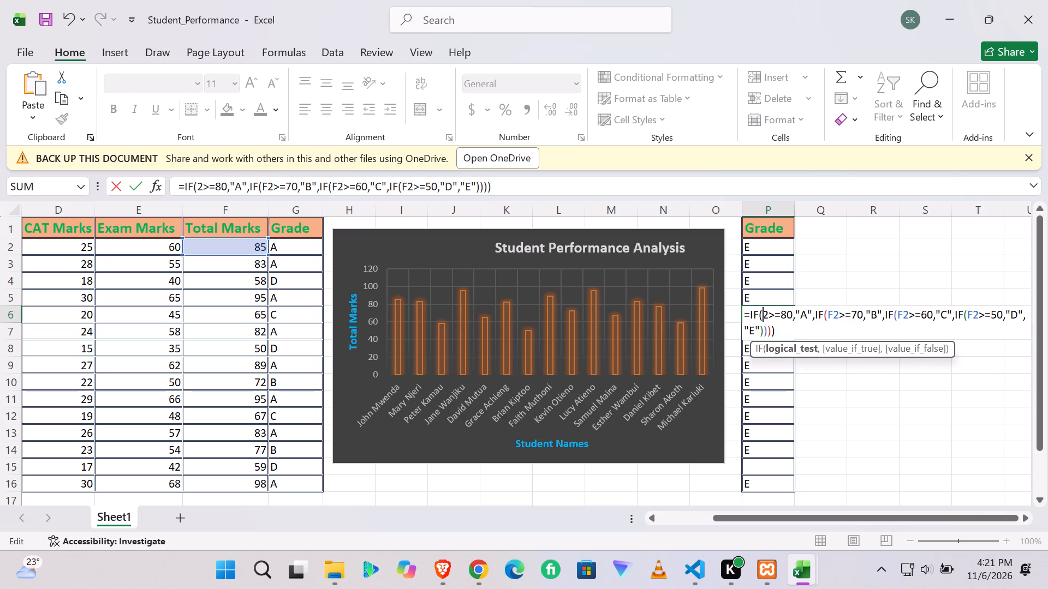
key("p")
key("BackSpace")
key("p")
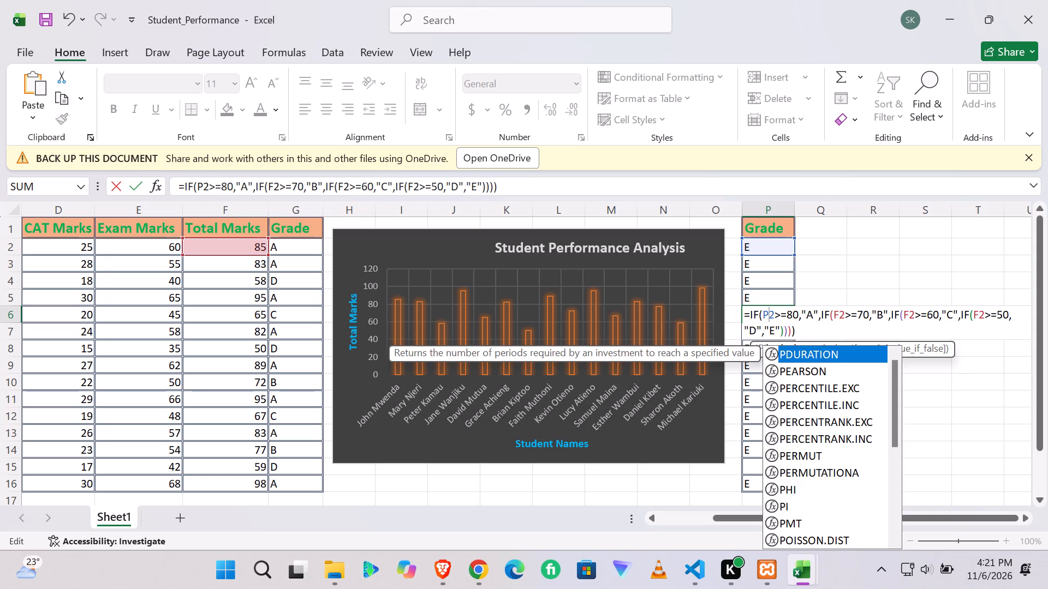
left_click(840, 315)
key("p")
key("BackSpace")
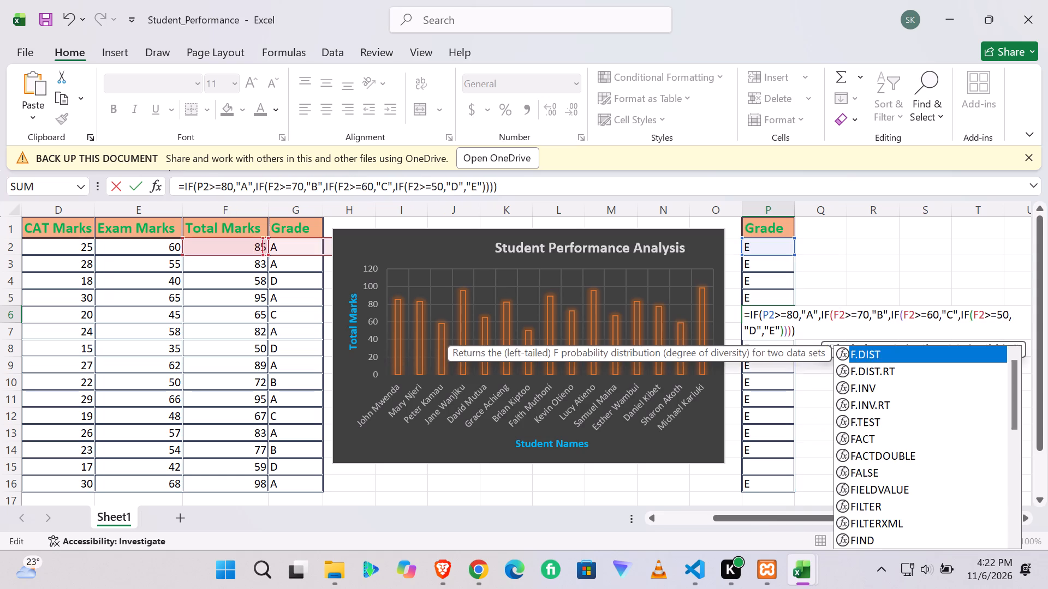
key("BackSpace")
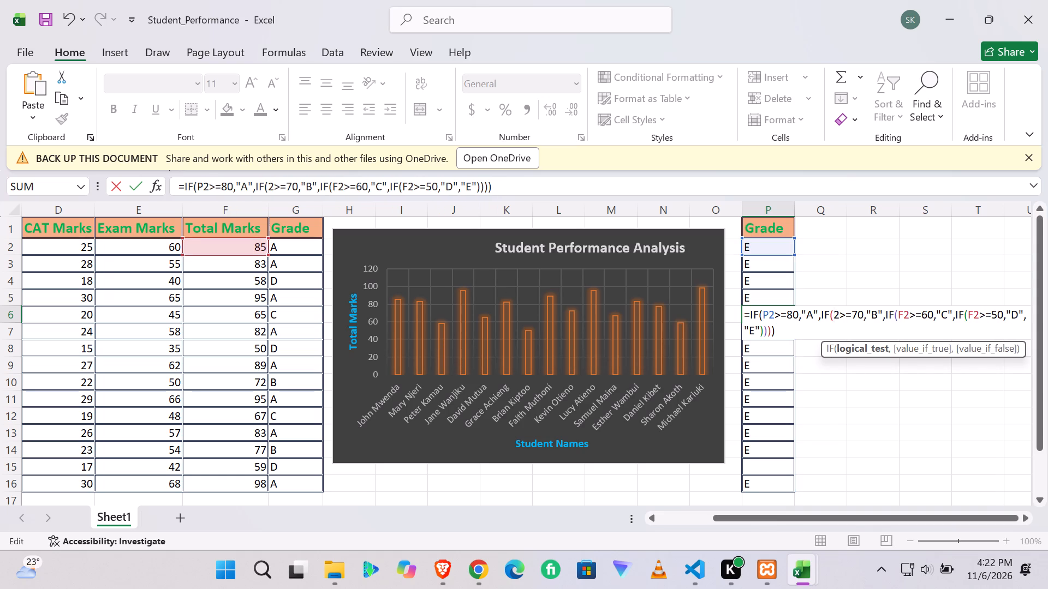
key("p")
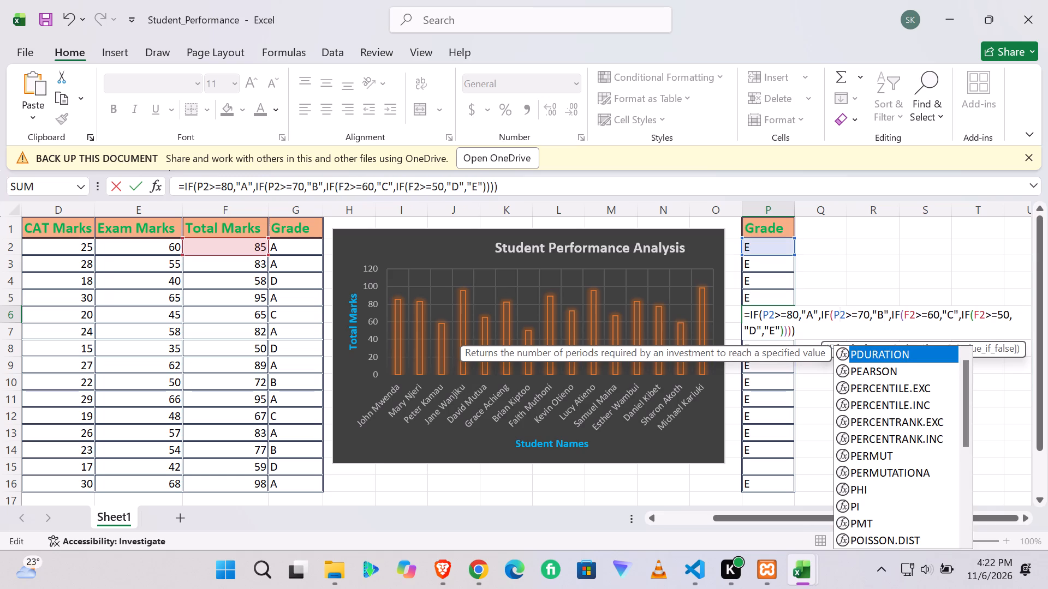
left_click(912, 311)
key("BackSpace")
key("p")
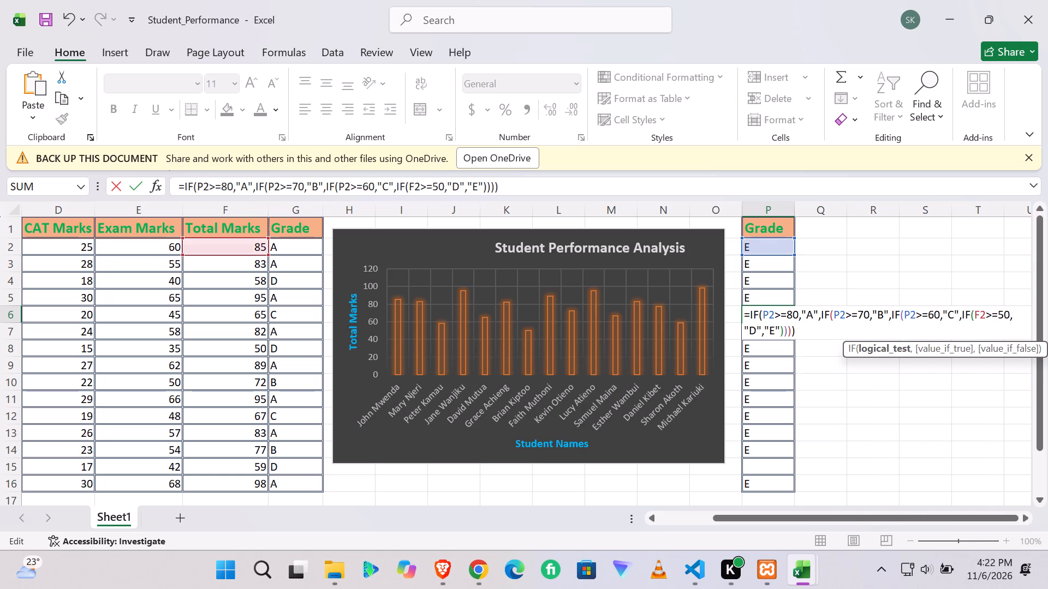
left_click(980, 310)
key("BackSpace")
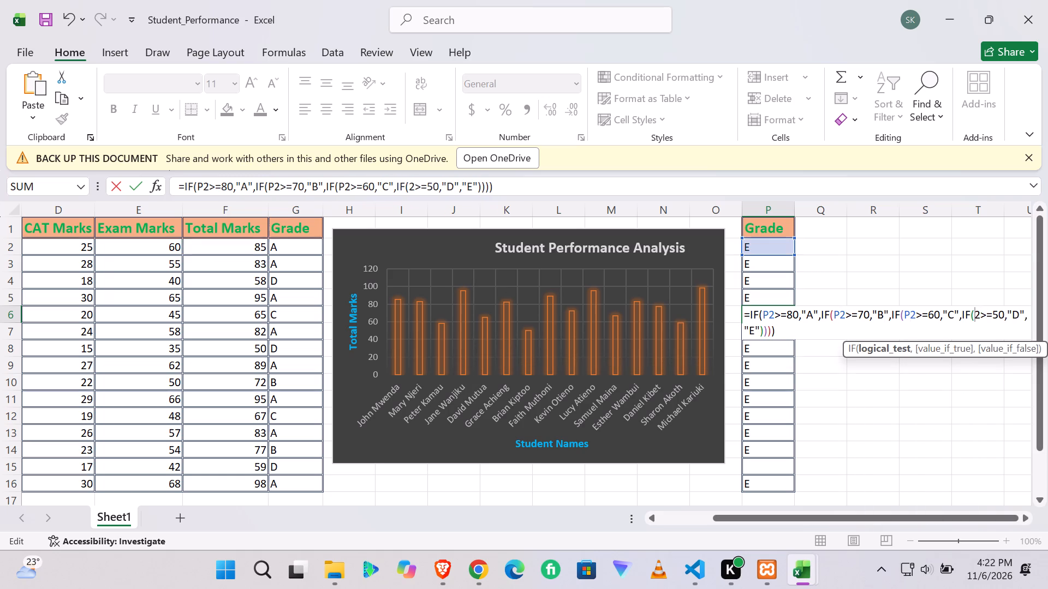
key("BackSpace")
key("p")
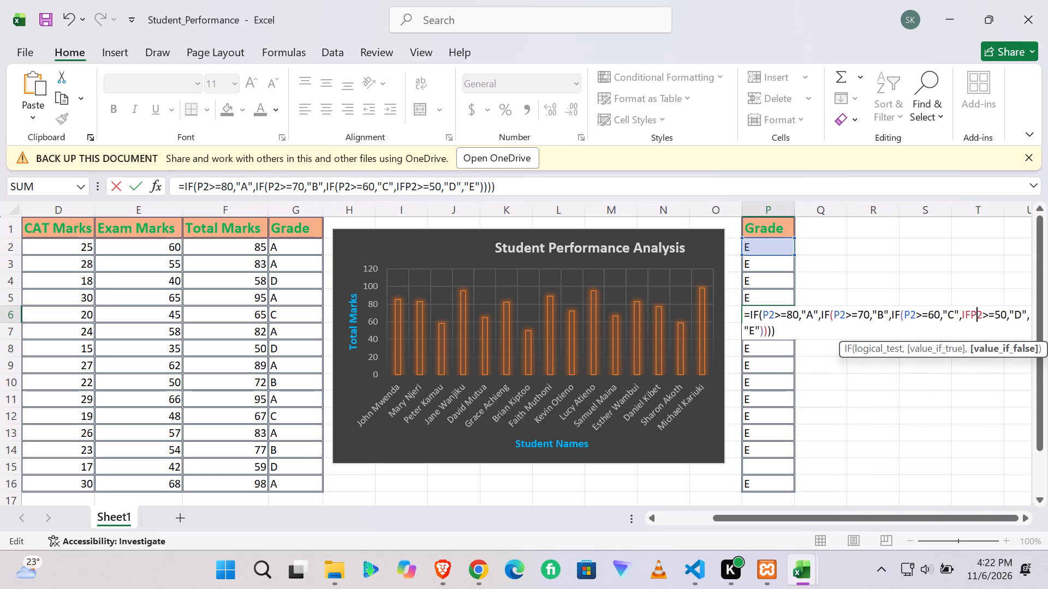
key("ctrl+z")
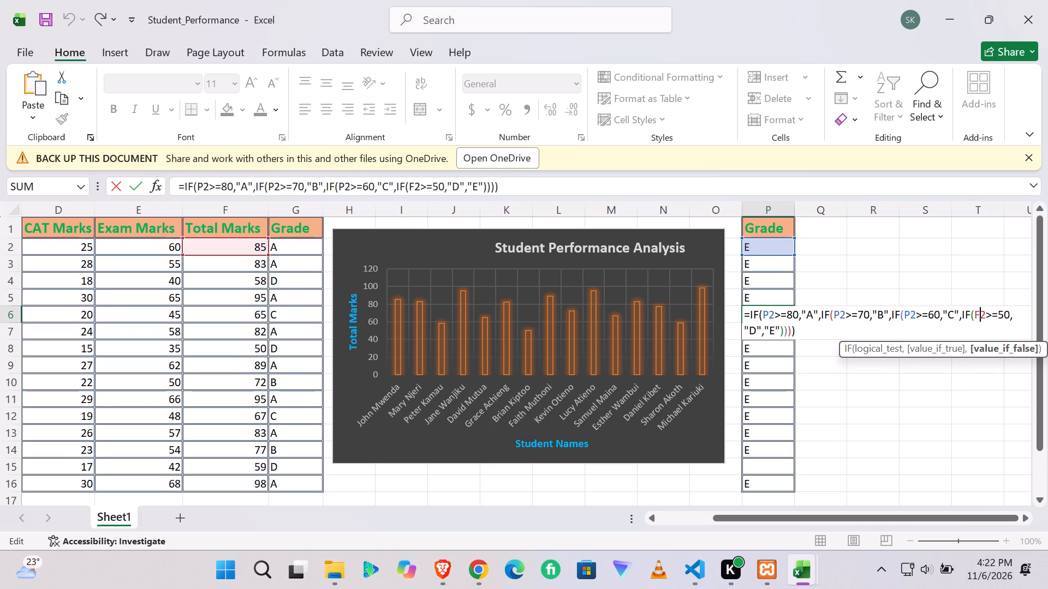
key("BackSpace")
key("p")
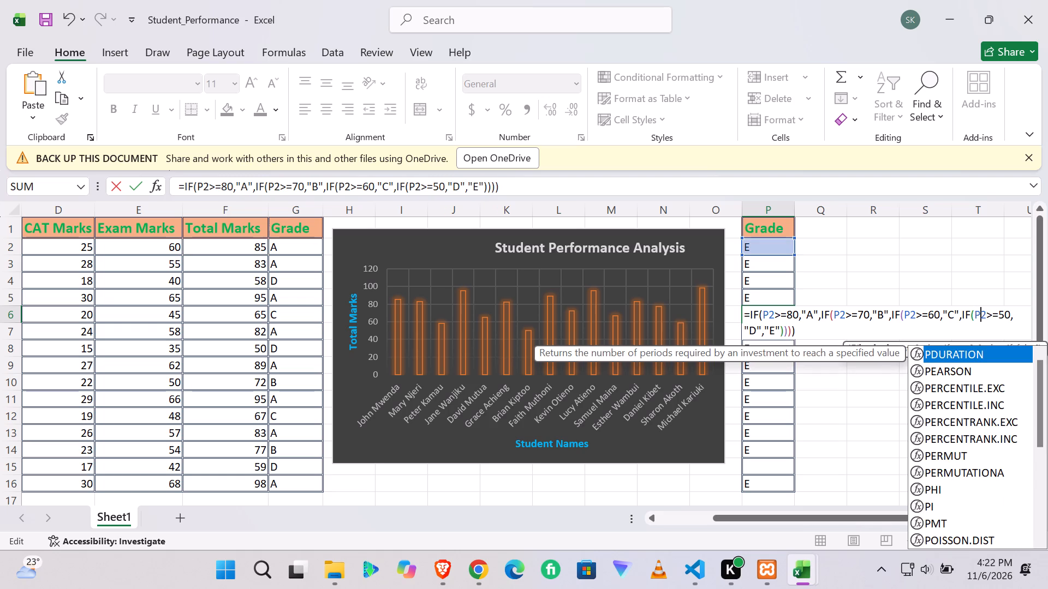
key("Return")
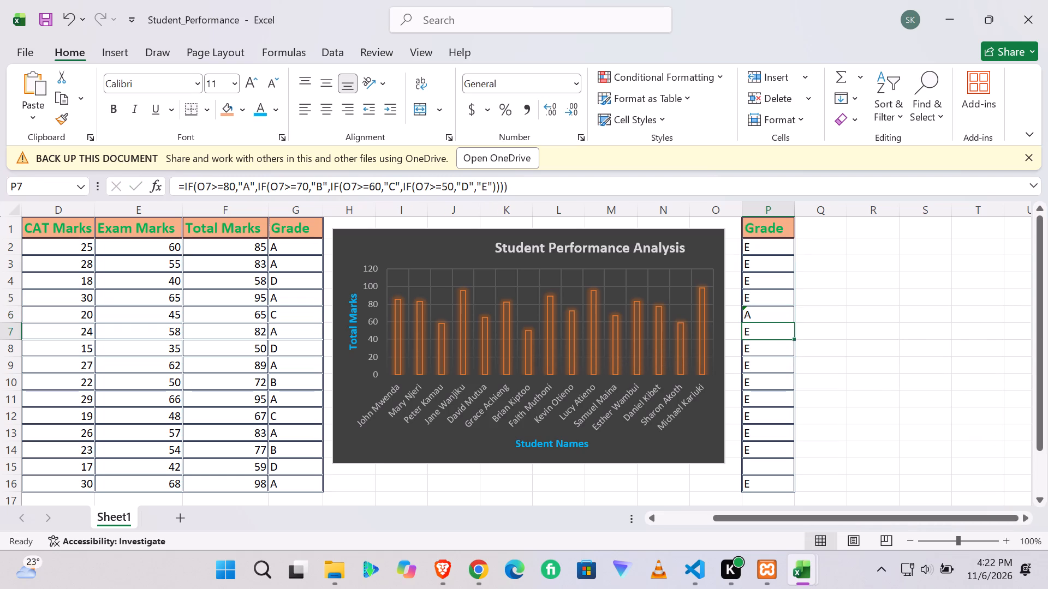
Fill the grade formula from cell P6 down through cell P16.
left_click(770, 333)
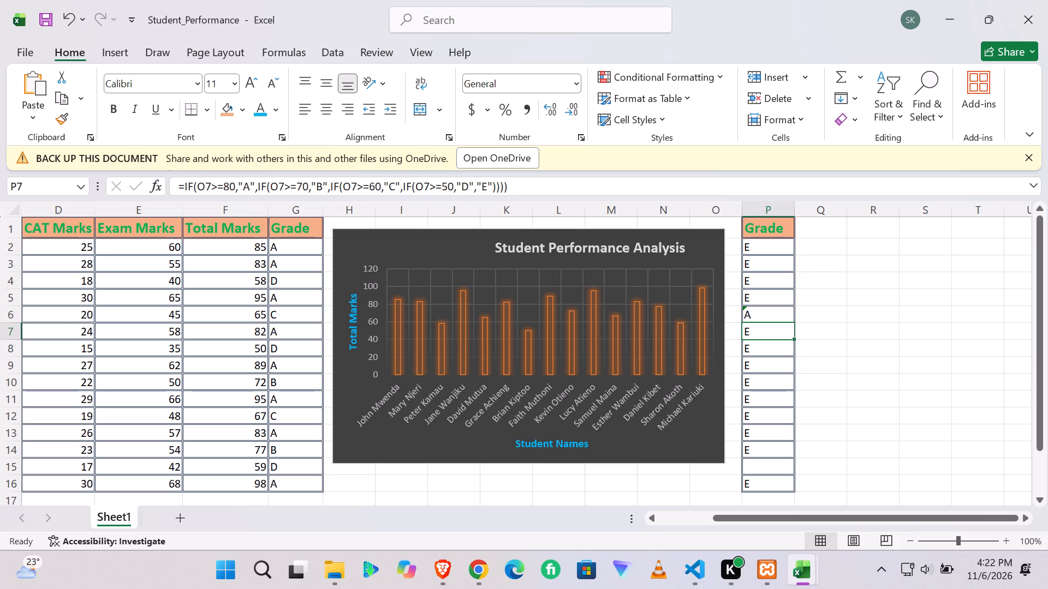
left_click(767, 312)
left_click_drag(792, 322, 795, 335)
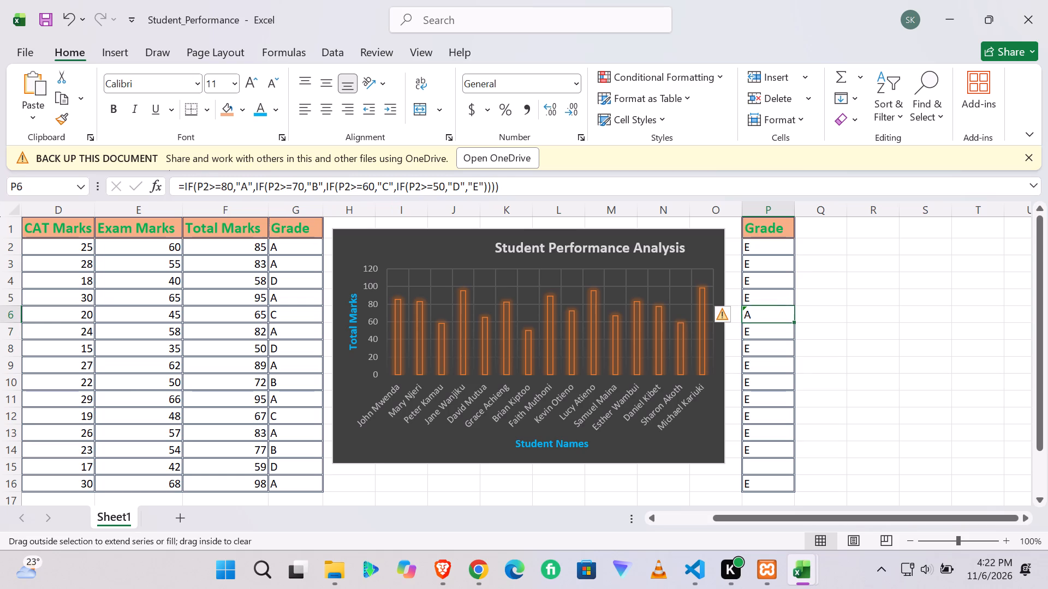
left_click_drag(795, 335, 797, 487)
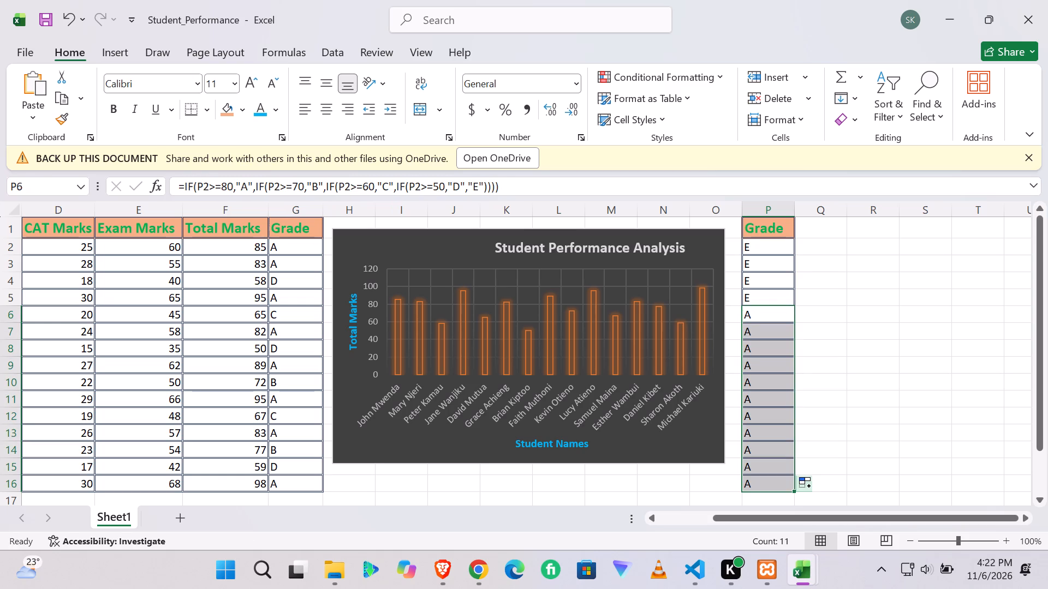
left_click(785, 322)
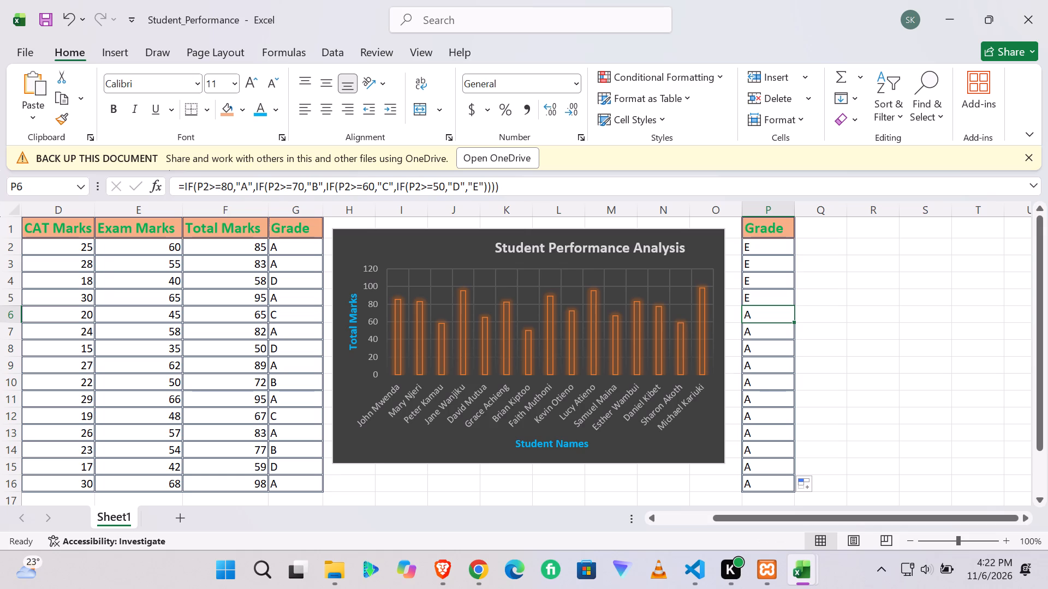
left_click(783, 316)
Undo the recent edits back to before the Grade column was pasted into column P, keeping the chart's orange bar colour.
left_click(78, 17)
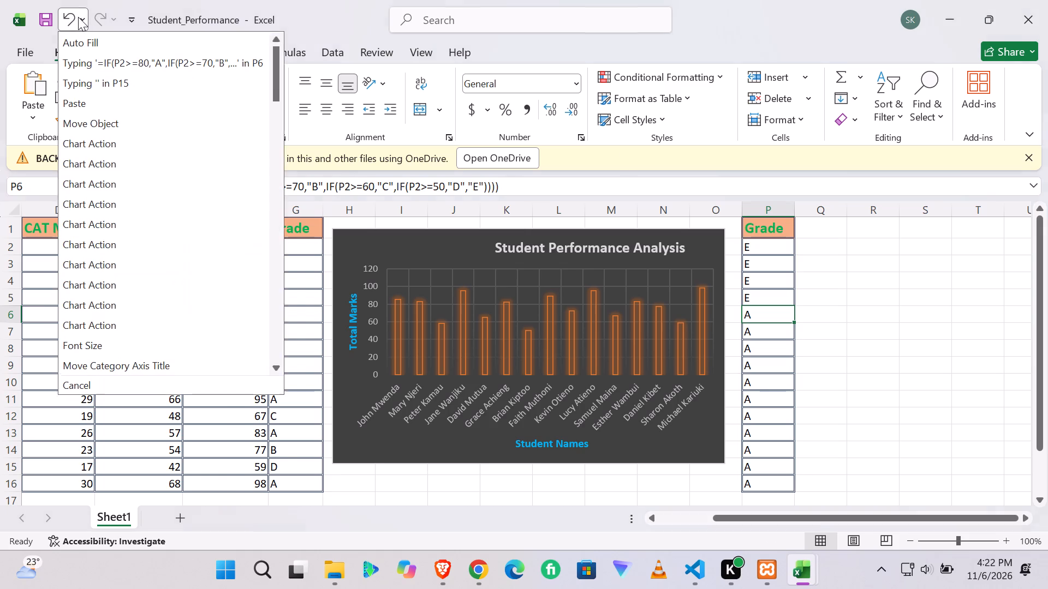
triple_click(75, 17)
triple_click(75, 17)
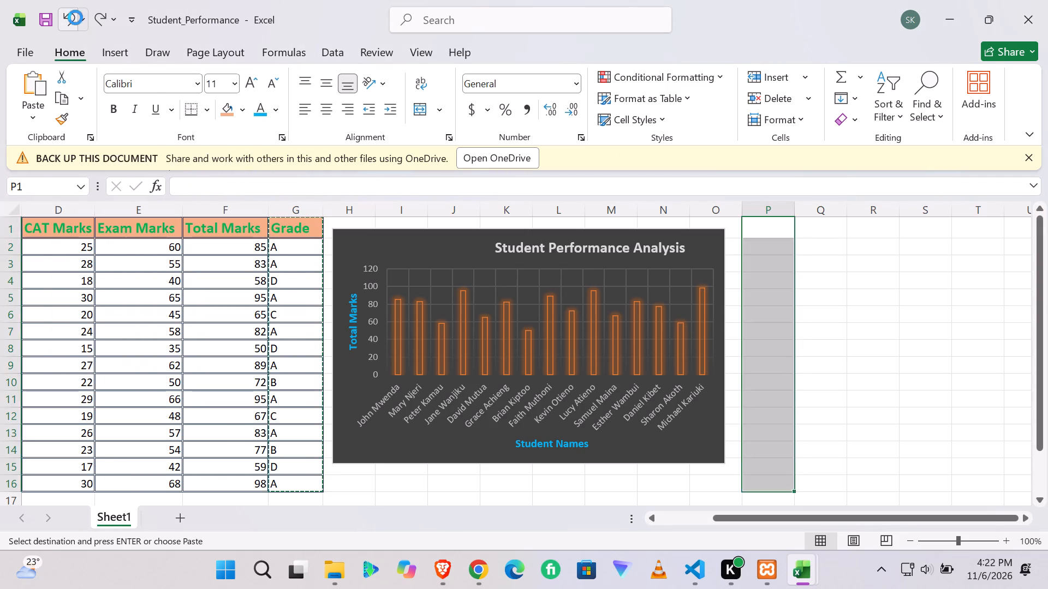
double_click(75, 17)
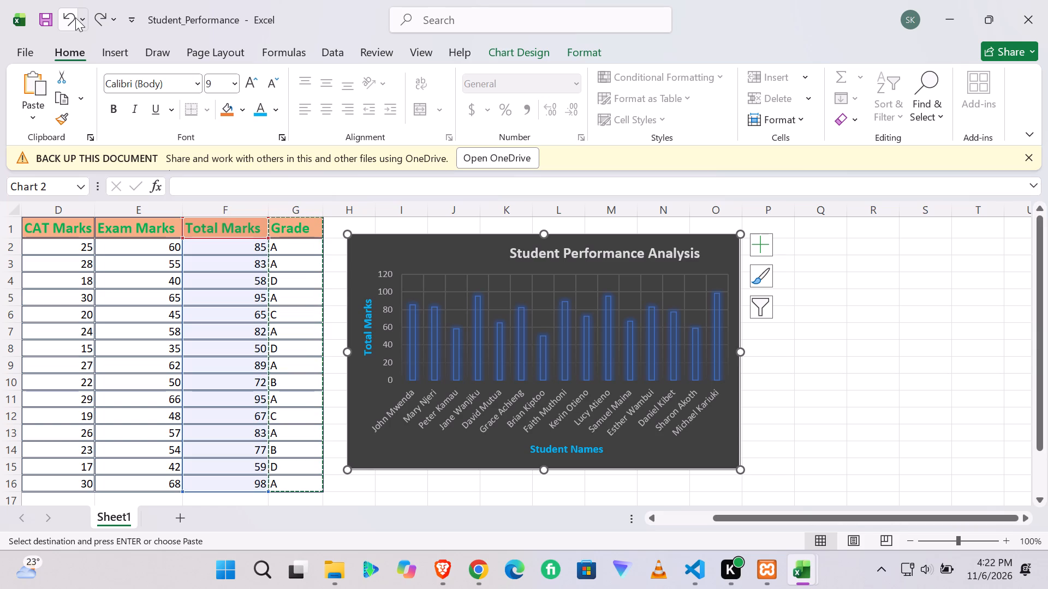
left_click(97, 19)
left_click(97, 19)
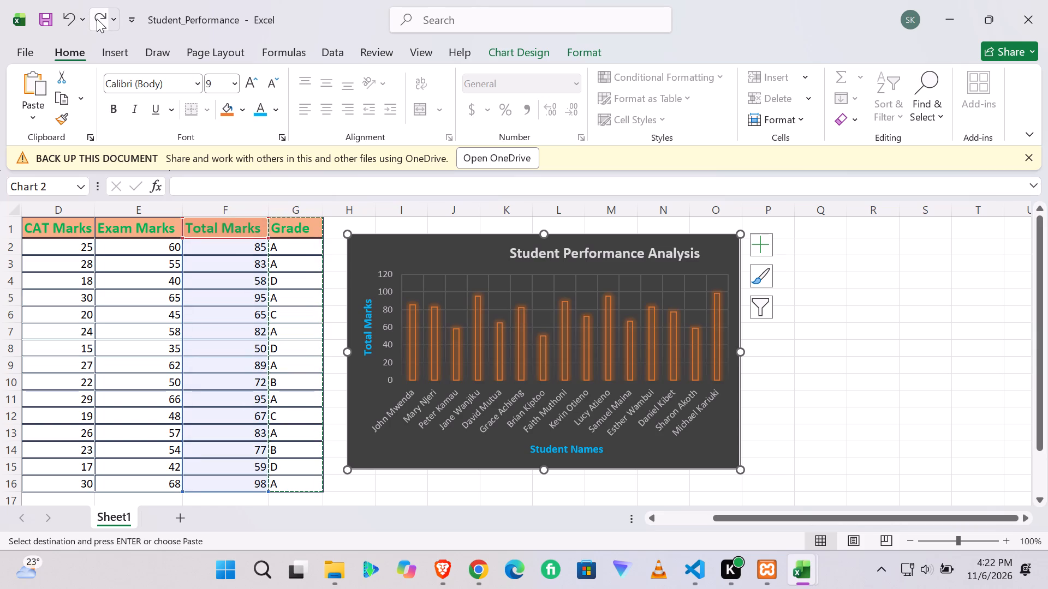
left_click(797, 316)
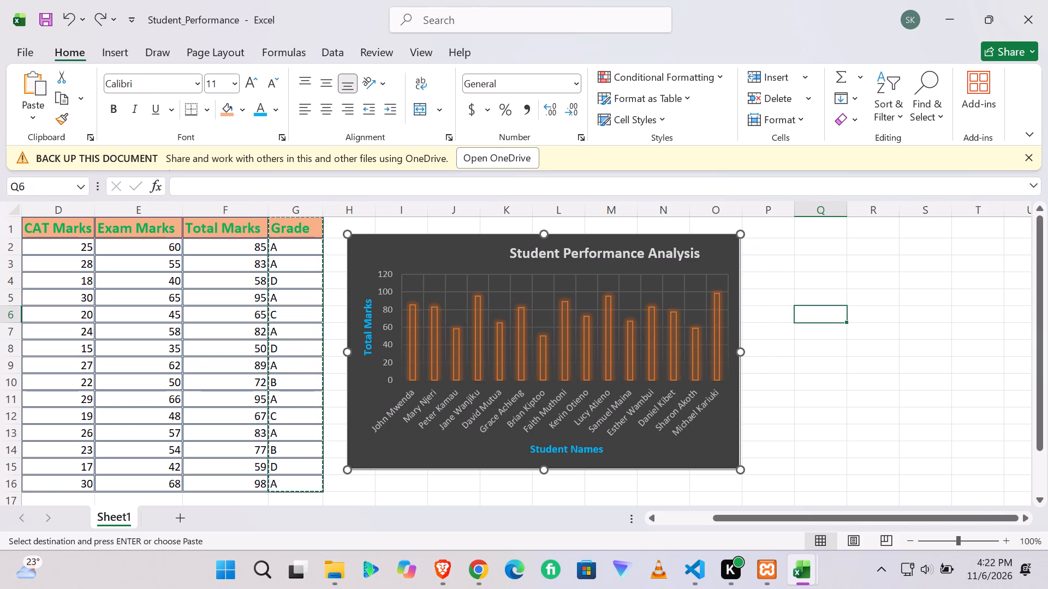
Enter the header GRADE in cell P1 and list the grades A, B, C, D and E in cells P2 to P6.
left_click(788, 237)
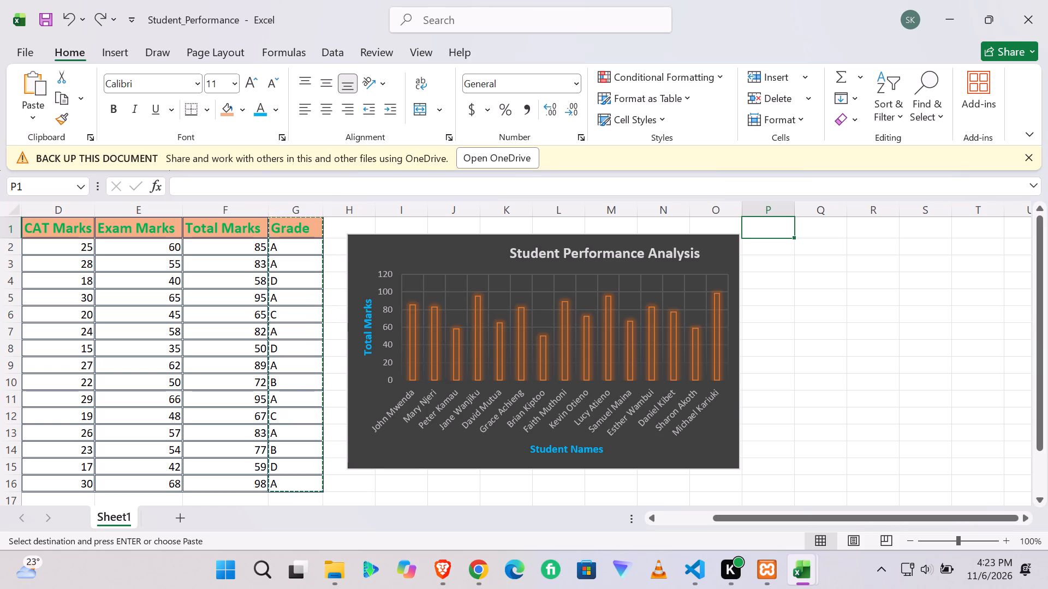
type("GRADE")
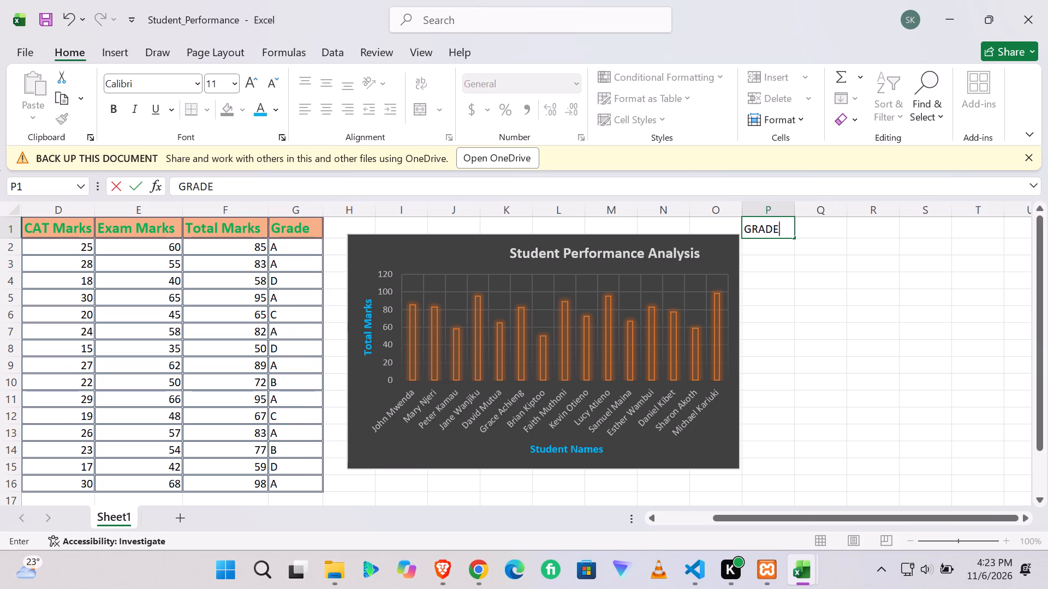
left_click(760, 245)
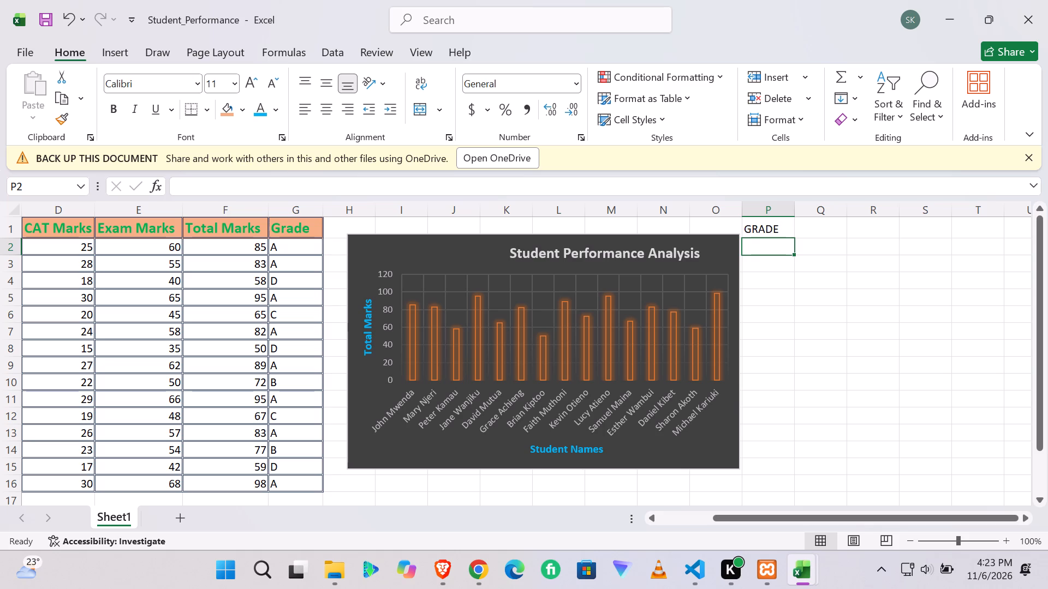
key("a")
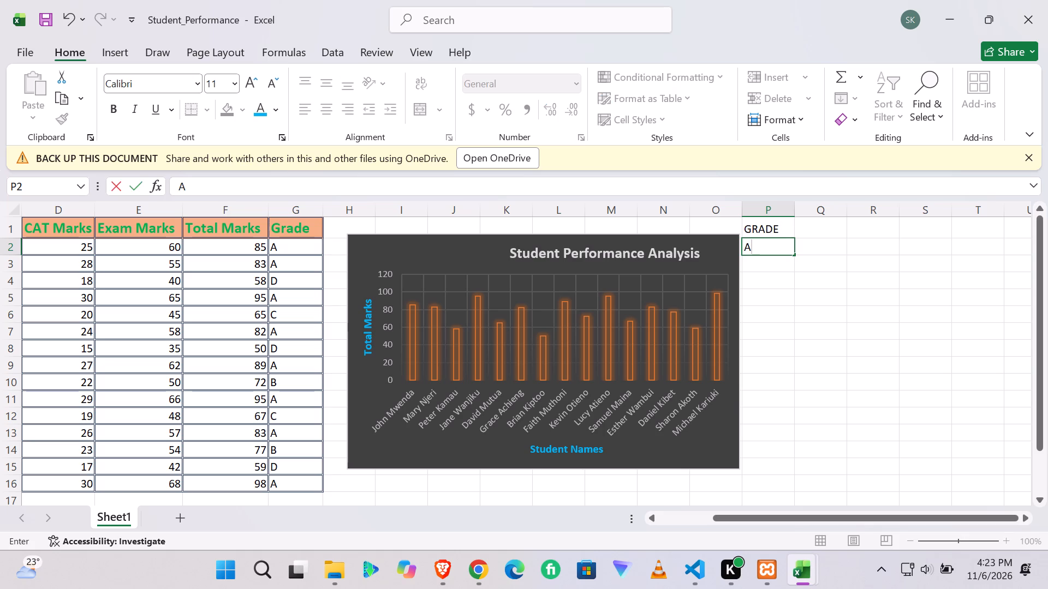
key("Down")
key("b")
key("Down")
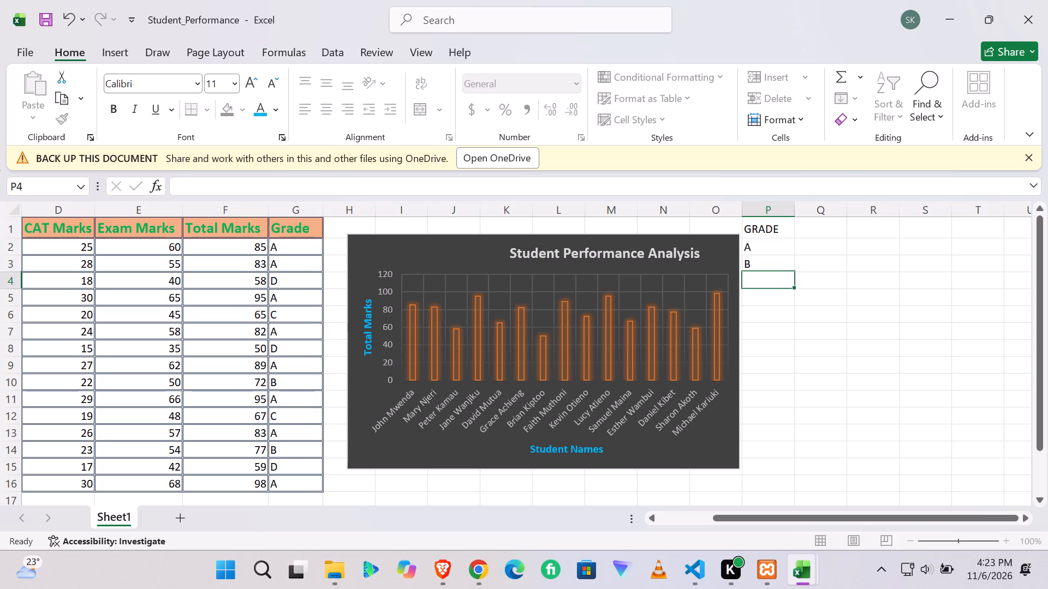
key("c")
key("Down")
key("d")
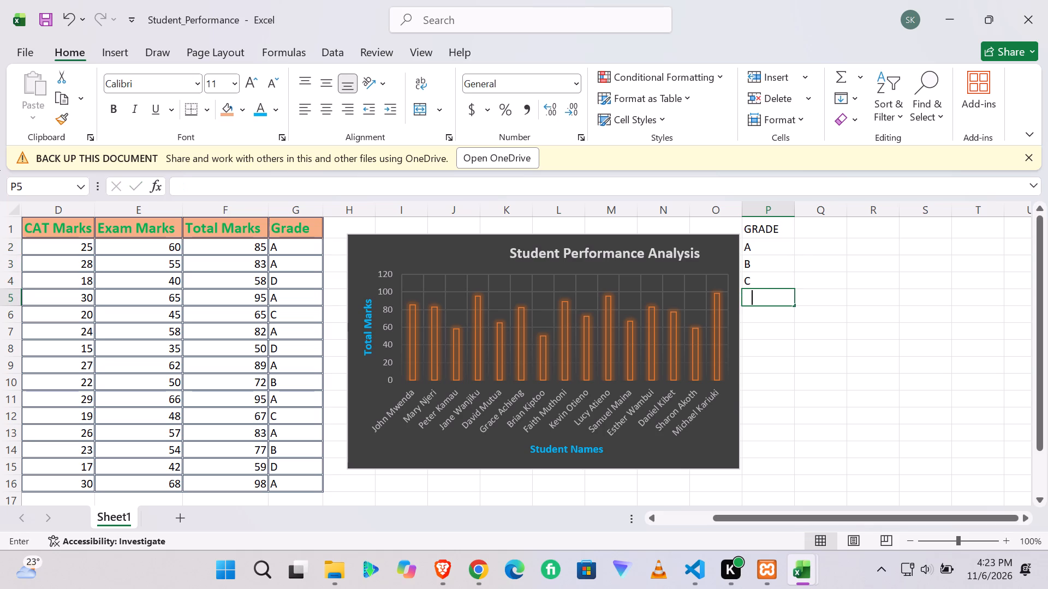
key("Down")
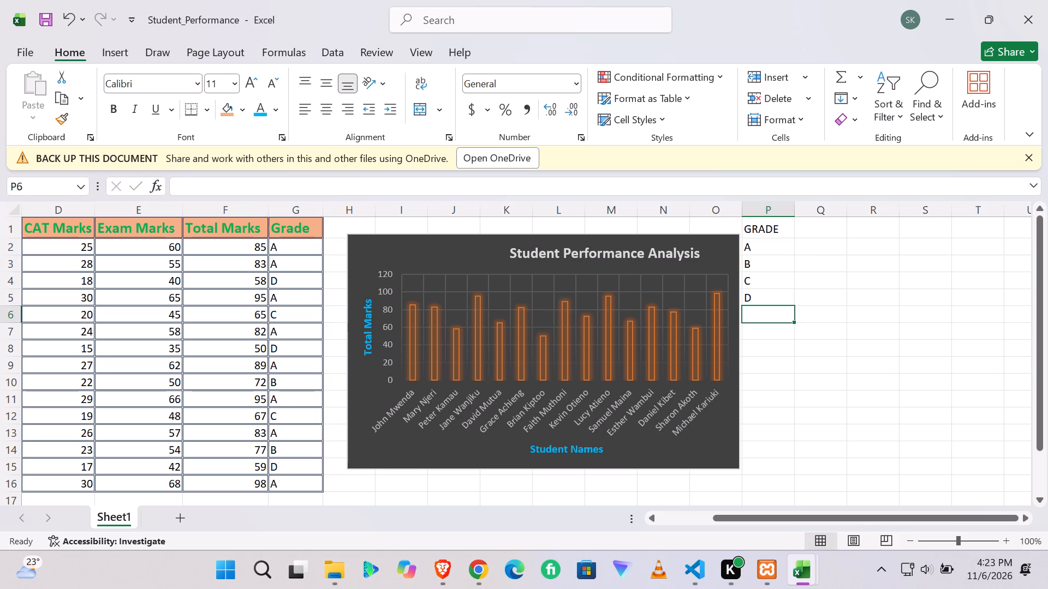
key("e")
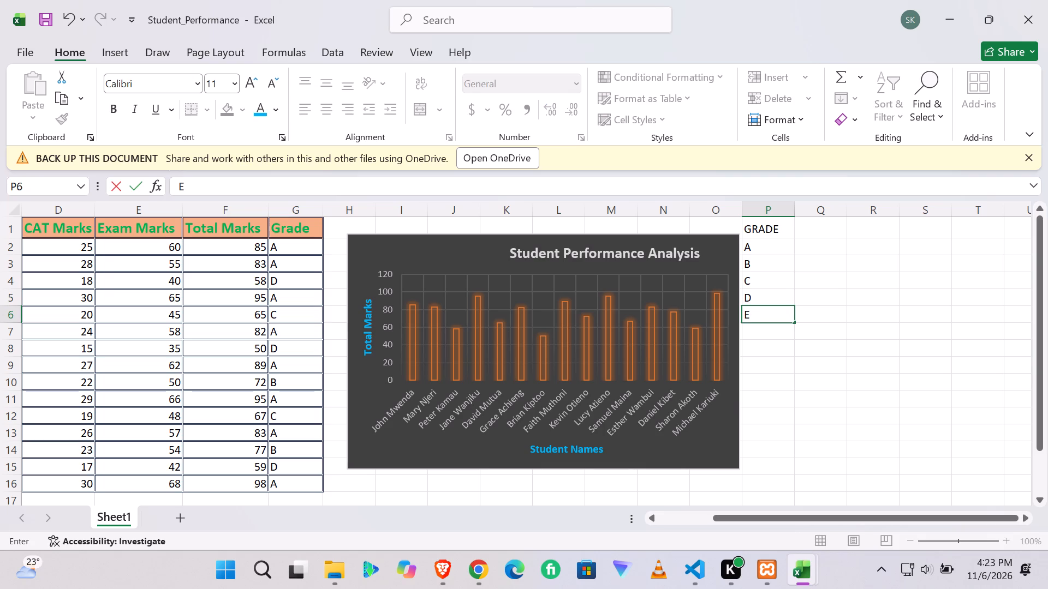
left_click(775, 250)
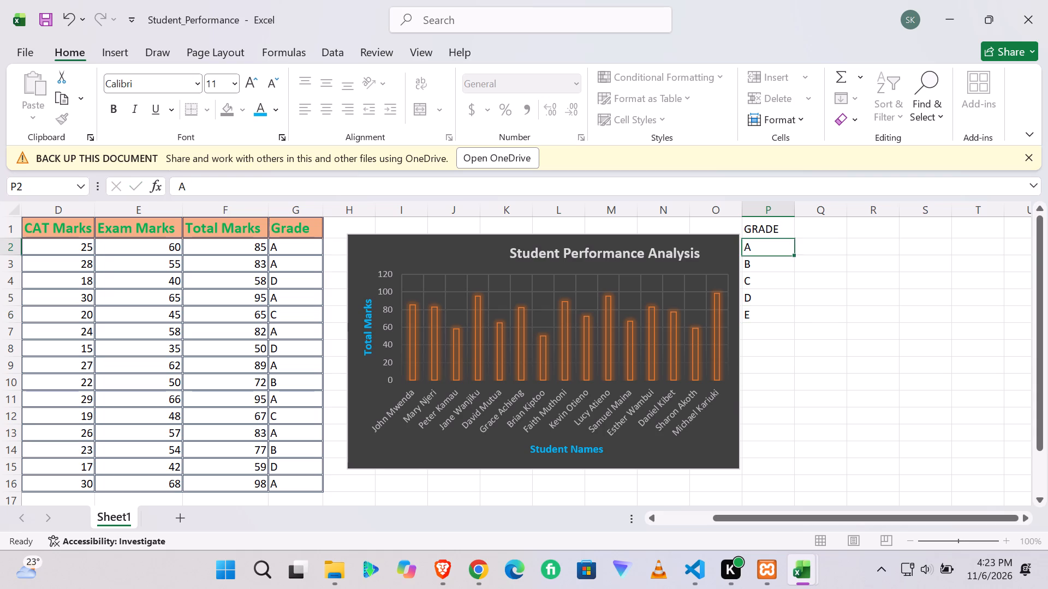
left_click(775, 272)
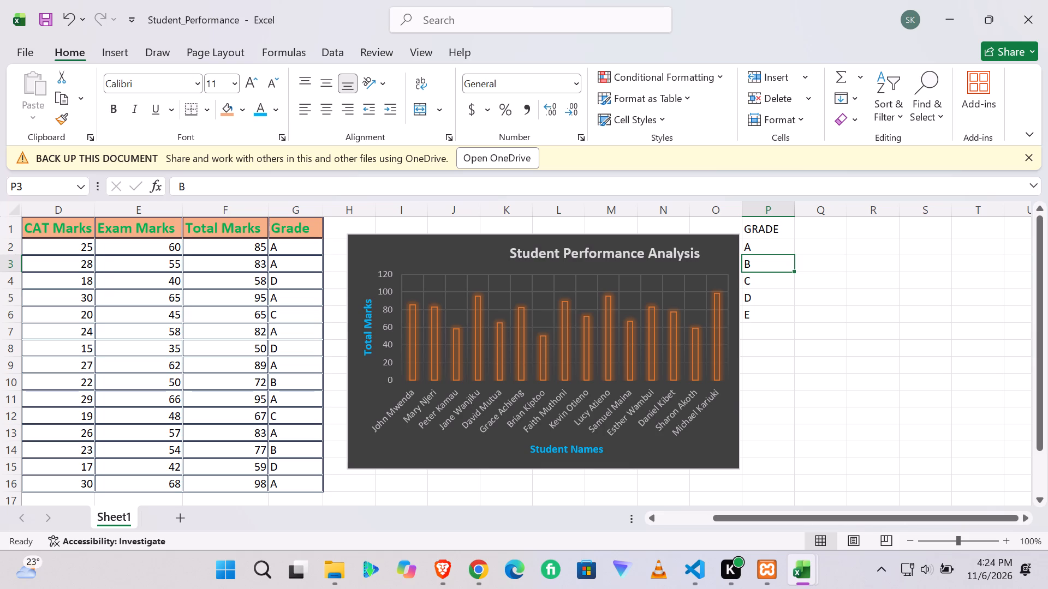
Enter a COUNTIF formula in cell Q2 over range G2:G16 with an empty quoted criterion.
left_click(819, 243)
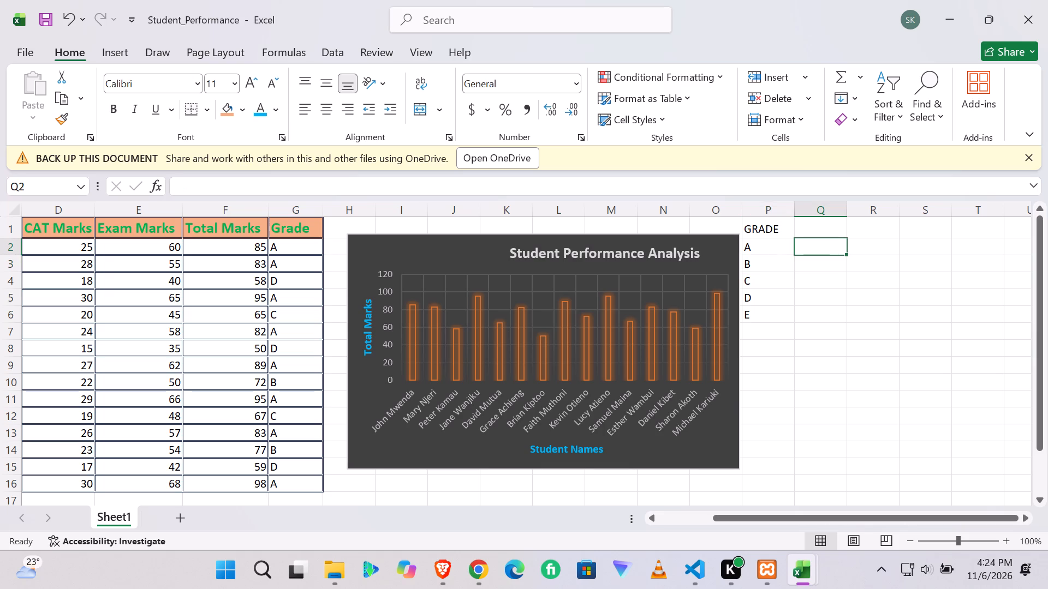
key("equal")
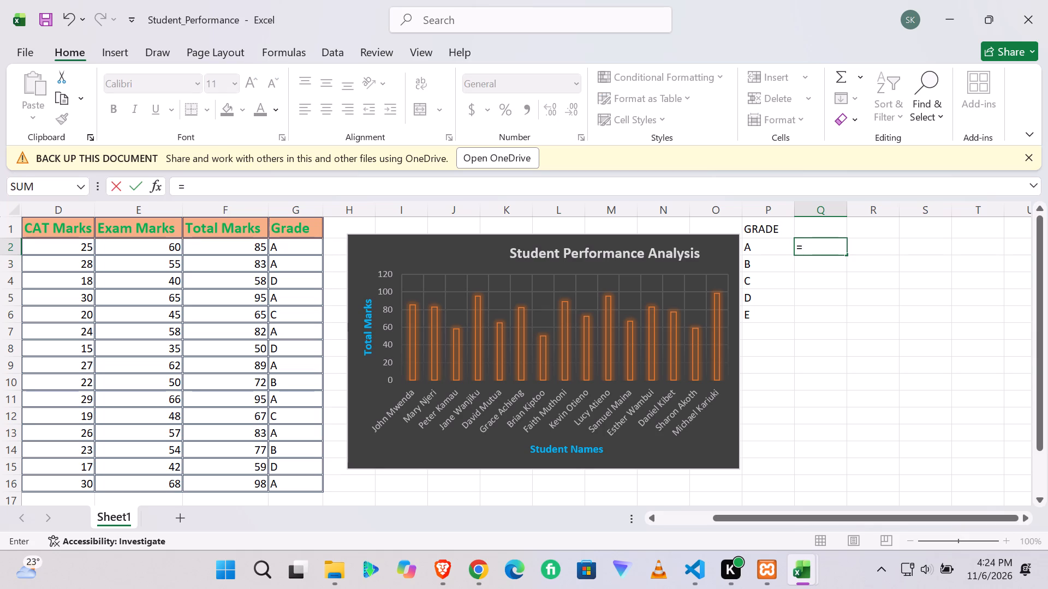
type("COUNT")
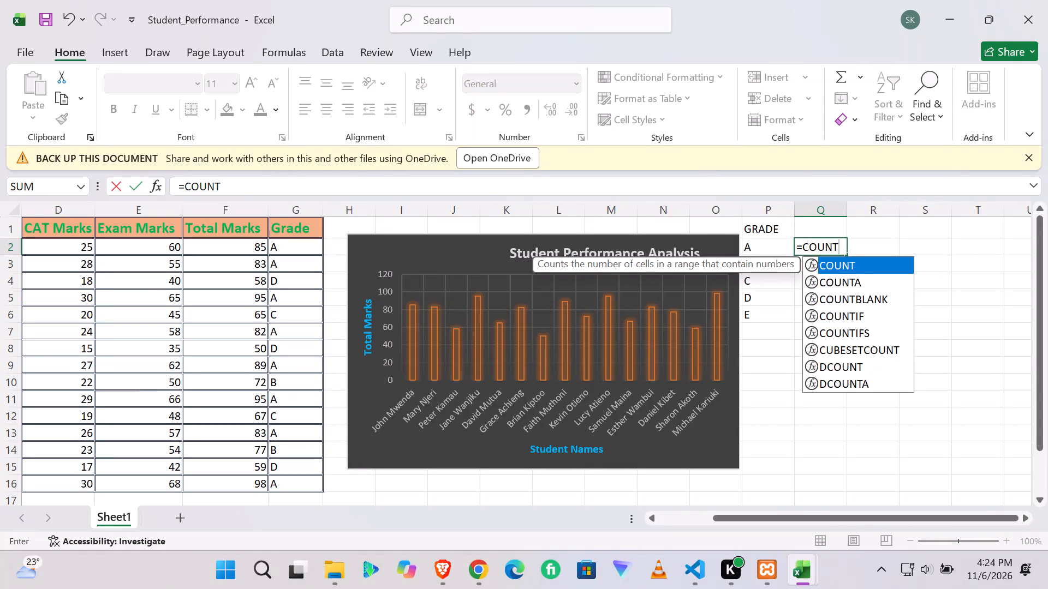
key("i")
key("f")
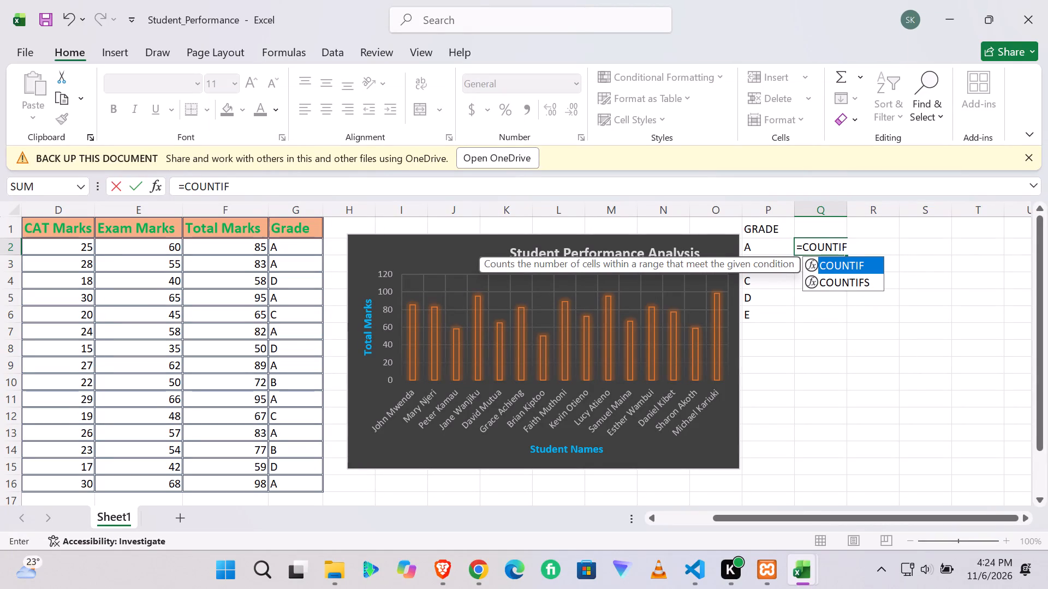
key("shift+parenleft")
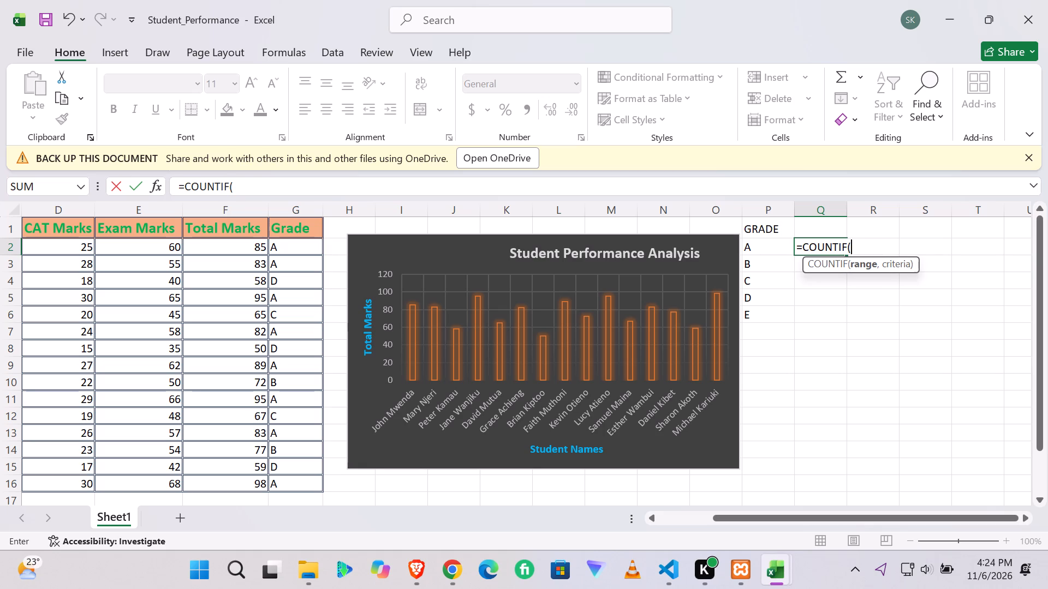
type("G2")
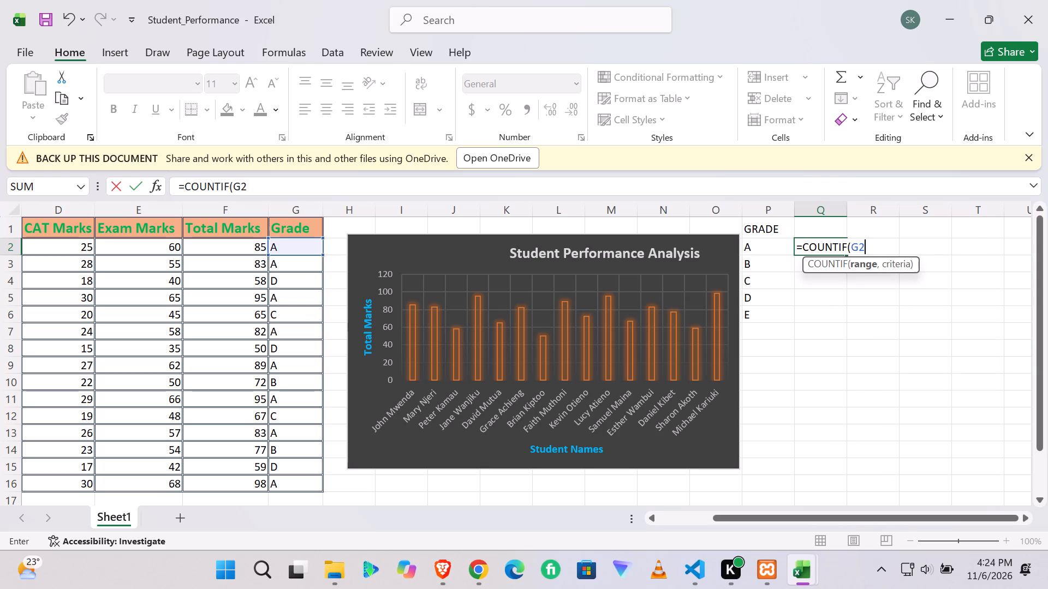
key("shift+colon")
type("G16")
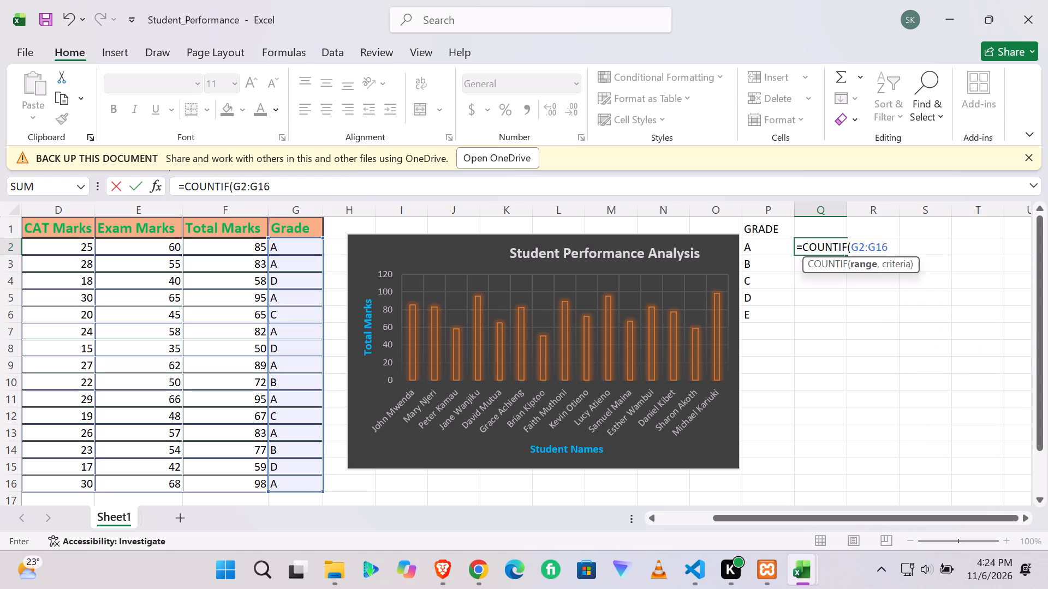
key("comma")
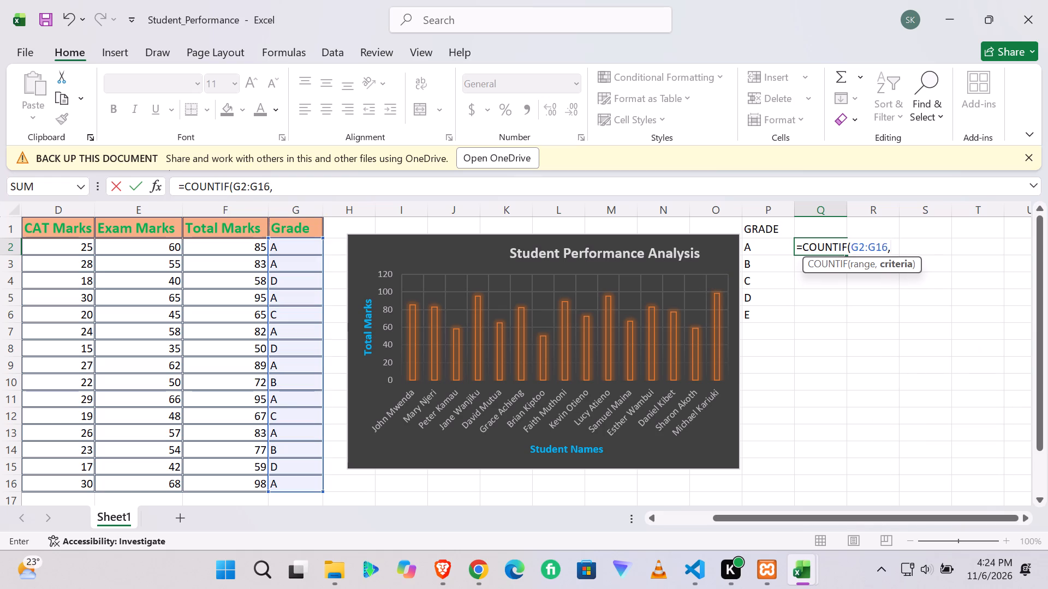
type("\"\"")
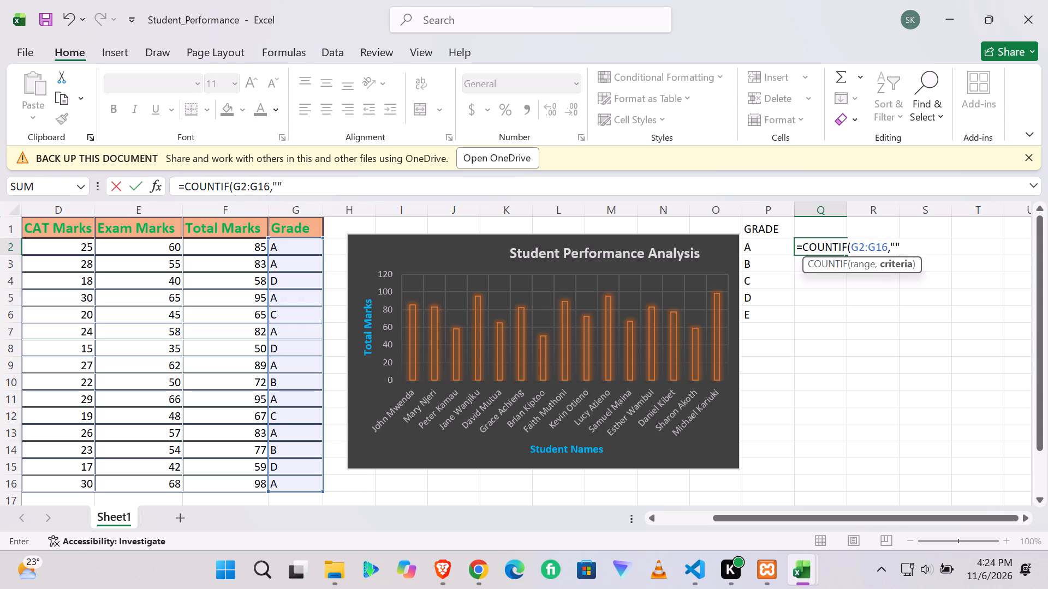
key("Left")
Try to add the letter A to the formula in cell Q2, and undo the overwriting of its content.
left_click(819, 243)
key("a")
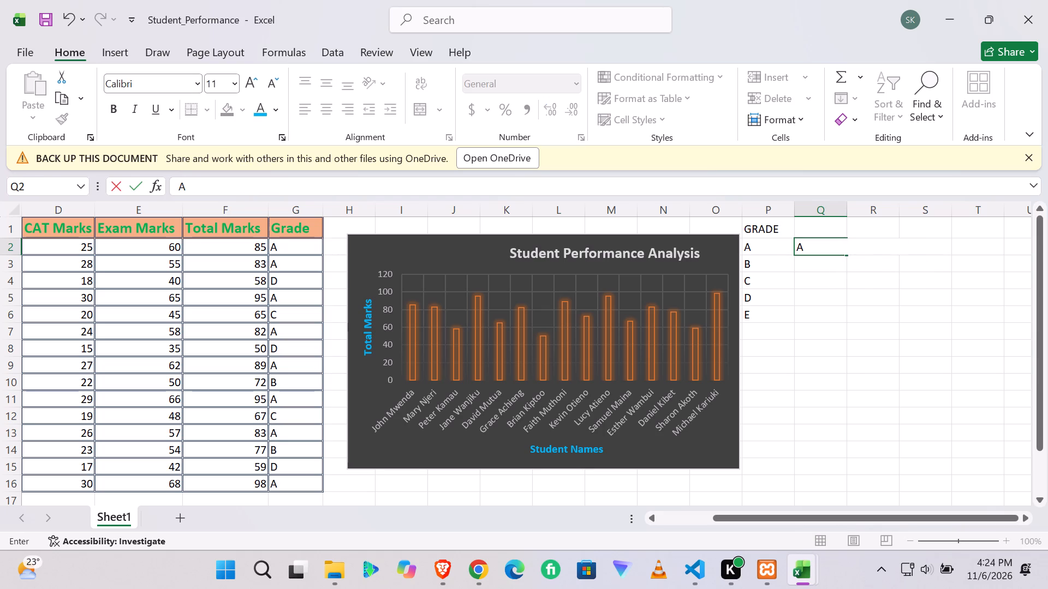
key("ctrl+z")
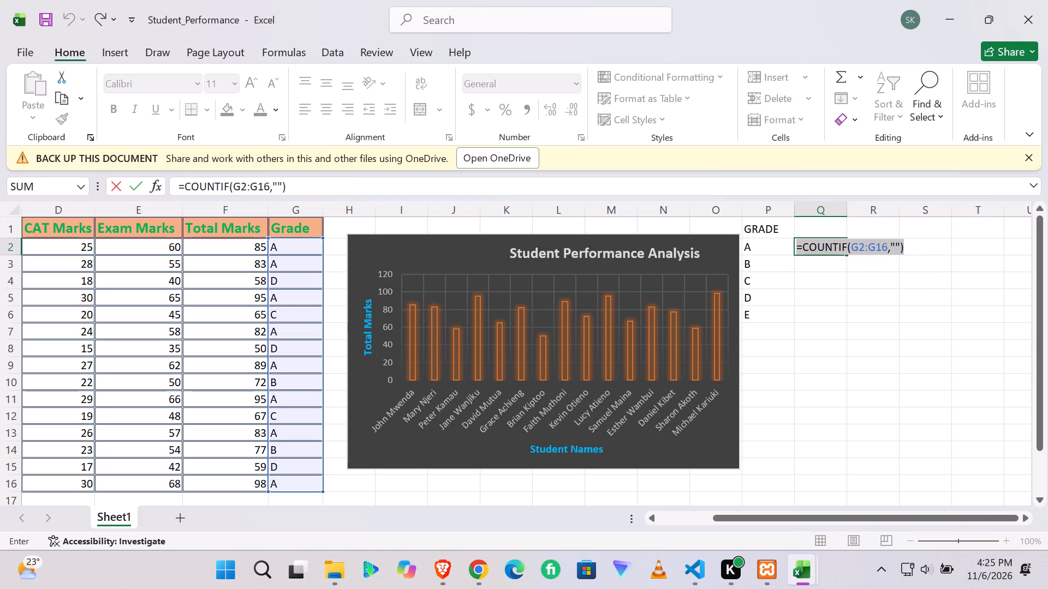
Complete the COUNTIF formula in cell Q2 with the criterion "A", giving =COUNTIF(G2:G16,"A").
left_click(894, 249)
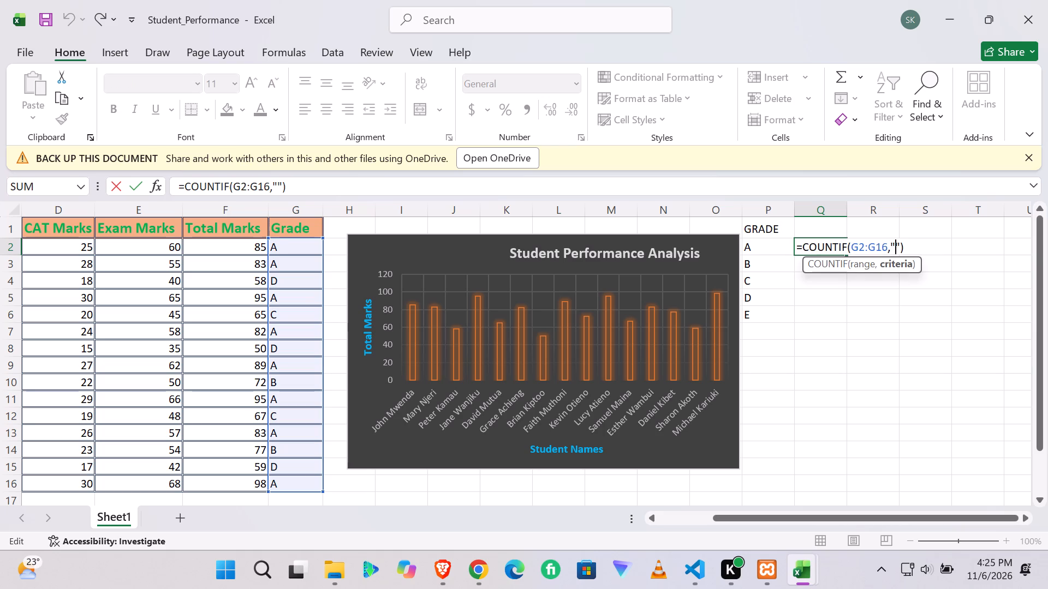
key("Delete")
key("a")
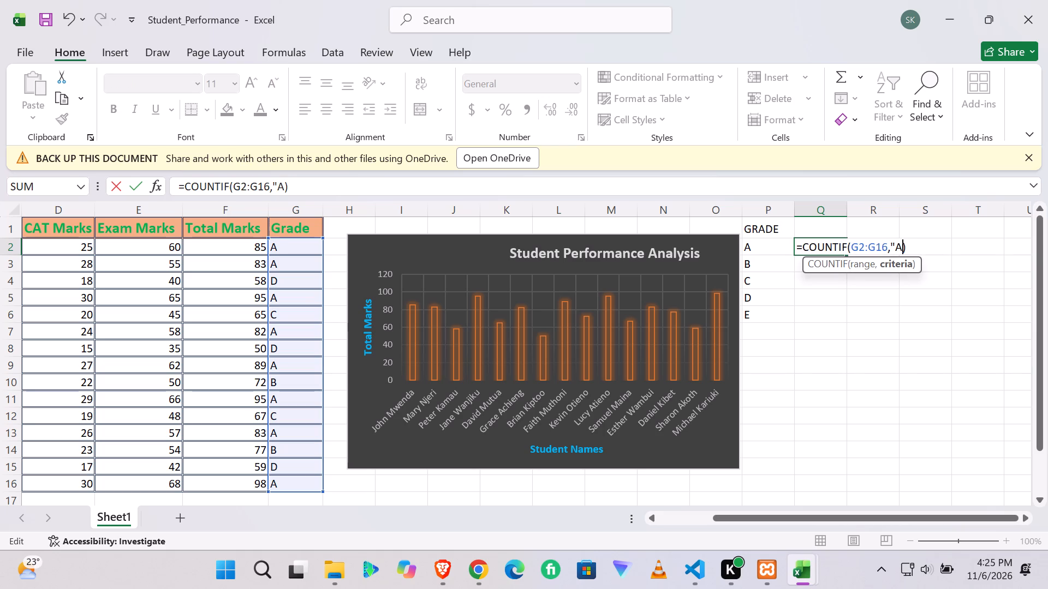
left_click(898, 249)
key("shift+quotedbl")
key("BackSpace")
key("Right")
key("shift+quotedbl")
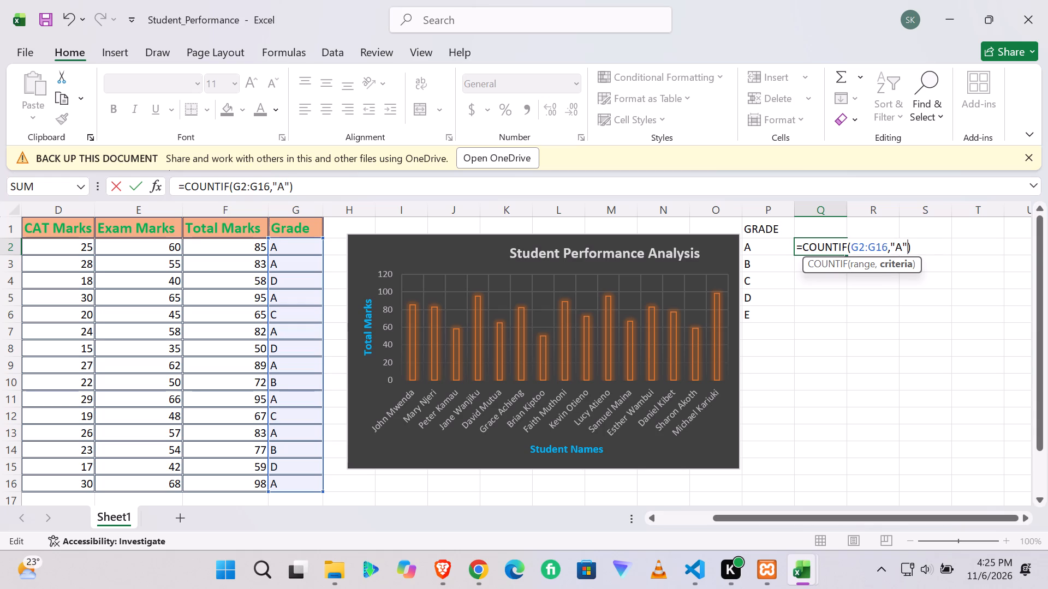
key("Return")
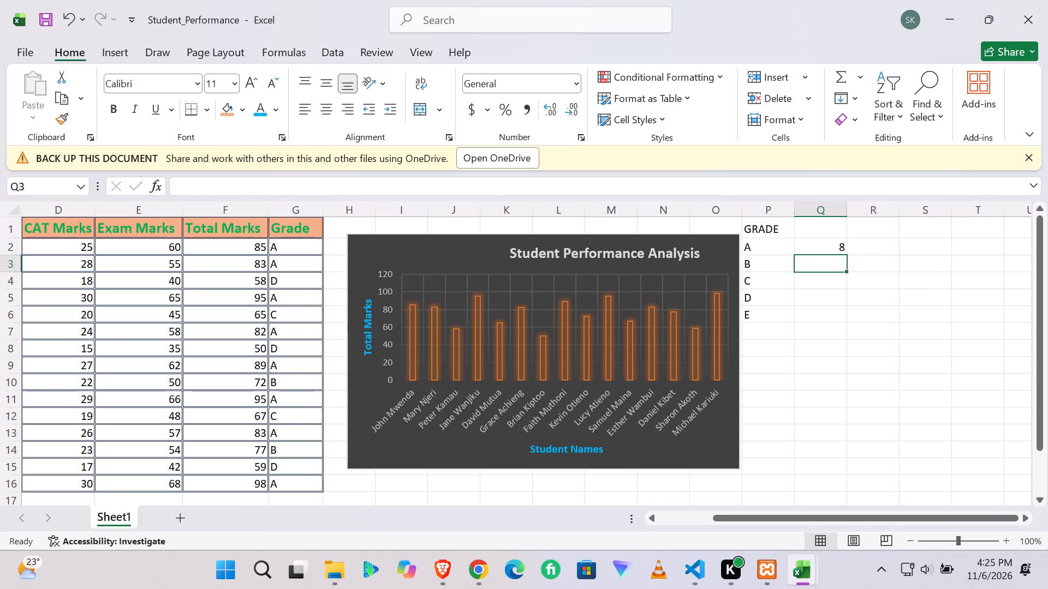
Copy the full text of the COUNTIF formula in cell Q2.
left_click(827, 249)
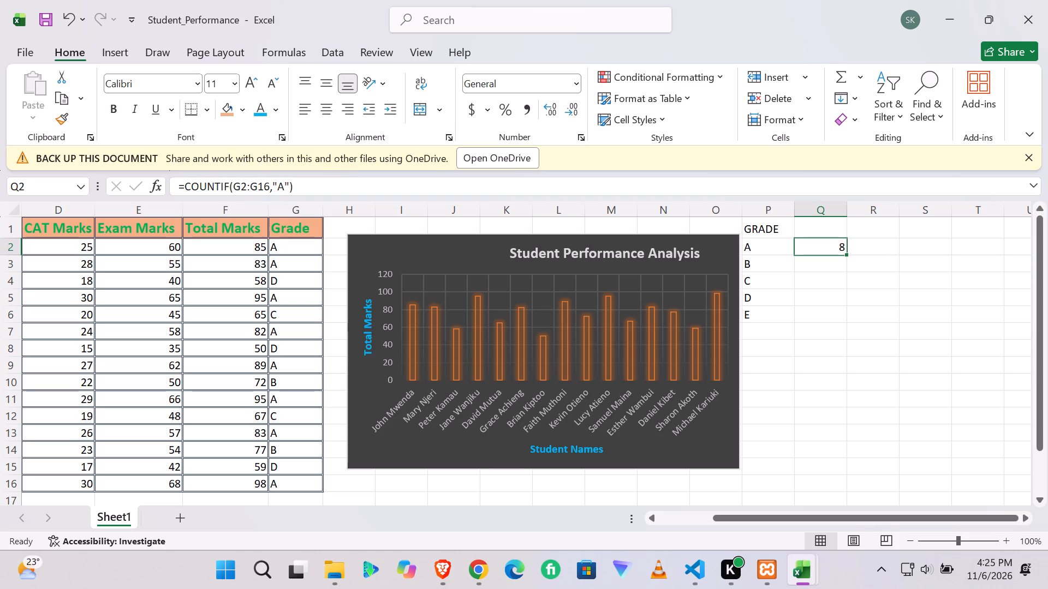
left_click(836, 257)
left_click(819, 243)
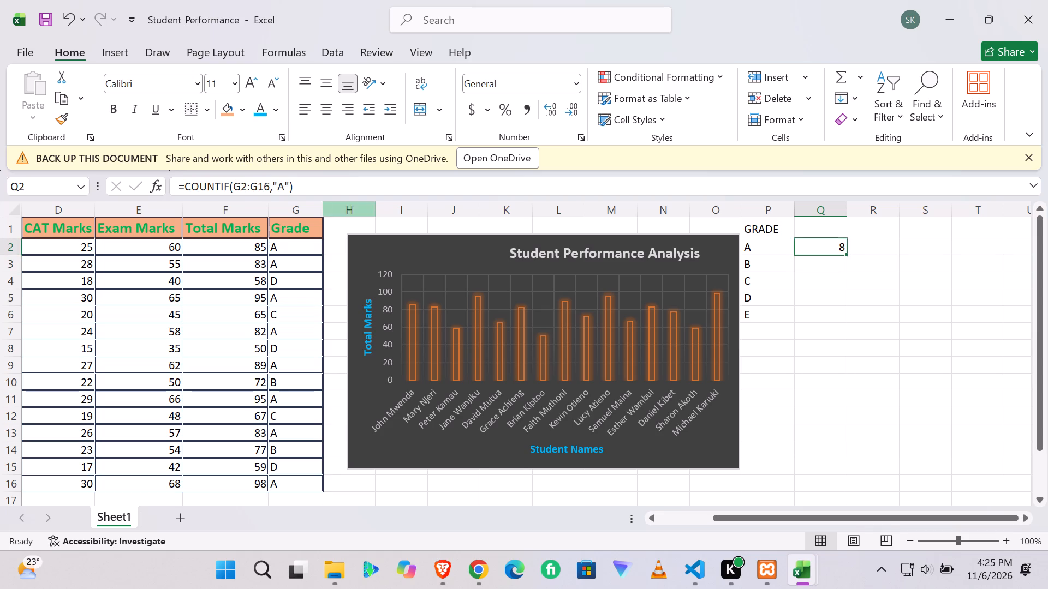
left_click_drag(325, 194, 307, 184)
left_click_drag(307, 184, 303, 184)
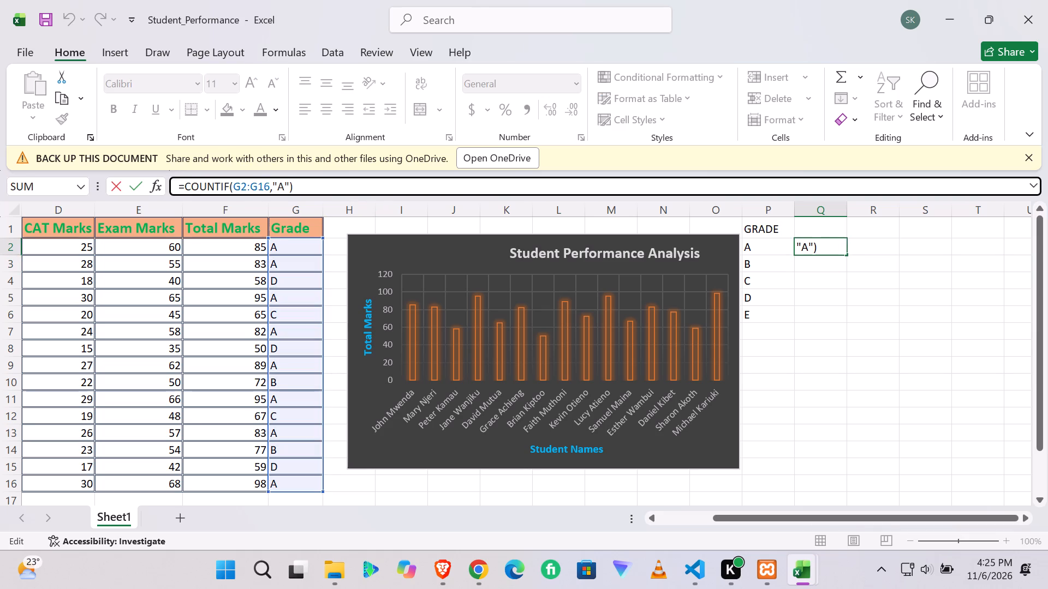
left_click_drag(303, 184, 162, 183)
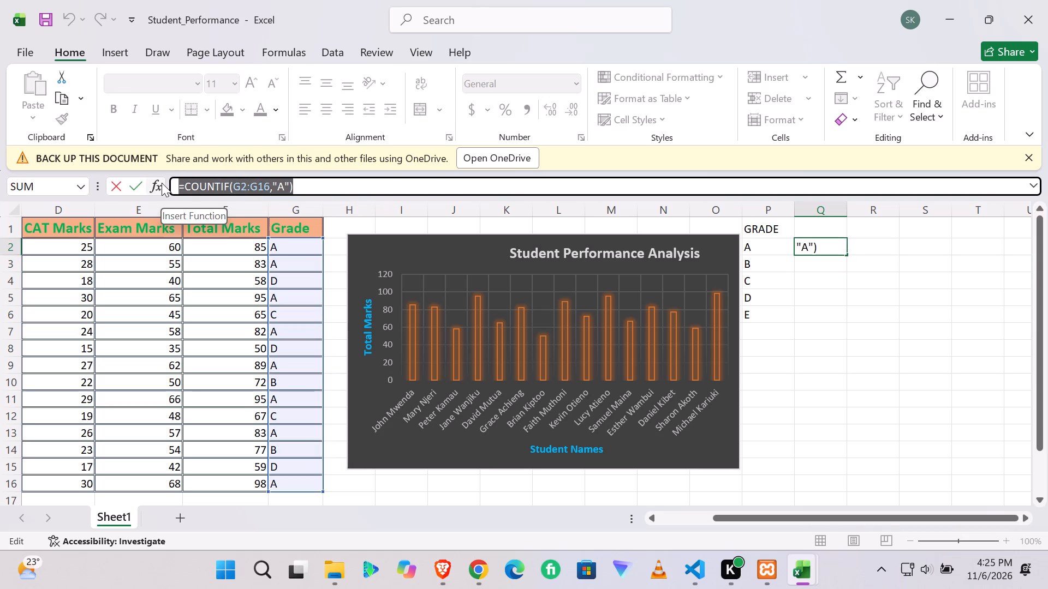
key("ctrl+c")
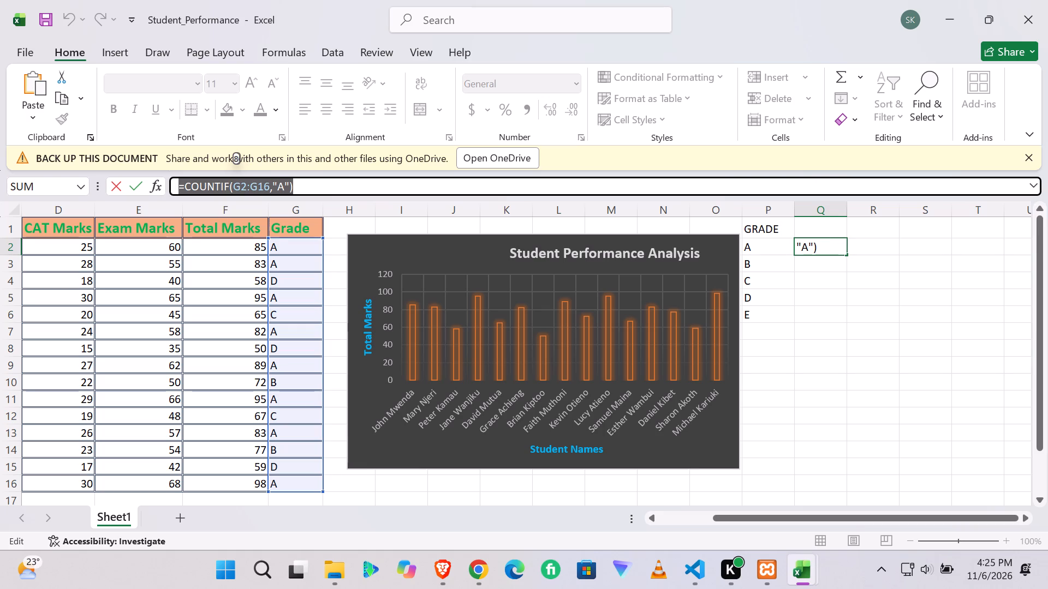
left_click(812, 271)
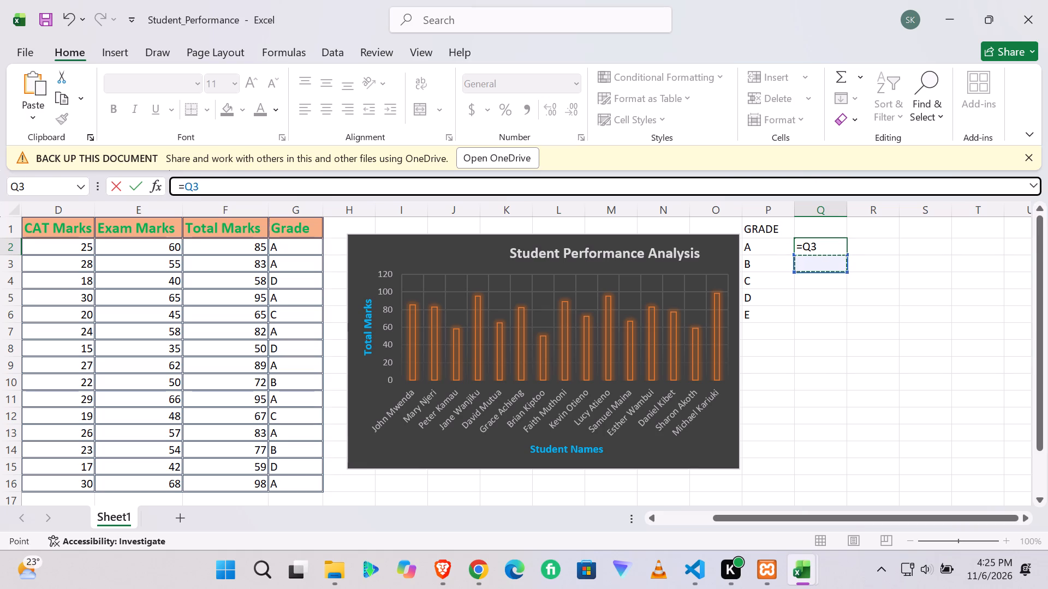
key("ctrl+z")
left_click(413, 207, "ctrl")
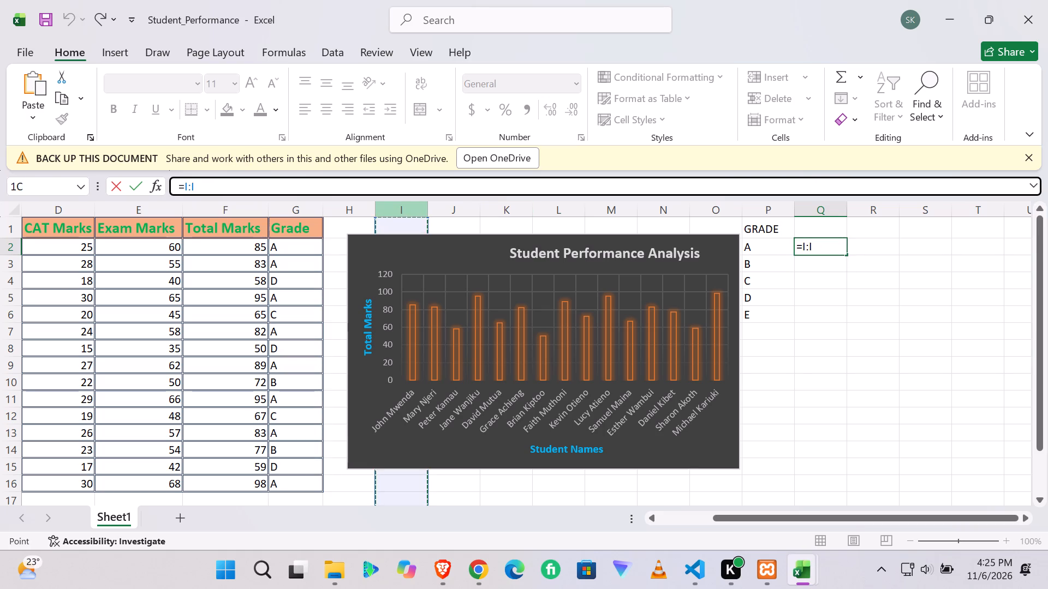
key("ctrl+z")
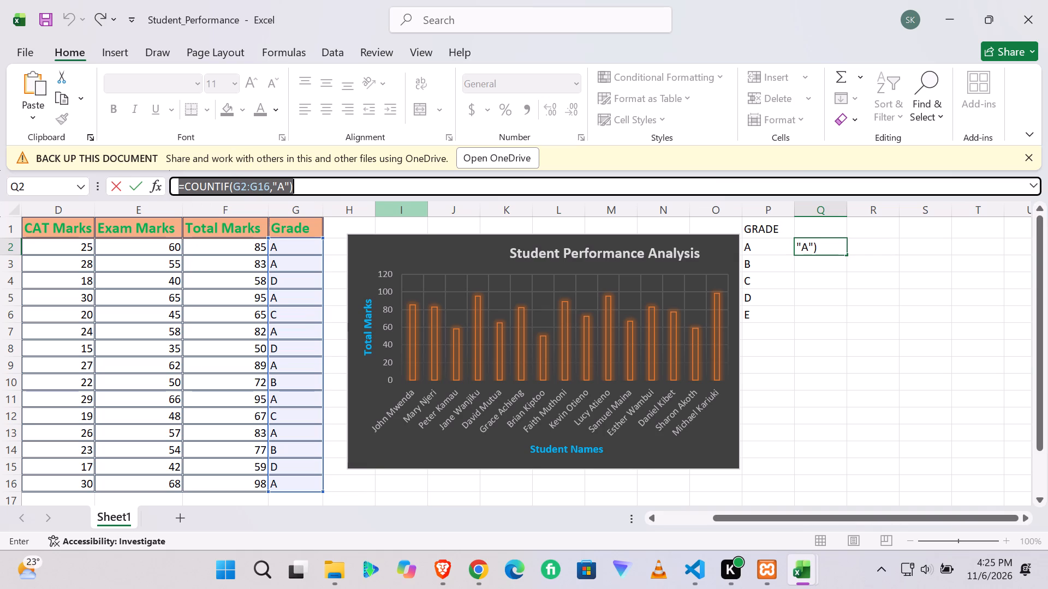
Copy the formula text from cell Q2 again and reuse it in cell Q3 with the criterion changed to "B".
key("ctrl+c")
left_click(831, 247)
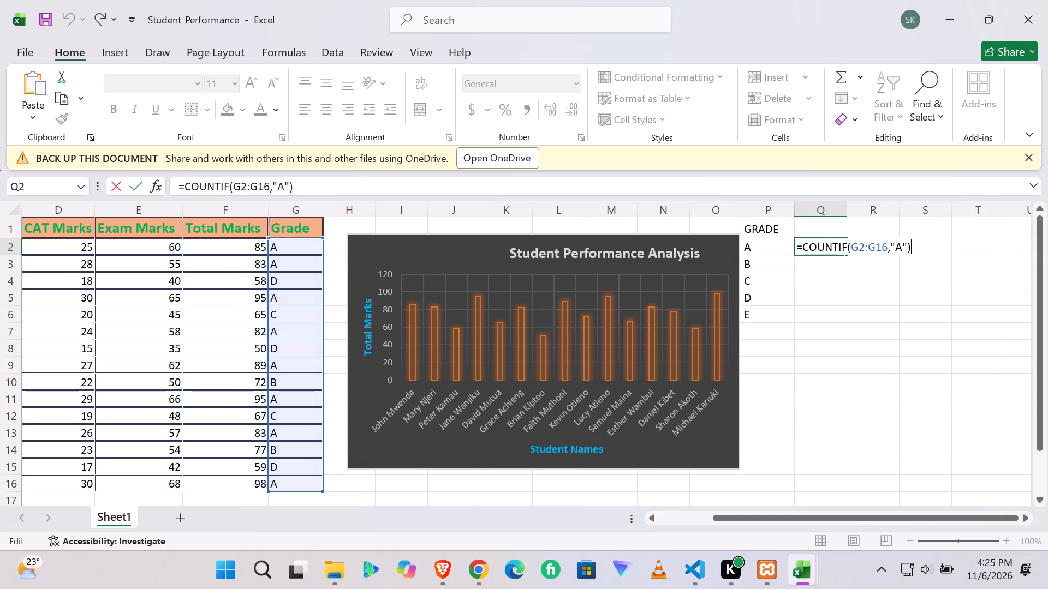
key("Return")
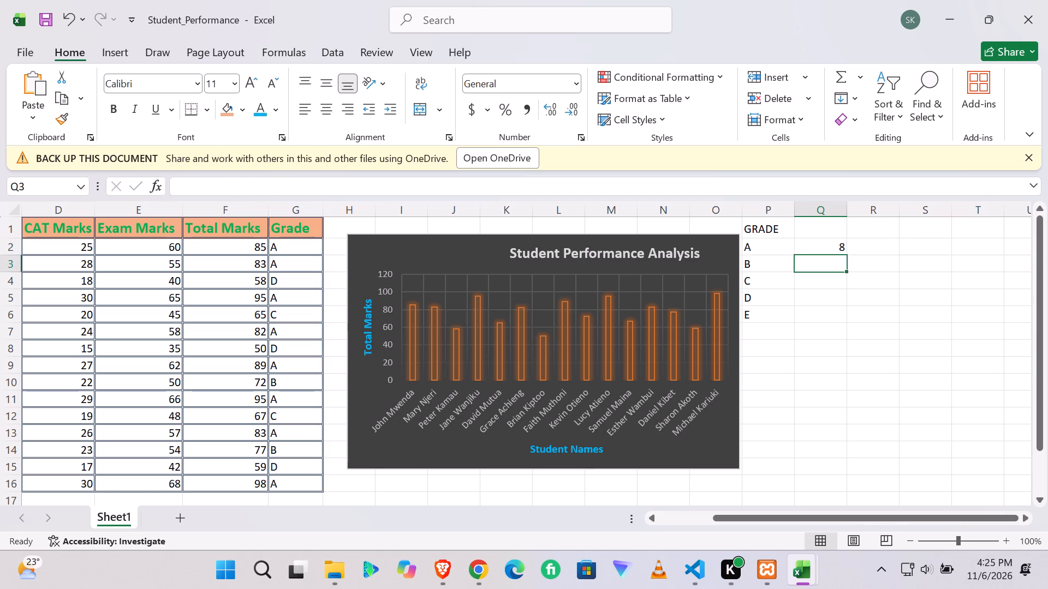
key("ctrl+v")
key("BackSpace")
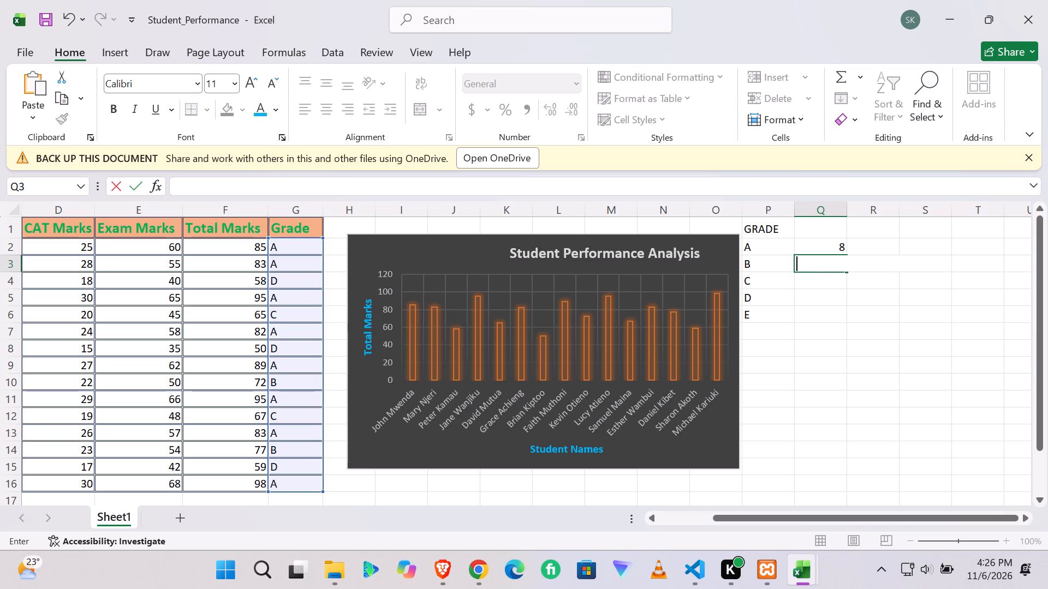
key("ctrl+v")
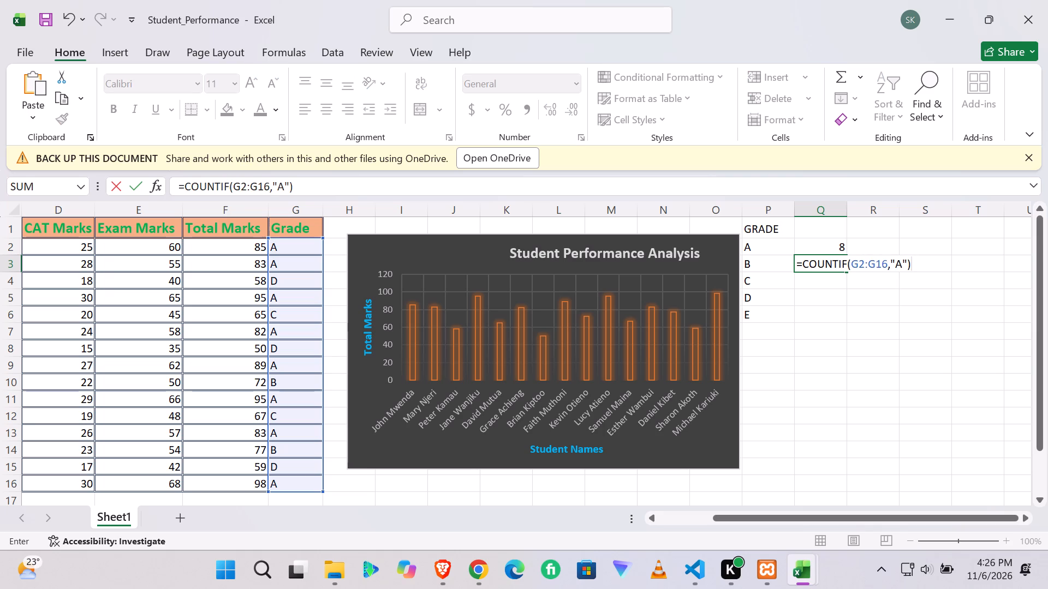
key("Left")
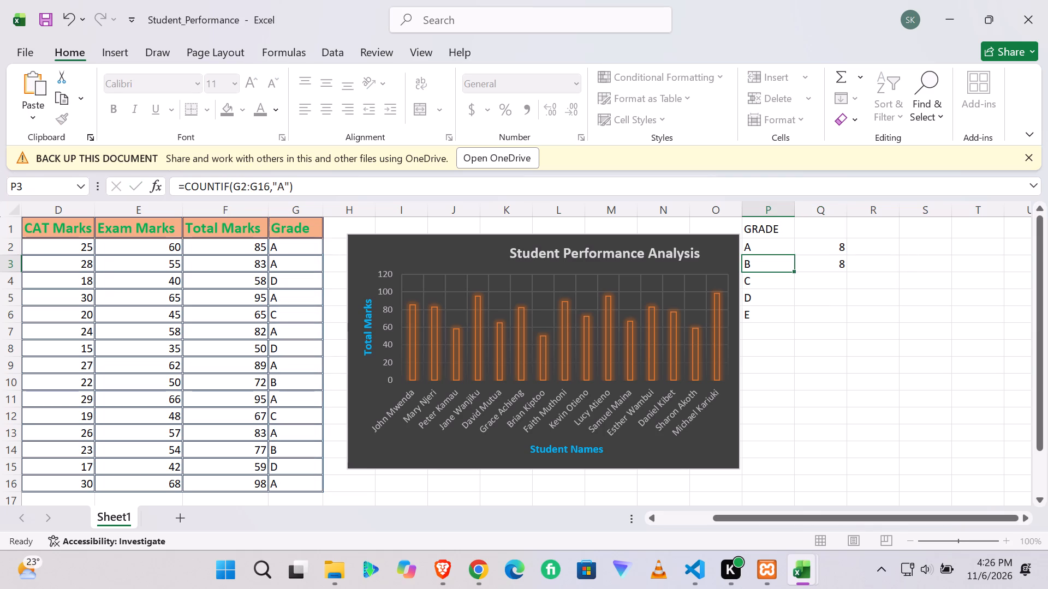
key("Right")
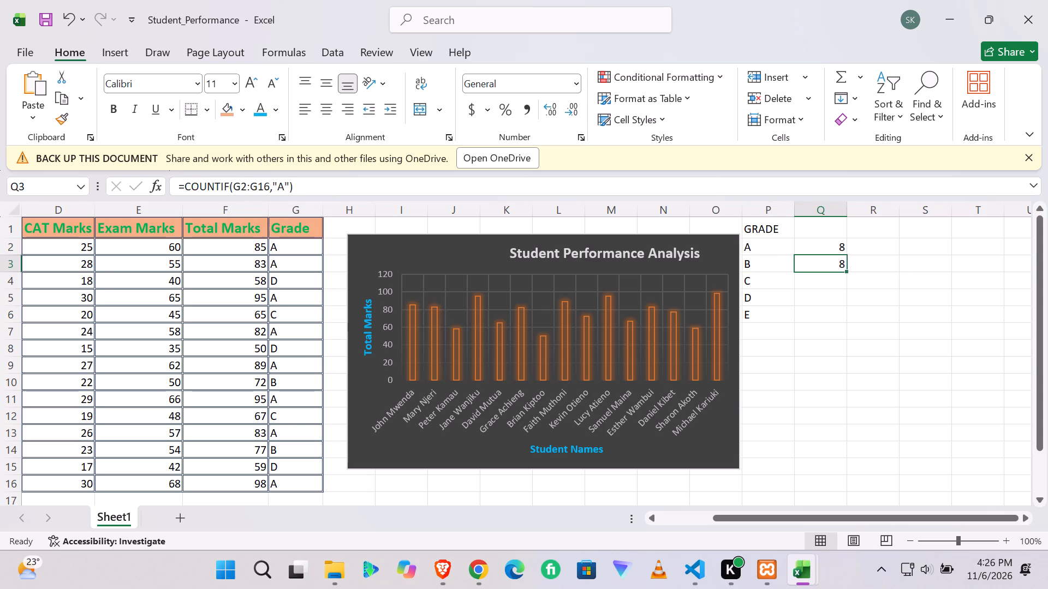
left_click_drag(823, 272, 825, 267)
double_click(825, 267)
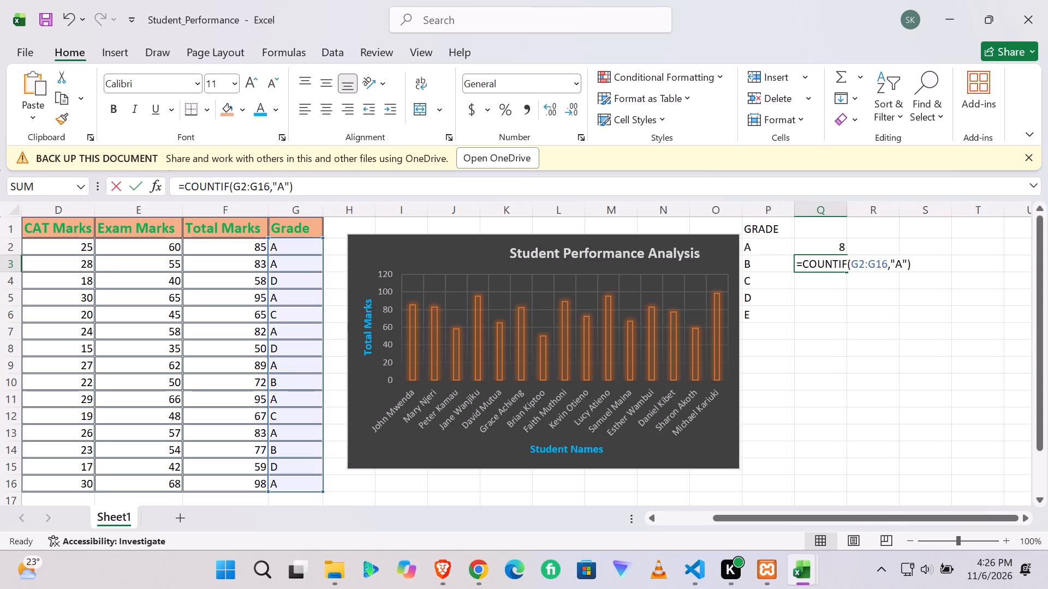
left_click(898, 266)
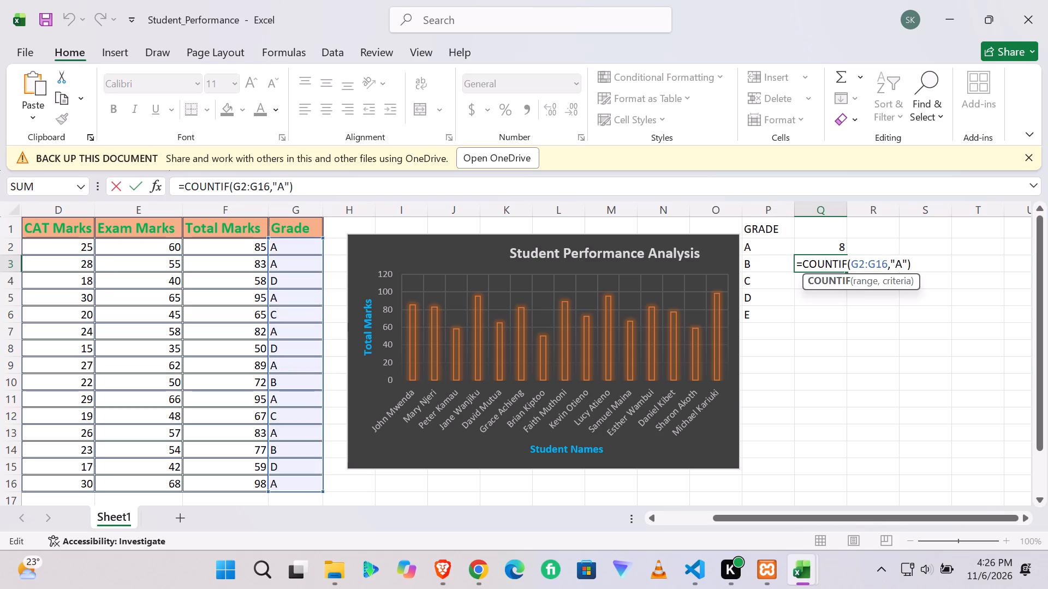
key("Delete")
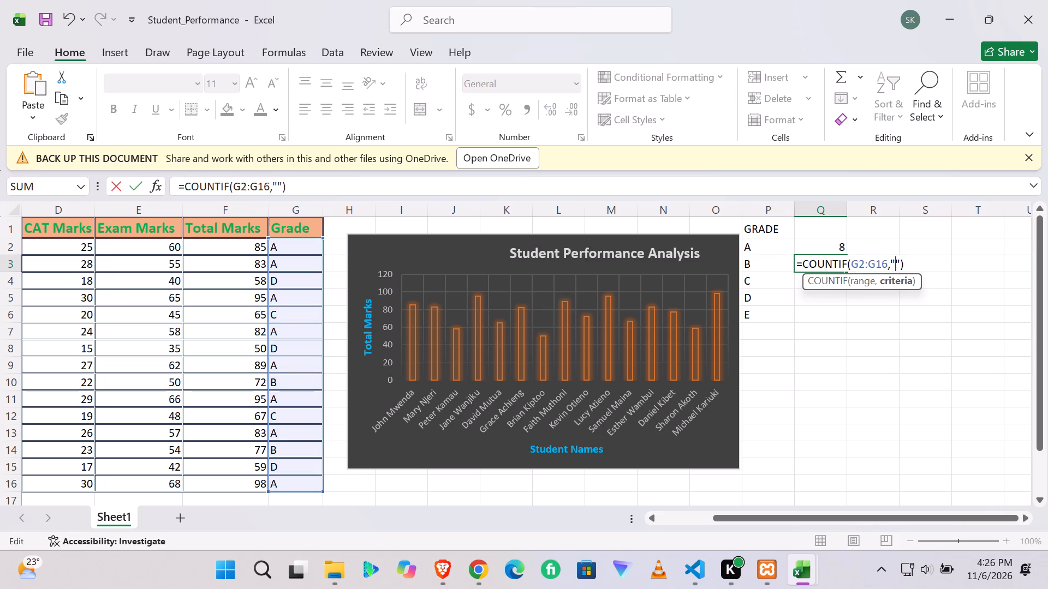
key("b")
key("Return")
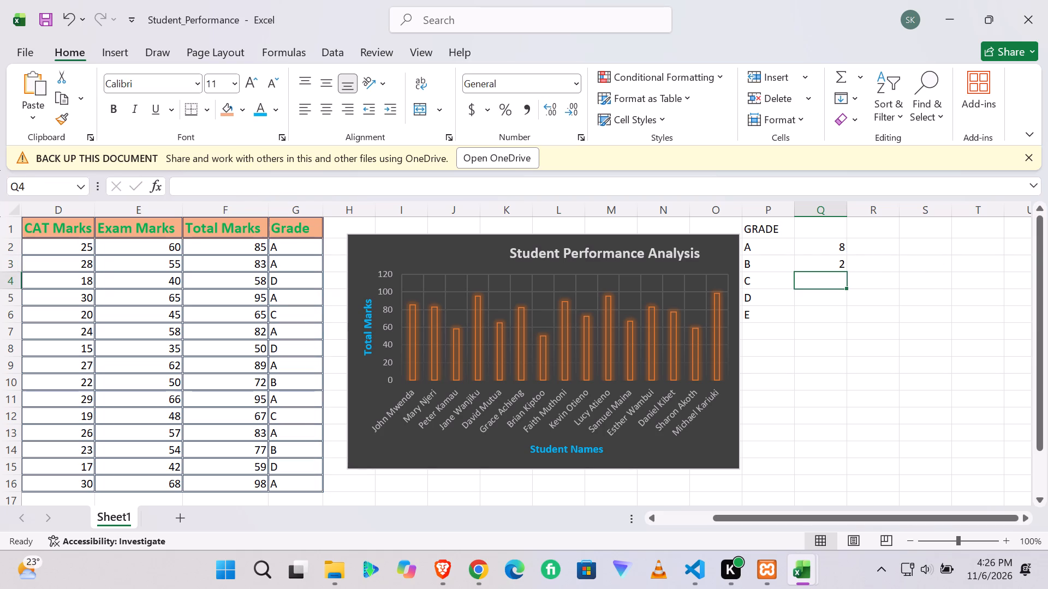
Paste the copied COUNTIF formula into cell Q4 and change its criterion to "C".
double_click(822, 282)
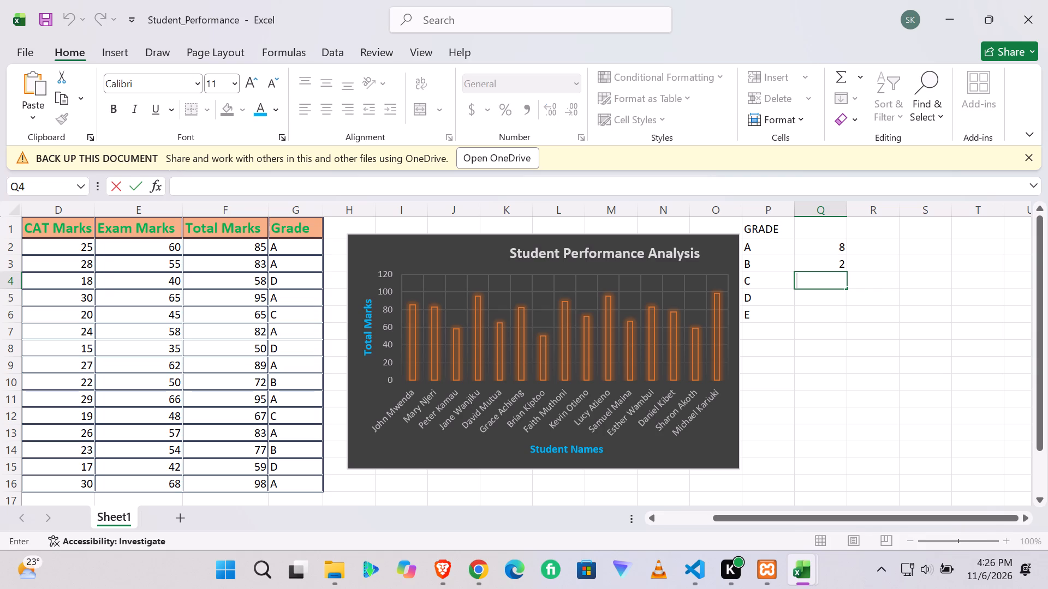
key("ctrl+v")
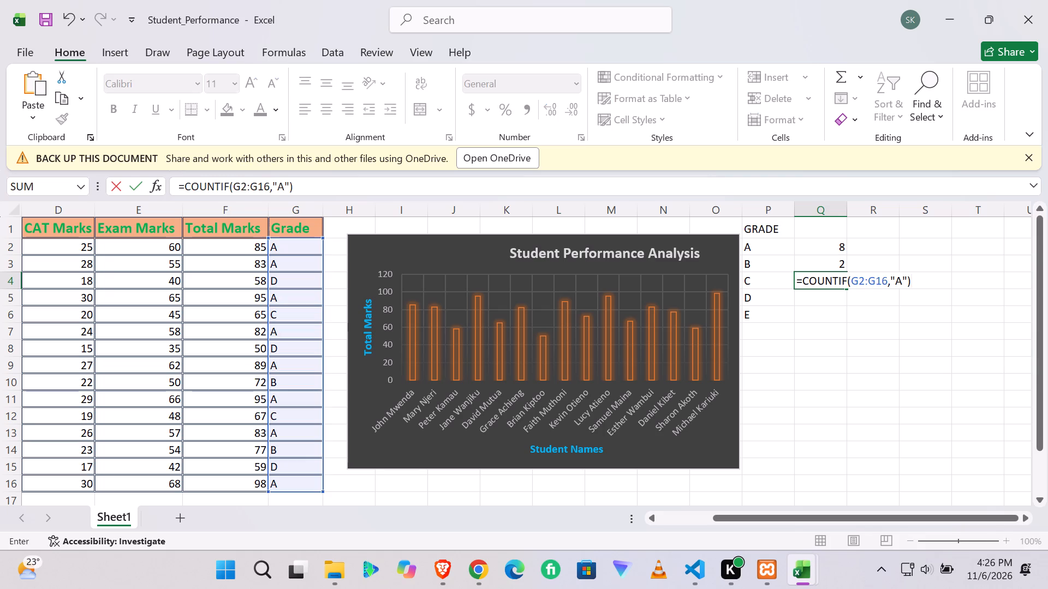
left_click(900, 280)
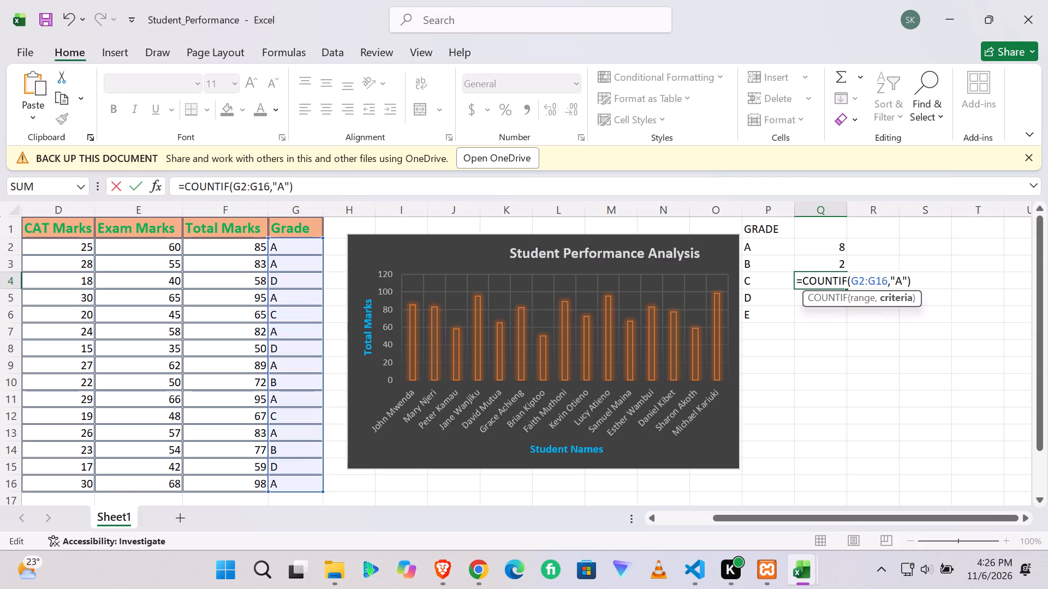
key("BackSpace")
key("c")
key("Return")
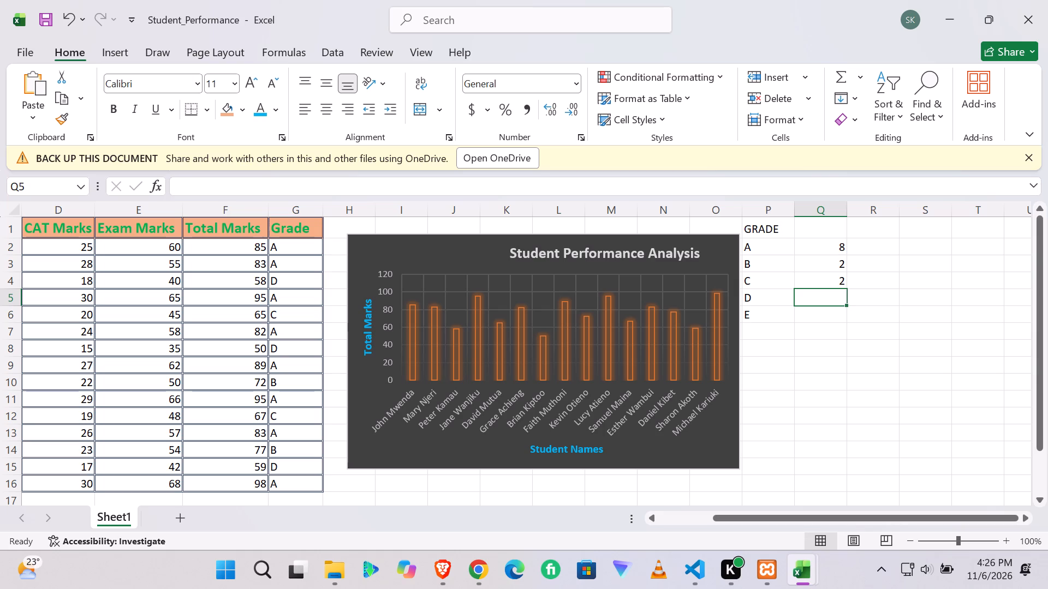
Paste the copied COUNTIF formula into cell Q5 and change its criterion to "D".
double_click(828, 302)
key("ctrl+v")
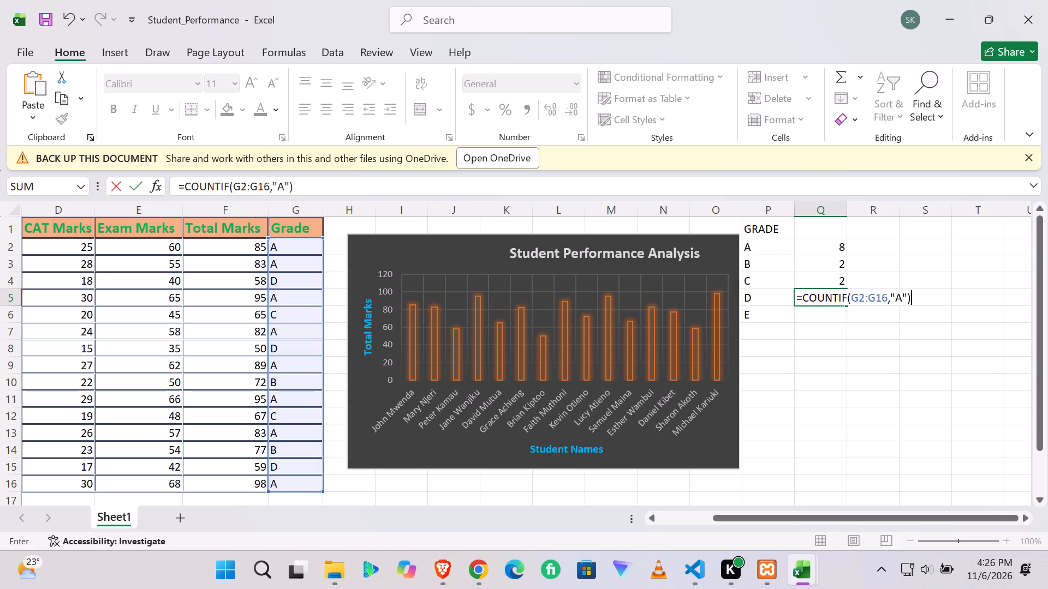
key("Left")
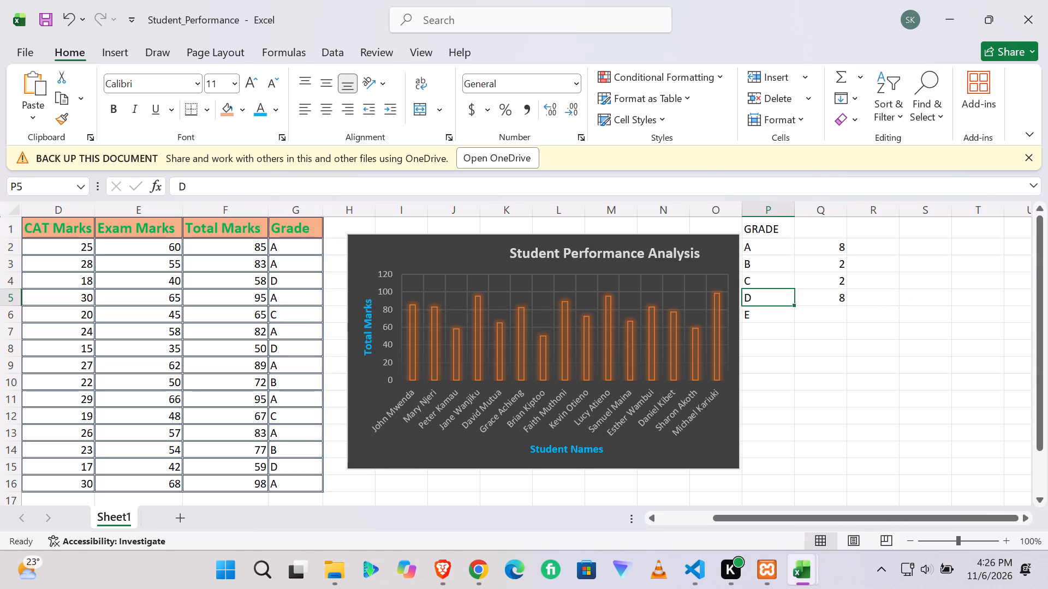
key("Right")
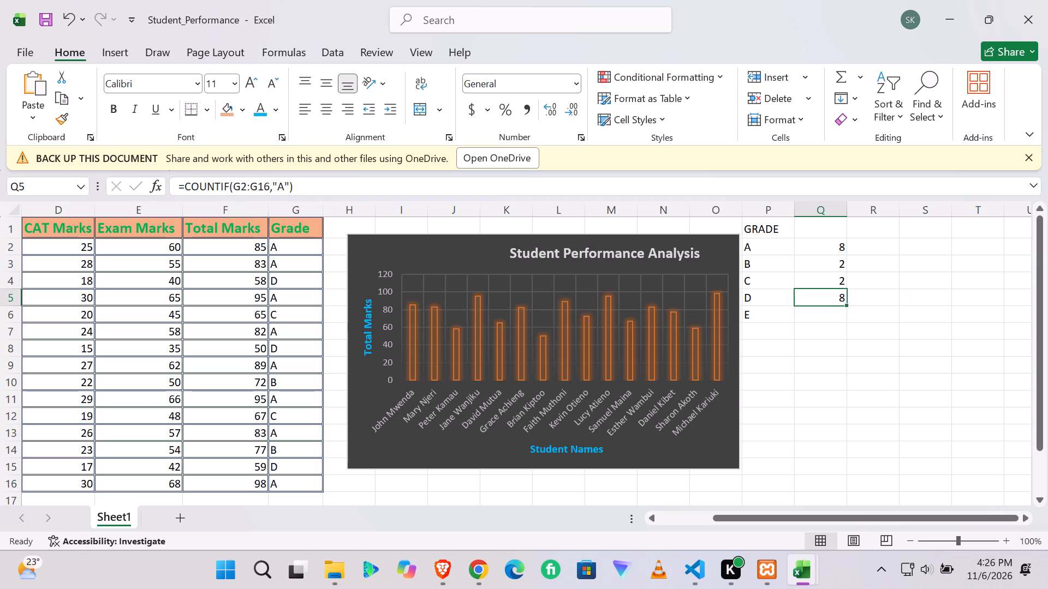
double_click(828, 302)
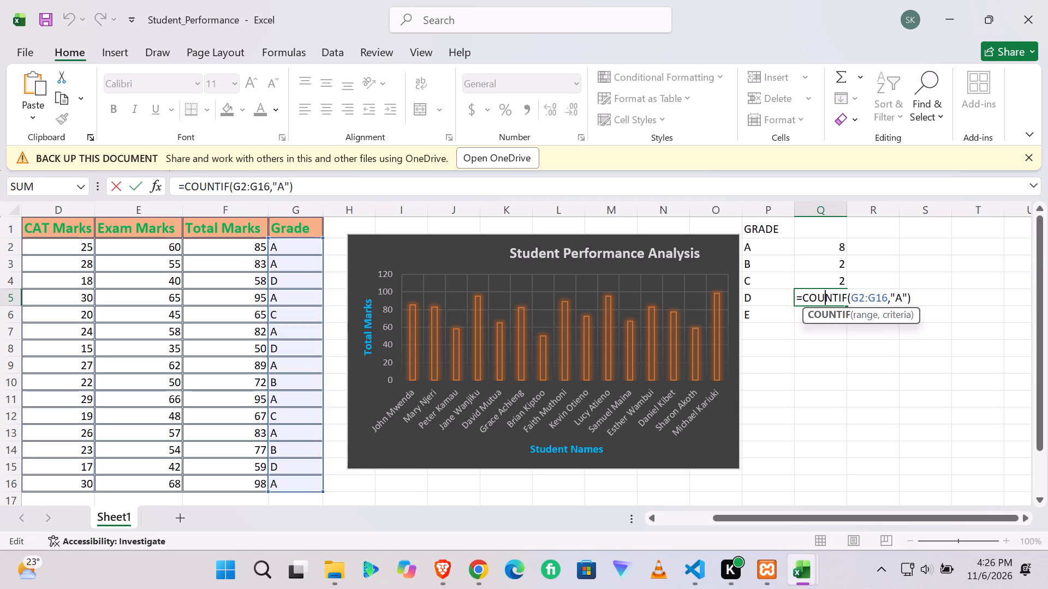
left_click(901, 296)
key("BackSpace")
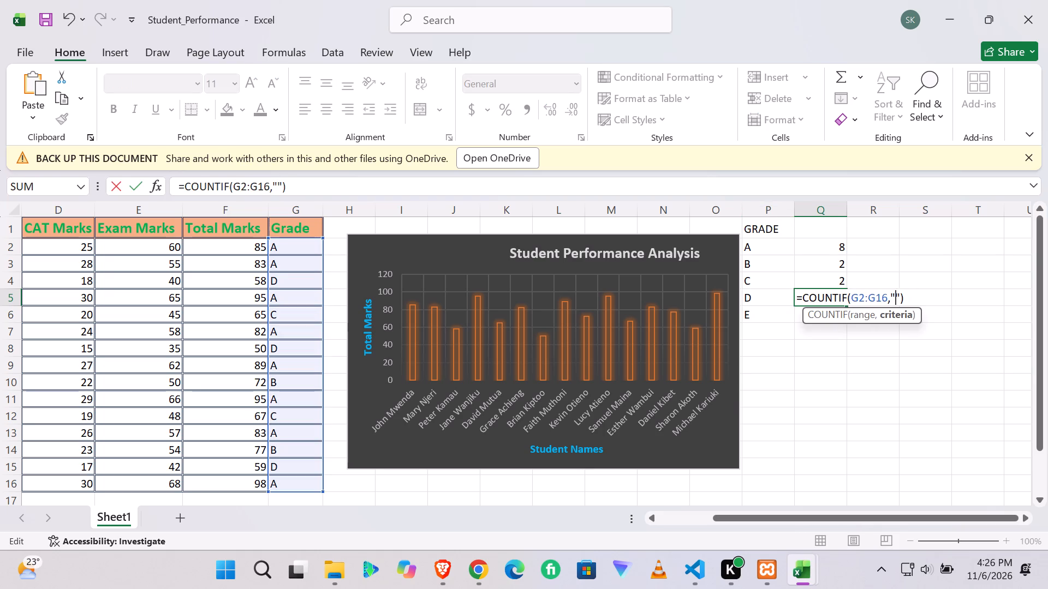
key("d")
key("Return")
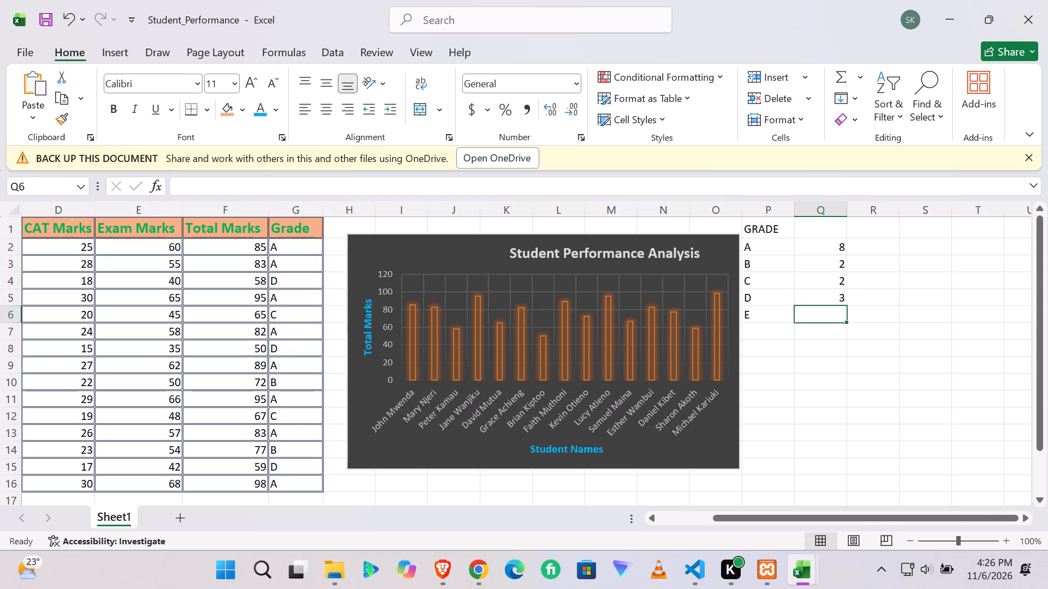
Paste the copied COUNTIF formula into cell Q6 and change its criterion to "E".
double_click(824, 314)
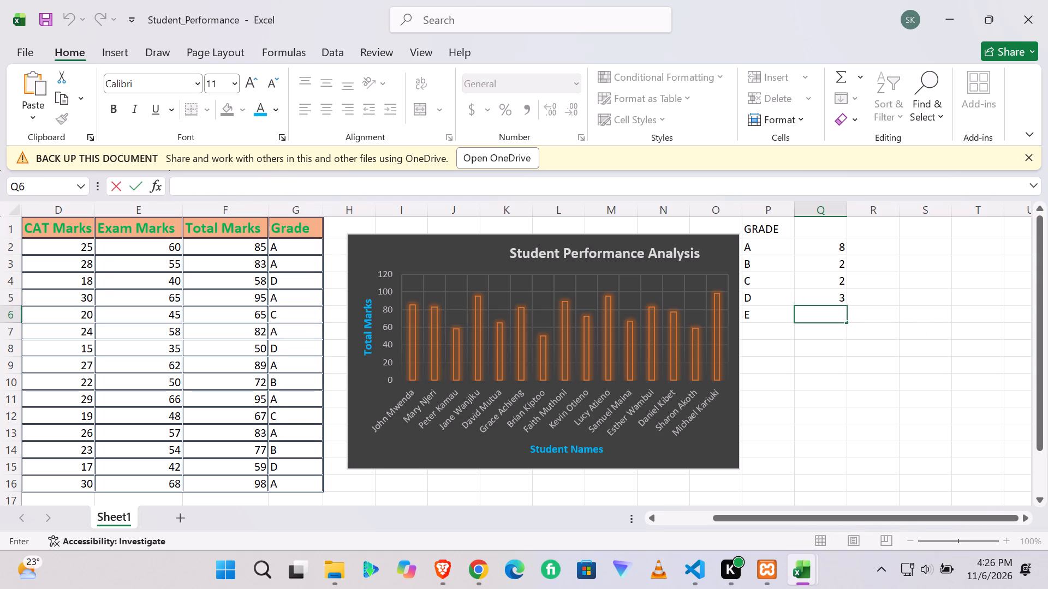
key("ctrl+v")
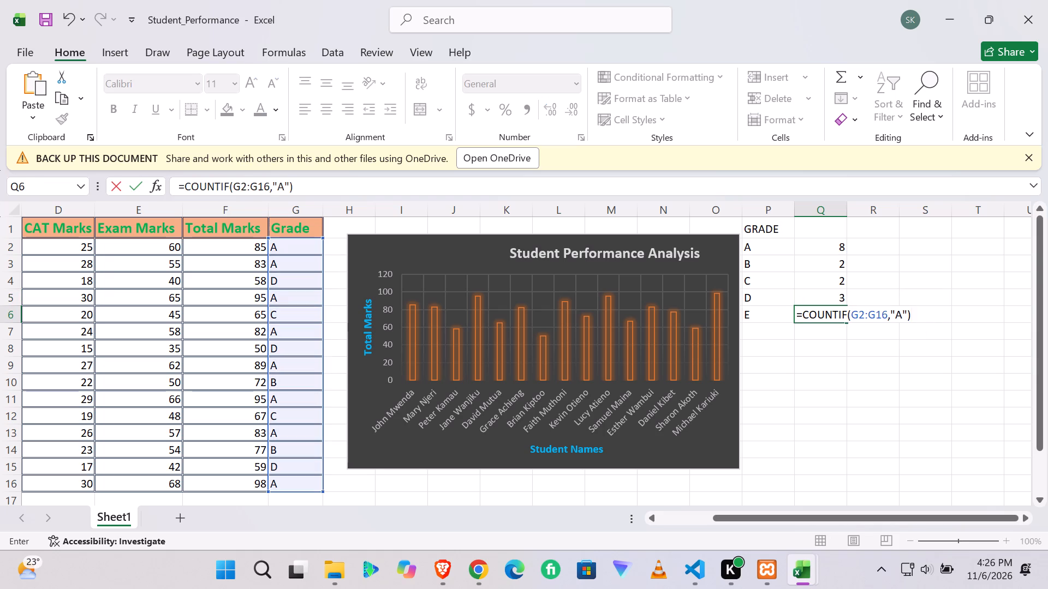
left_click(900, 313)
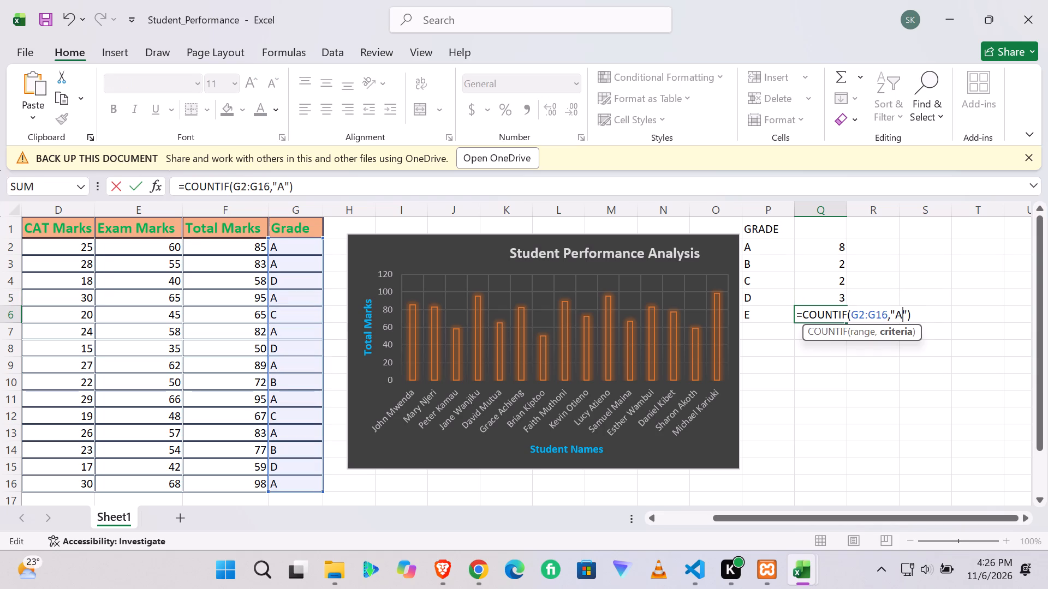
key("BackSpace")
key("e")
key("Return")
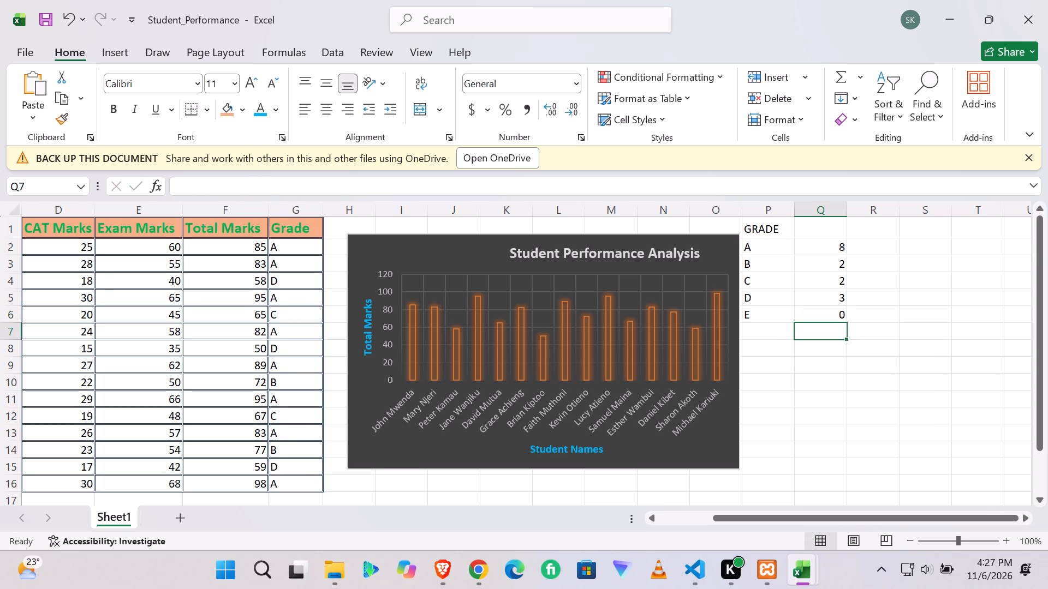
Enter the header COUNT in cell Q1 above the grade counts.
left_click(827, 235)
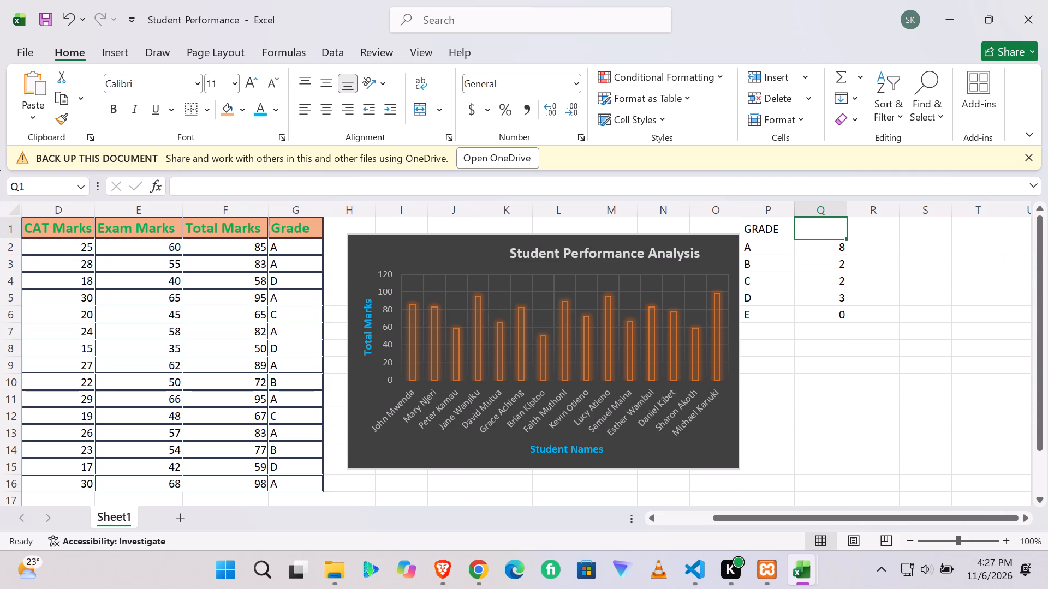
type("CO")
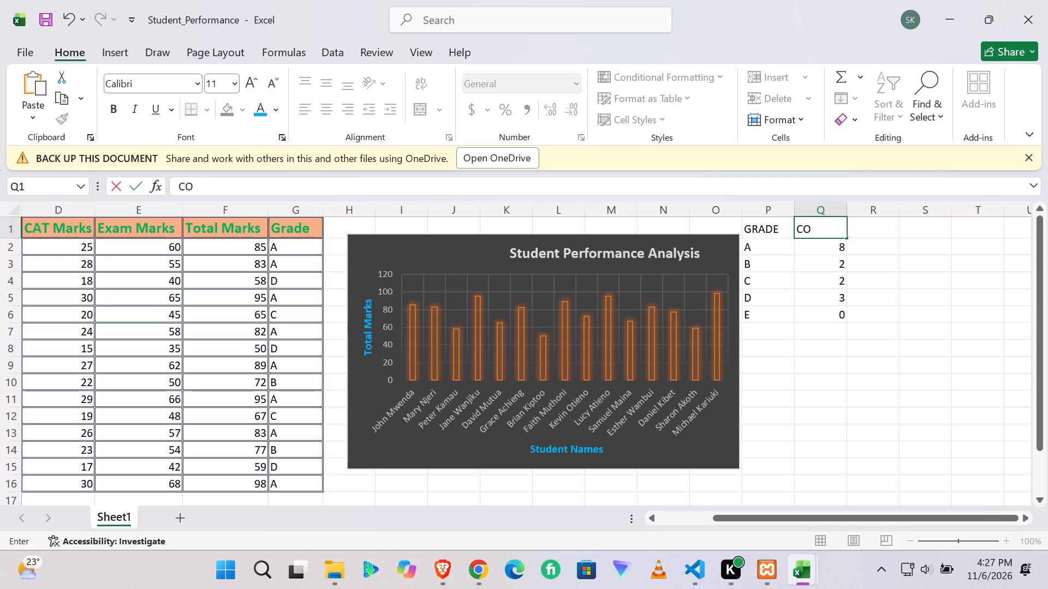
type("UNT")
left_click(877, 236)
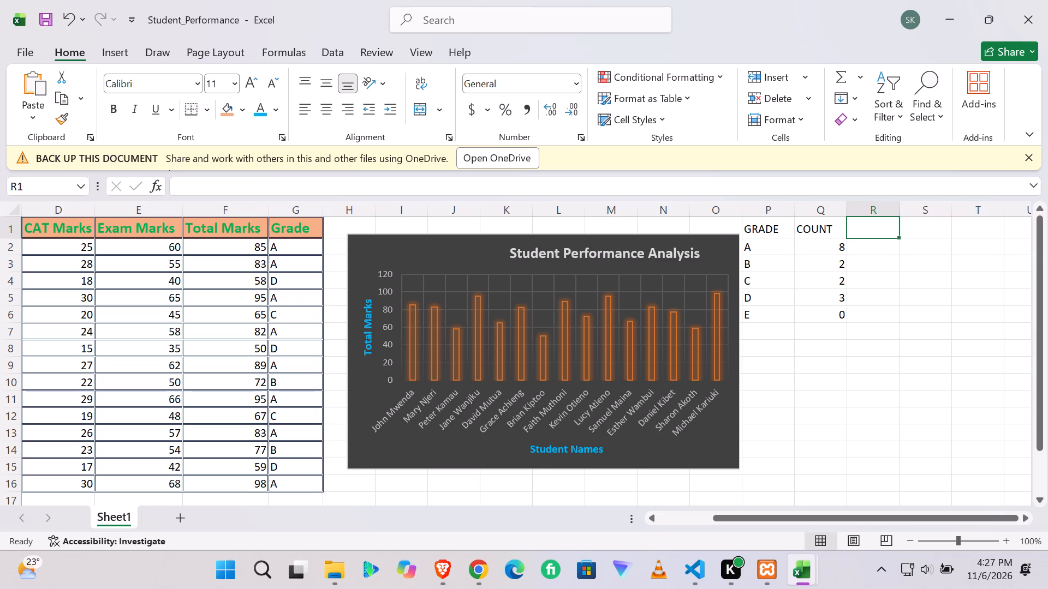
Format the COUNT and GRADE headers in Q1 and P1 as bold light-blue text.
left_click(832, 235)
left_click_drag(832, 235, 797, 235)
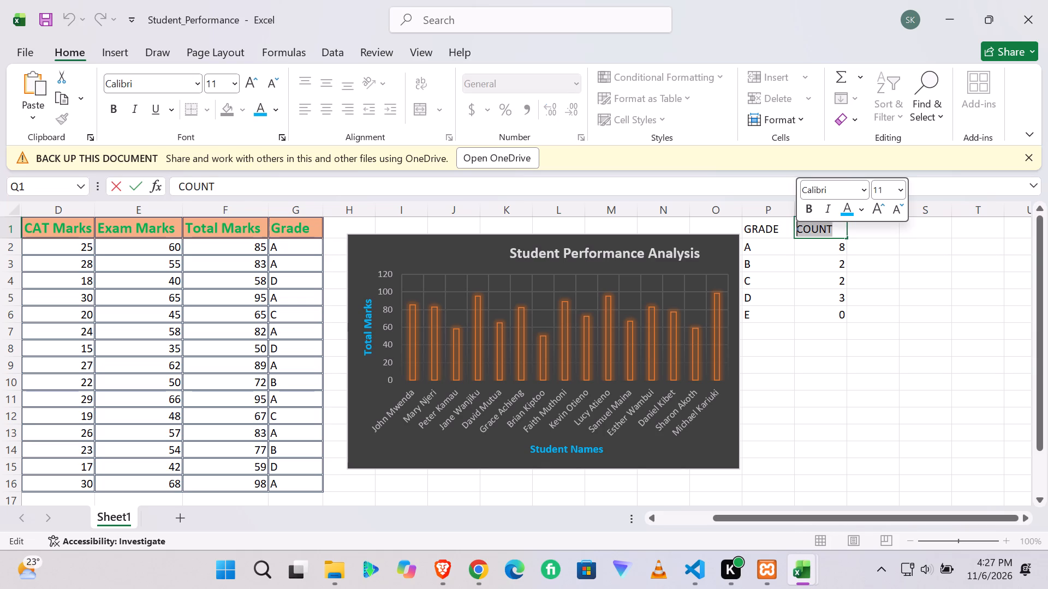
left_click(848, 207)
left_click(813, 208)
left_click(760, 234)
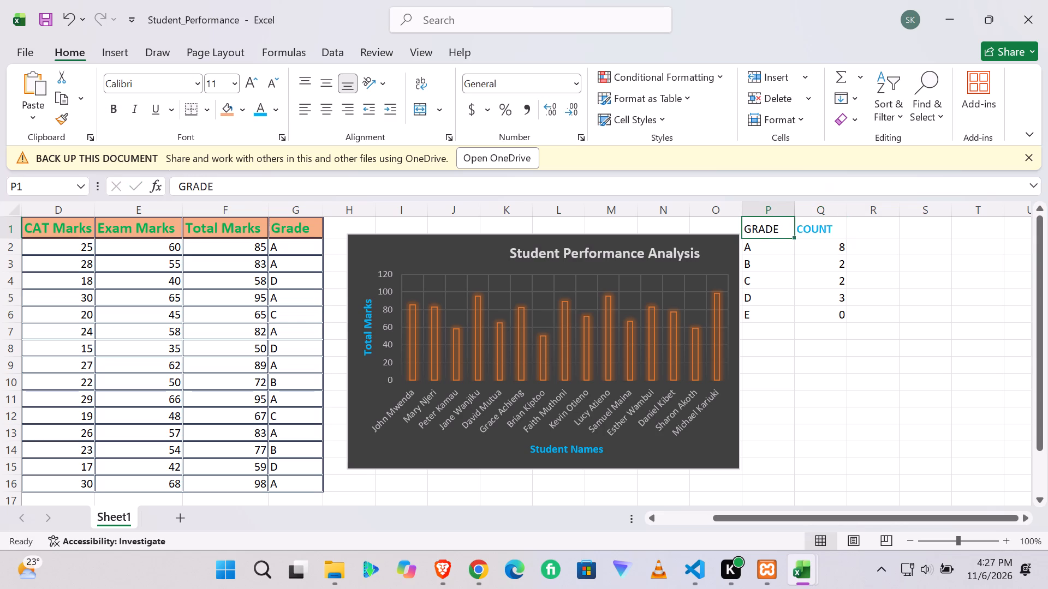
triple_click(760, 234)
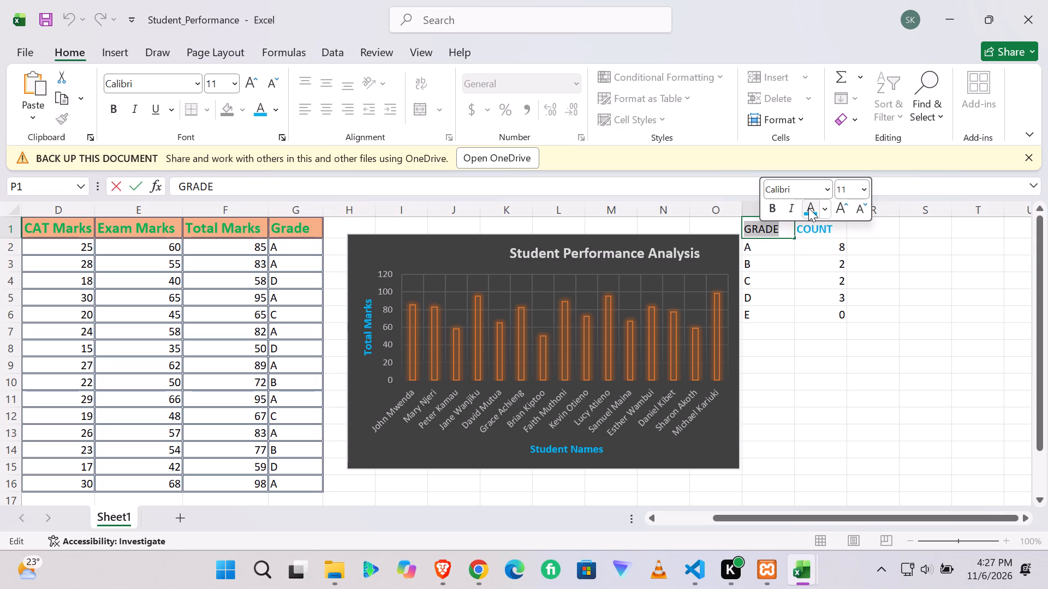
left_click(808, 208)
left_click(772, 208)
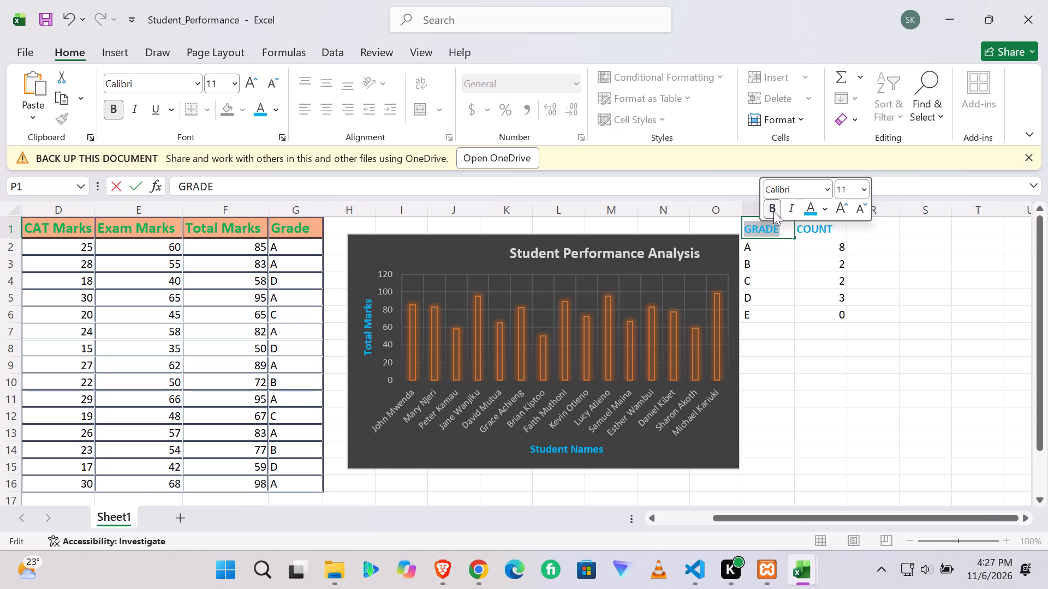
left_click(878, 300)
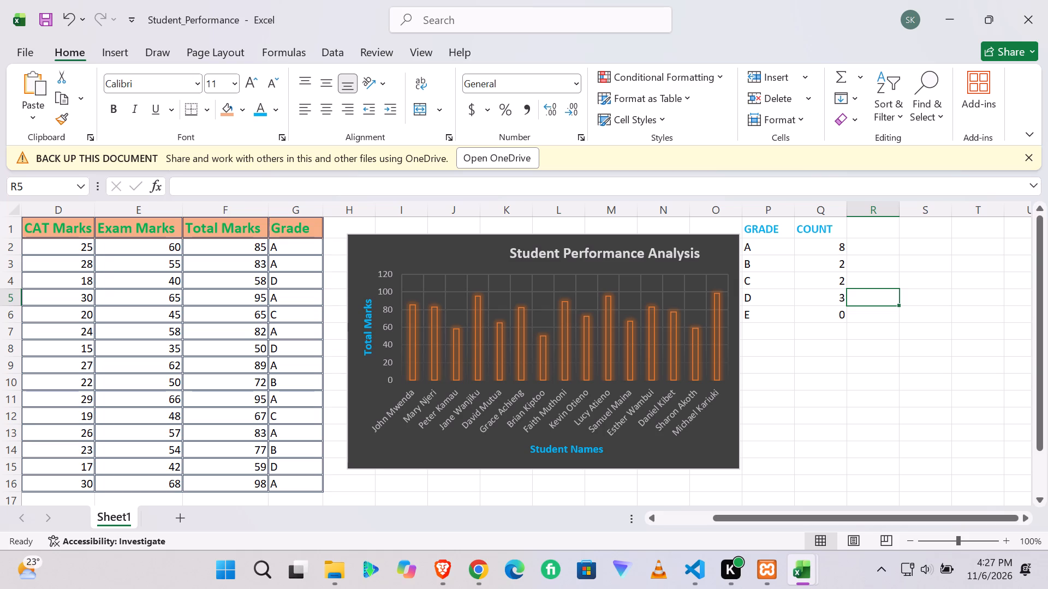
Insert a 2-D pie chart from the grade count table in P1:Q6.
left_click_drag(742, 221, 763, 230)
left_click(763, 230)
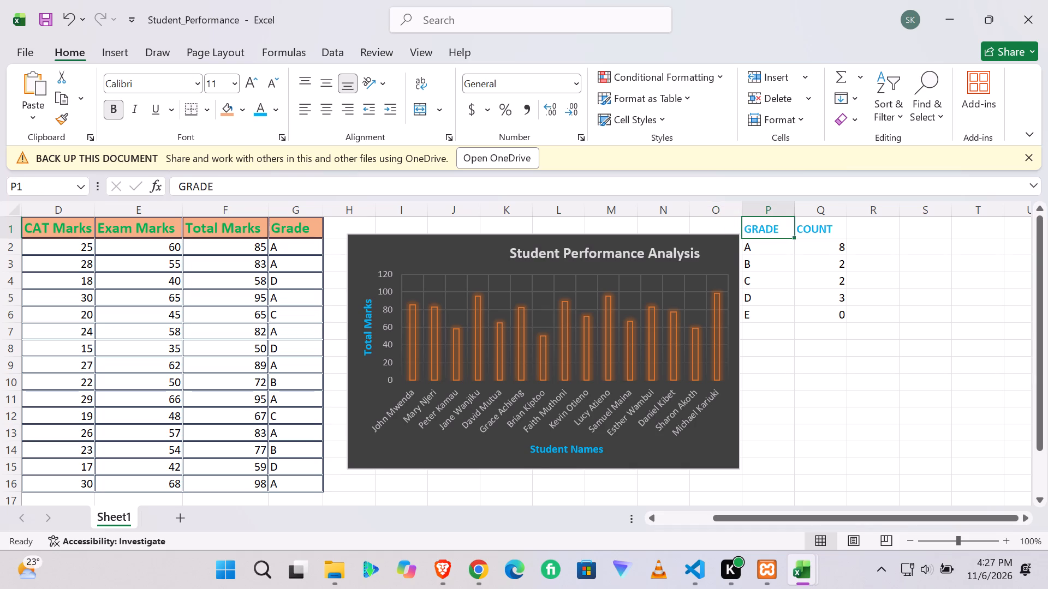
left_click_drag(748, 222, 831, 310)
left_click(119, 47)
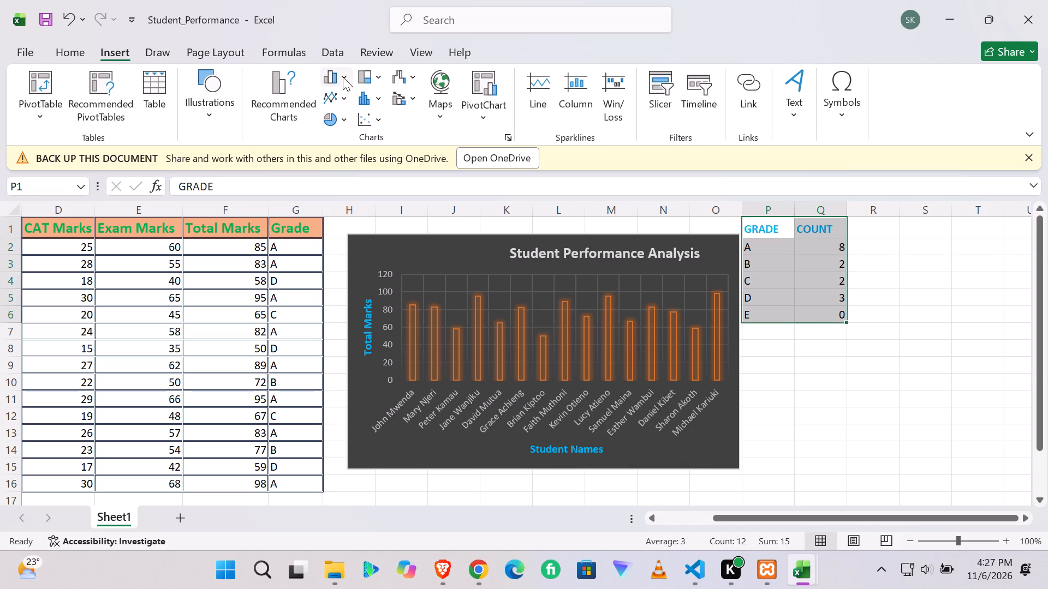
left_click(342, 117)
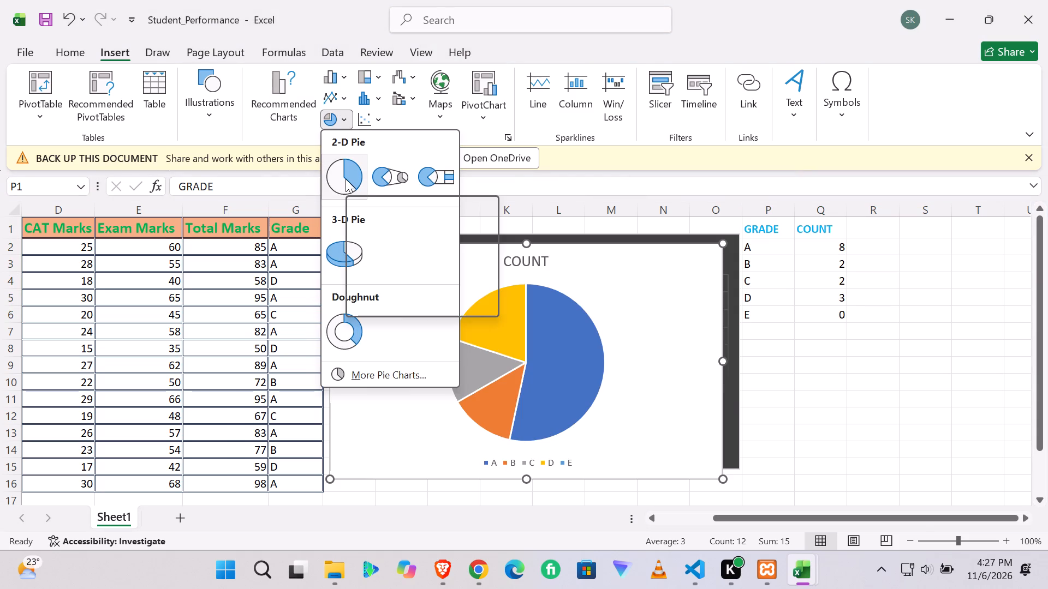
left_click(346, 179)
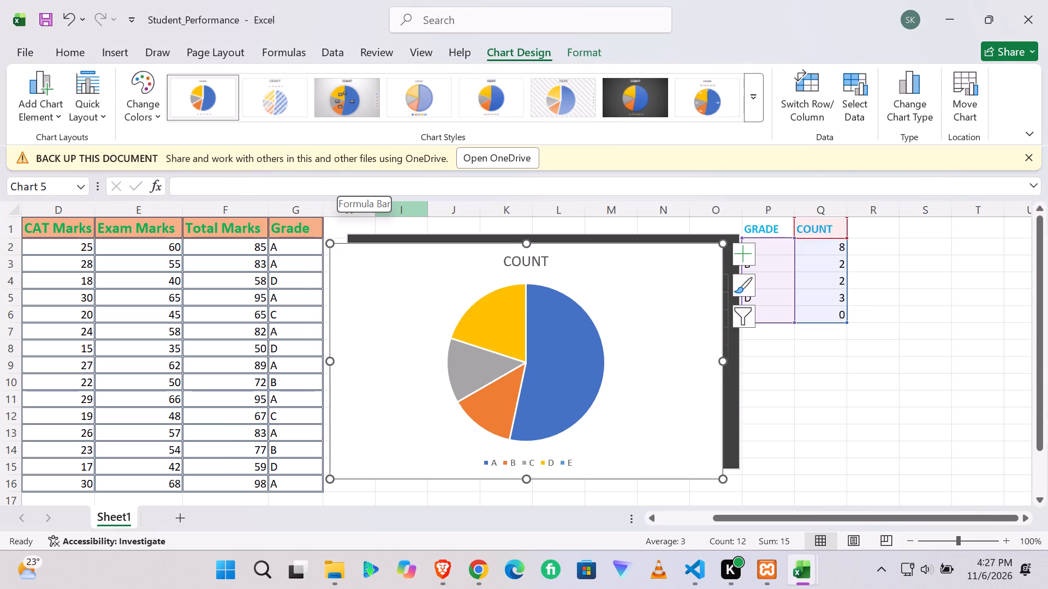
Change the pie chart's title to Grade Distribution.
double_click(510, 259)
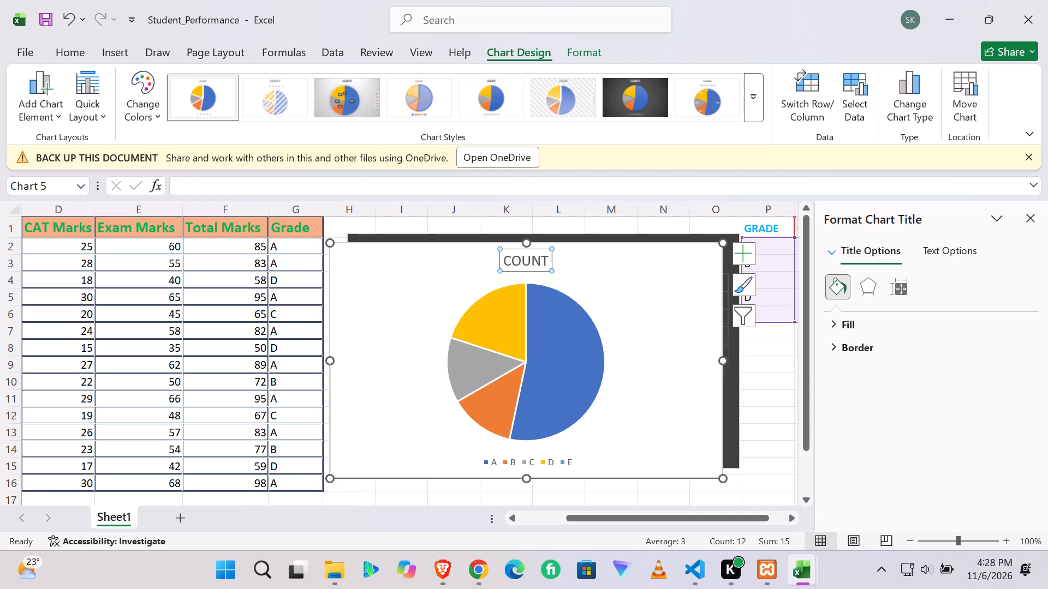
left_click_drag(545, 259, 502, 257)
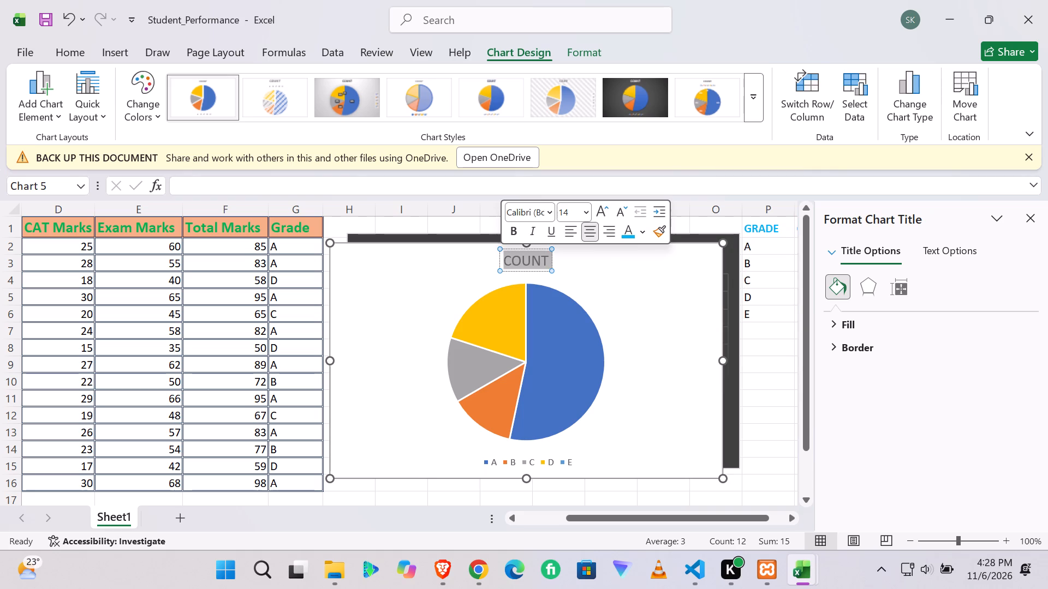
key("g")
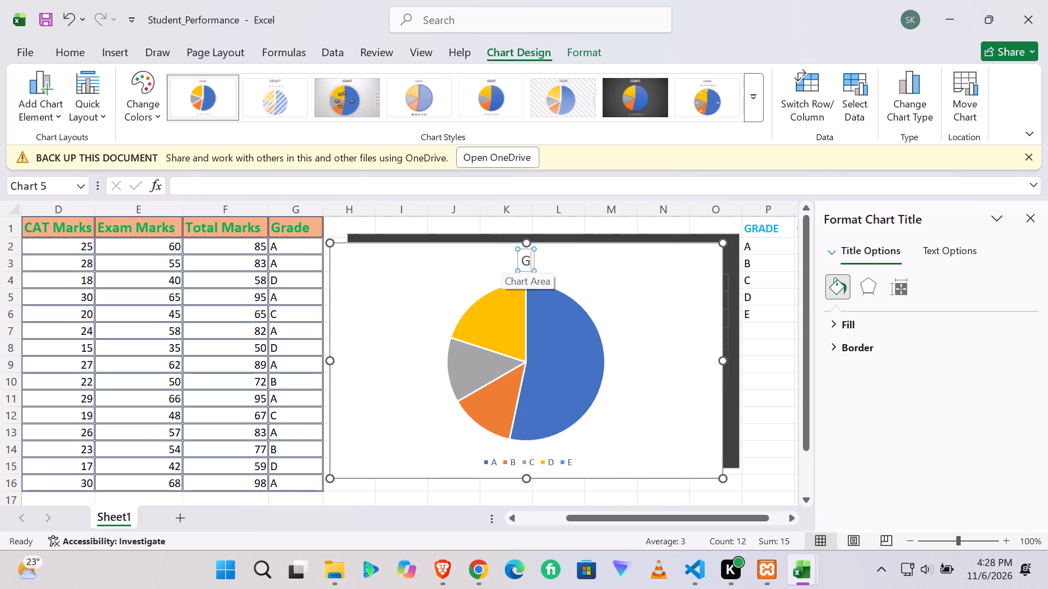
type("rade")
key("space")
key("d")
type("istr")
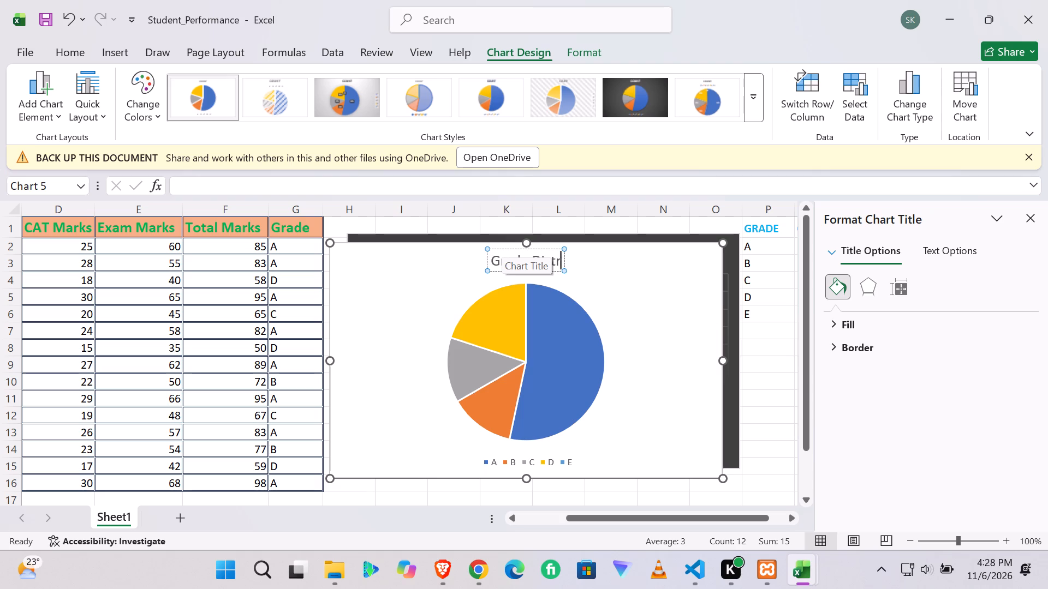
type("ibution")
left_click(612, 269)
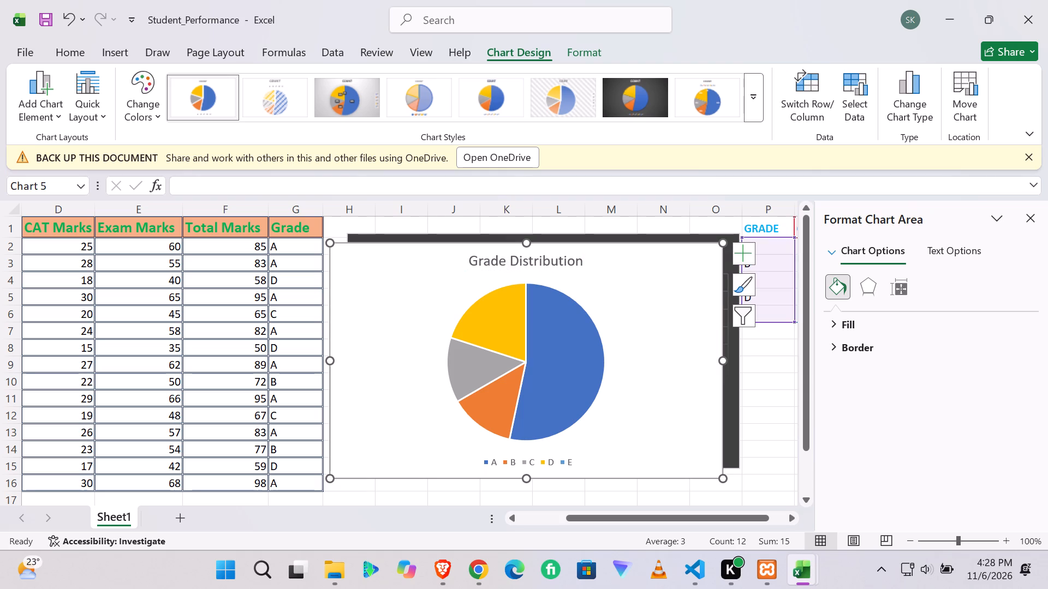
Format the pie chart's Grade Distribution title as bold light-blue text.
left_click(477, 260)
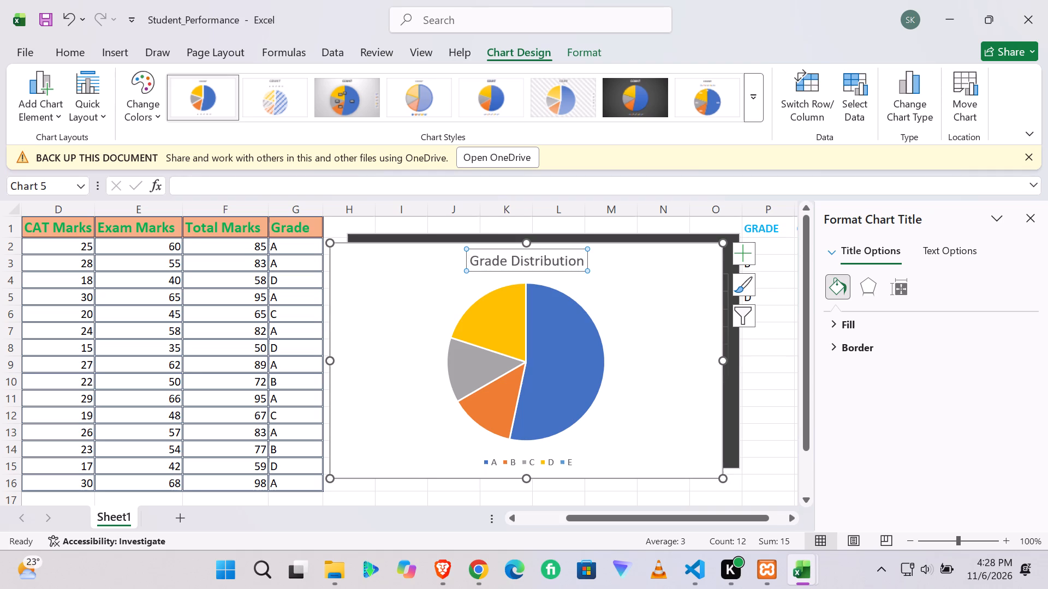
left_click_drag(471, 260, 555, 255)
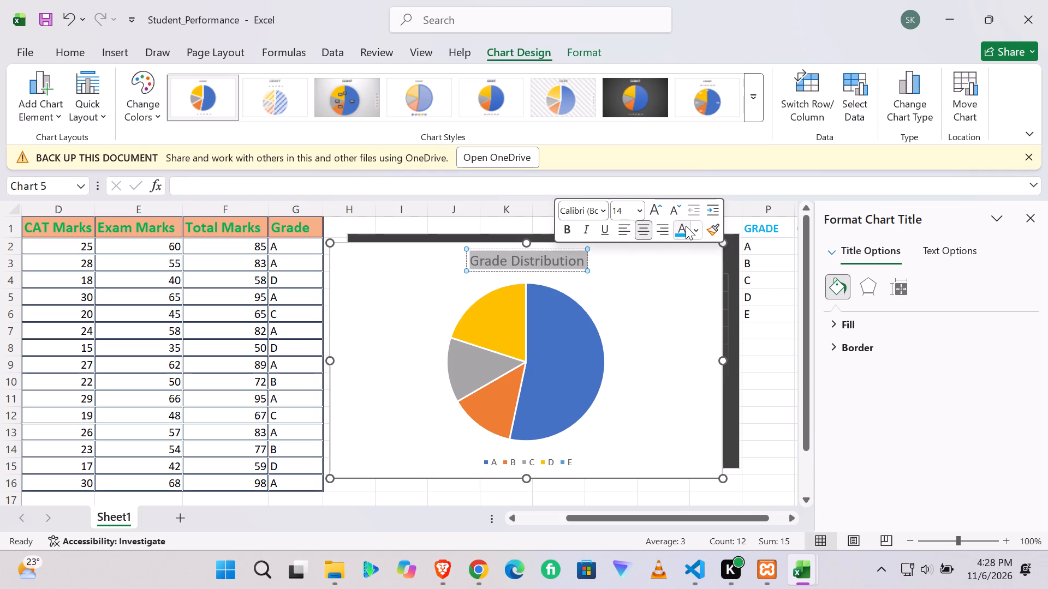
left_click(686, 226)
left_click(646, 322)
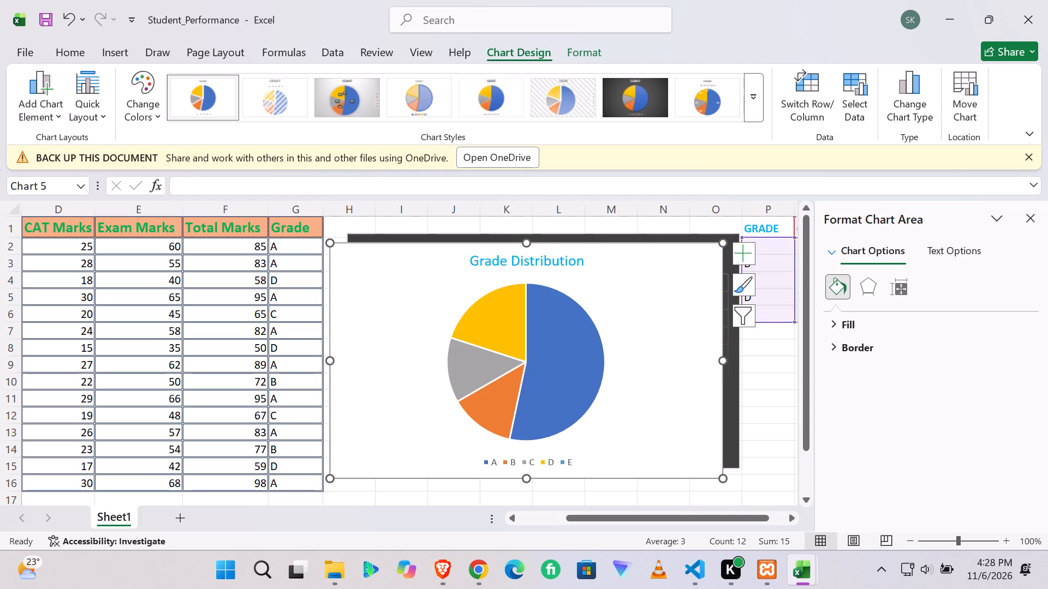
left_click(479, 261)
left_click_drag(471, 261, 586, 254)
left_click(599, 225)
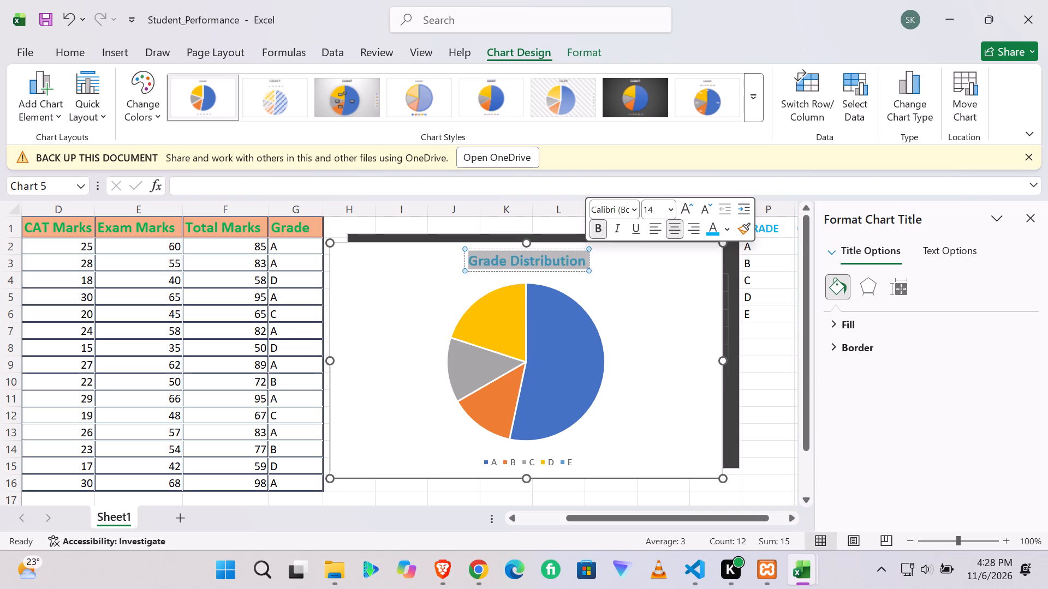
left_click(624, 248)
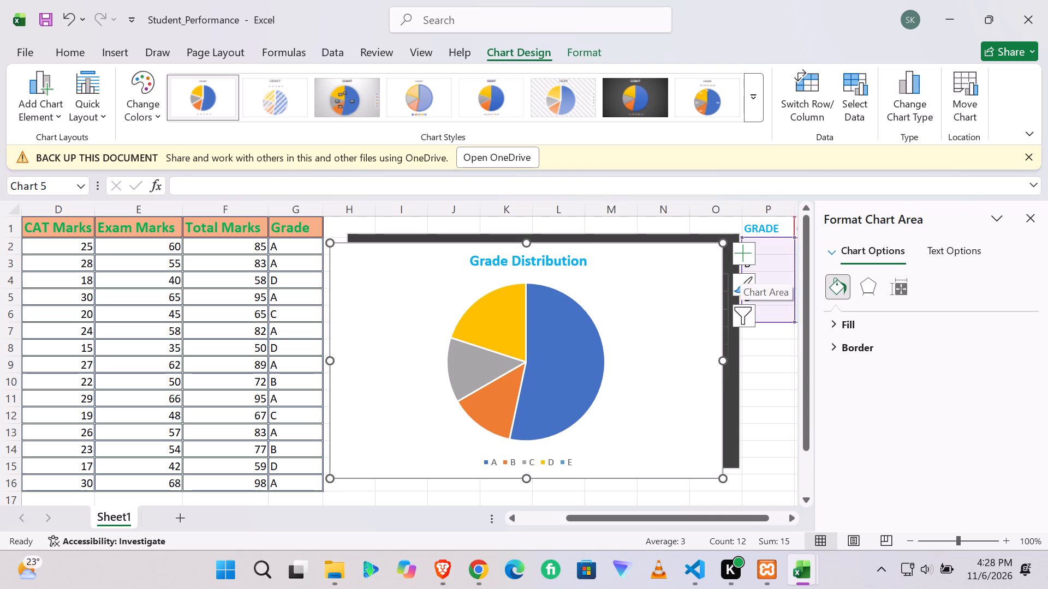
Add data labels to the pie chart and re-add its legend so that it sits to the right of the pie.
left_click(744, 254)
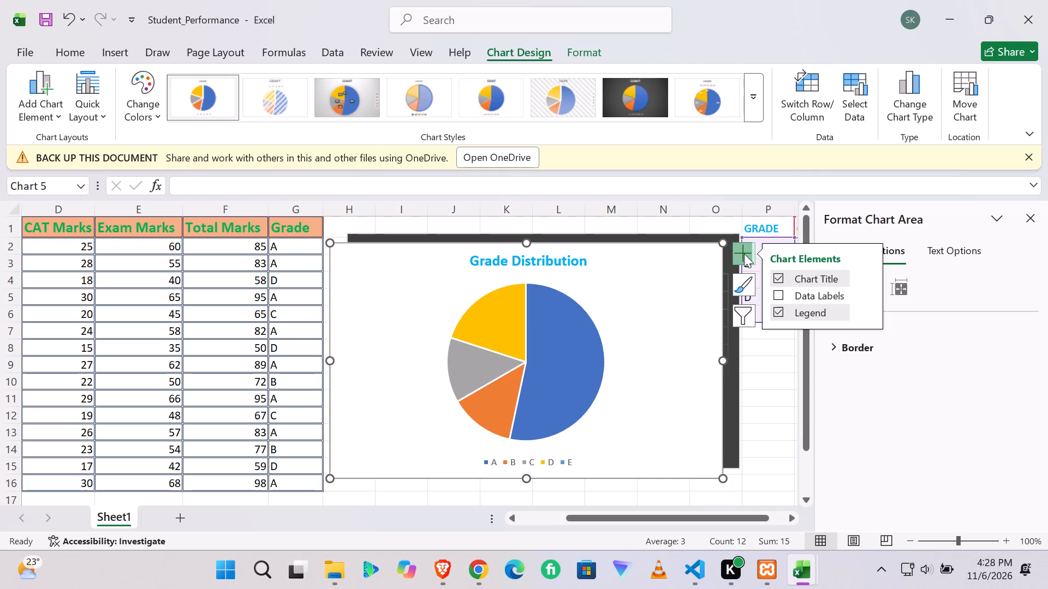
left_click(777, 294)
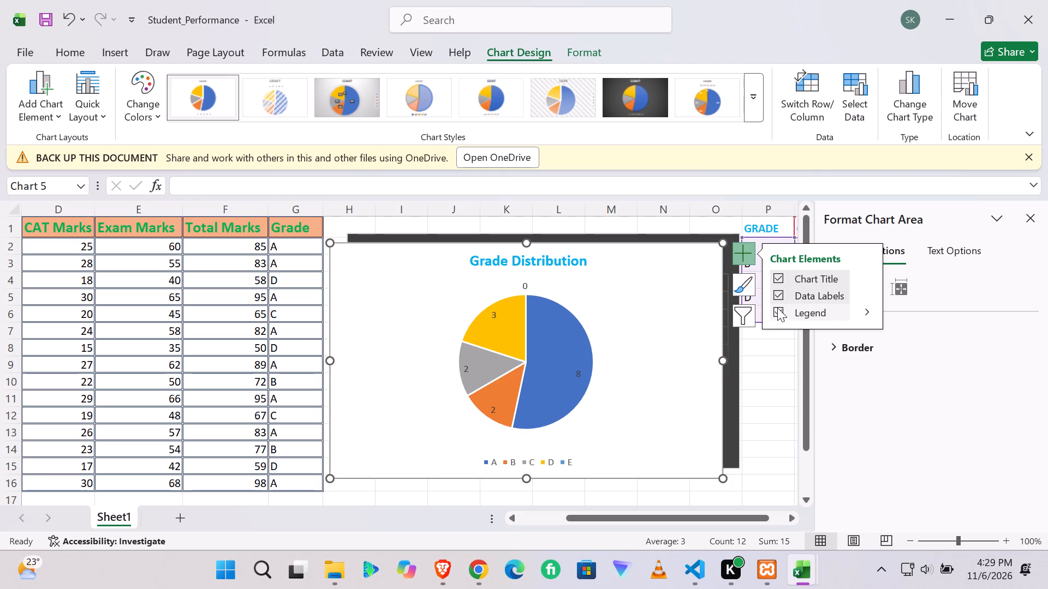
left_click(776, 312)
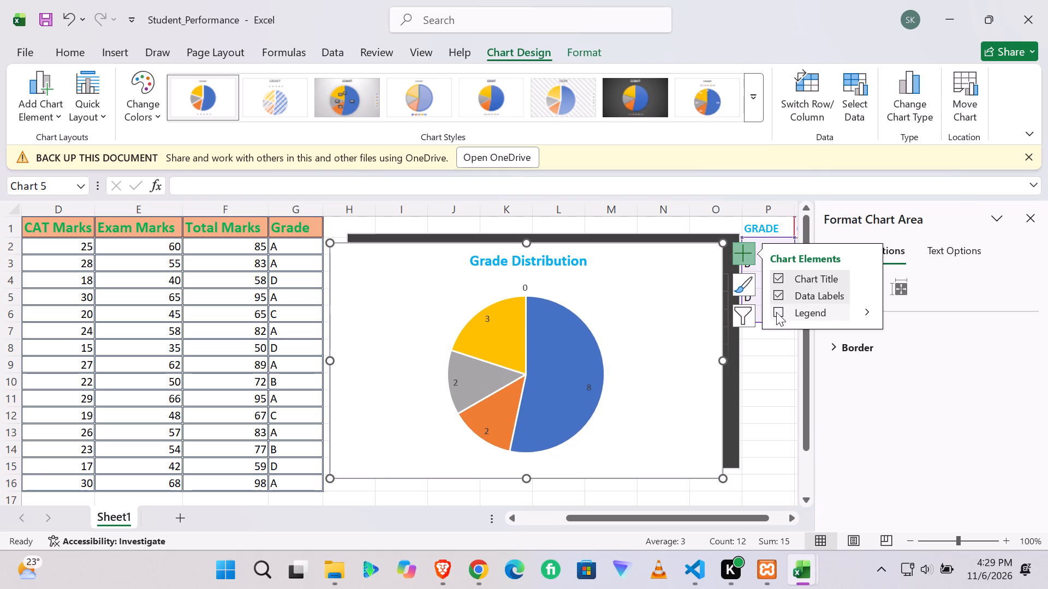
left_click(776, 312)
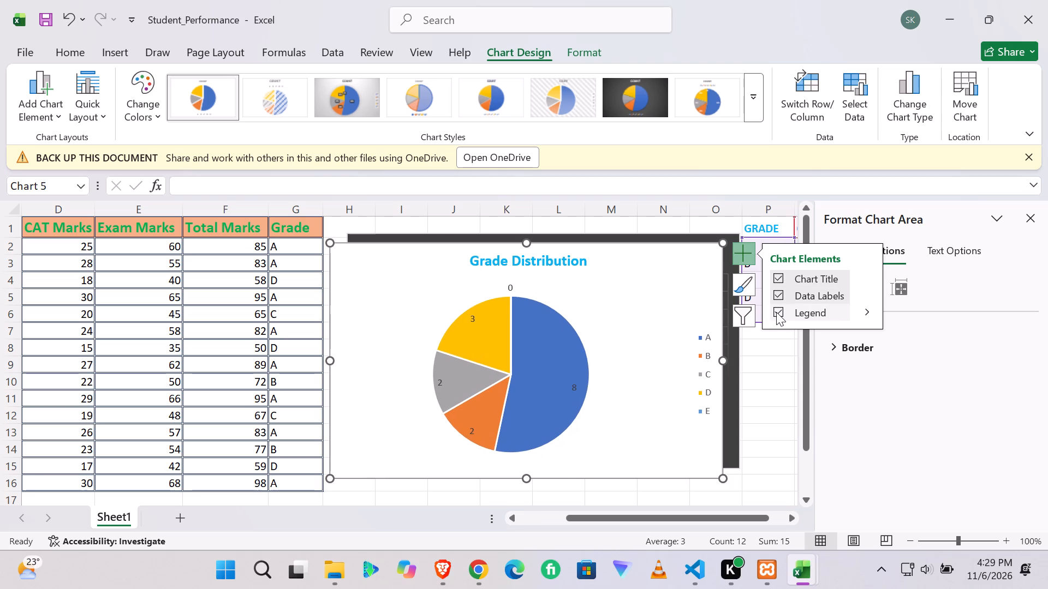
left_click(776, 312)
left_click(776, 312)
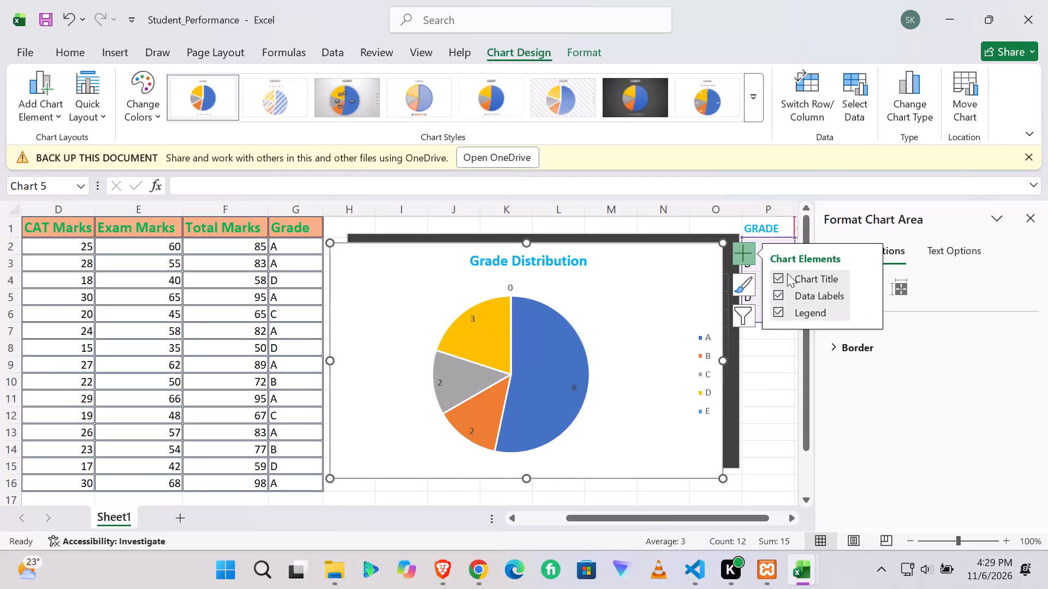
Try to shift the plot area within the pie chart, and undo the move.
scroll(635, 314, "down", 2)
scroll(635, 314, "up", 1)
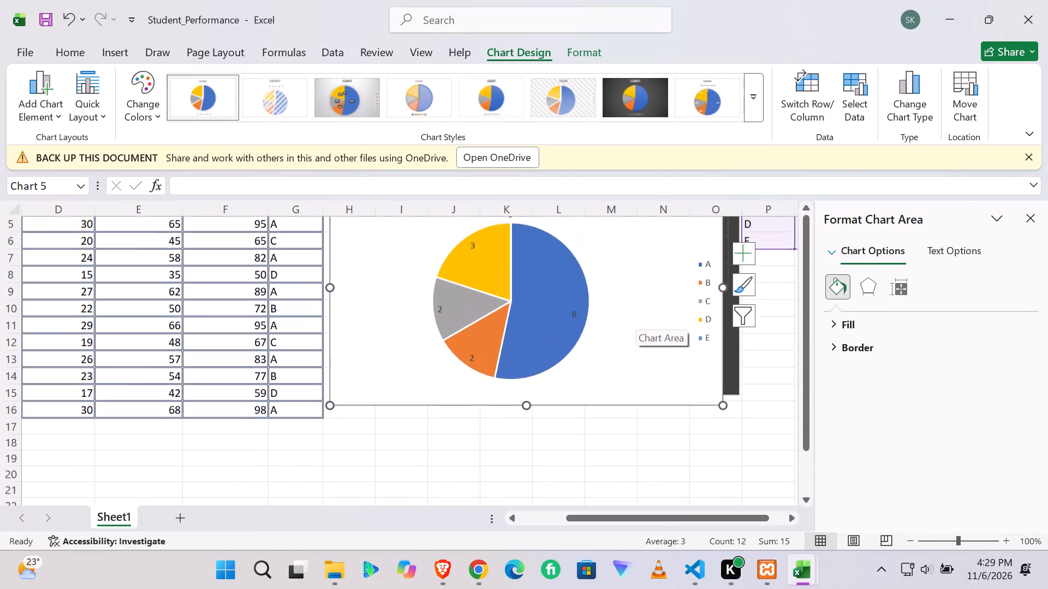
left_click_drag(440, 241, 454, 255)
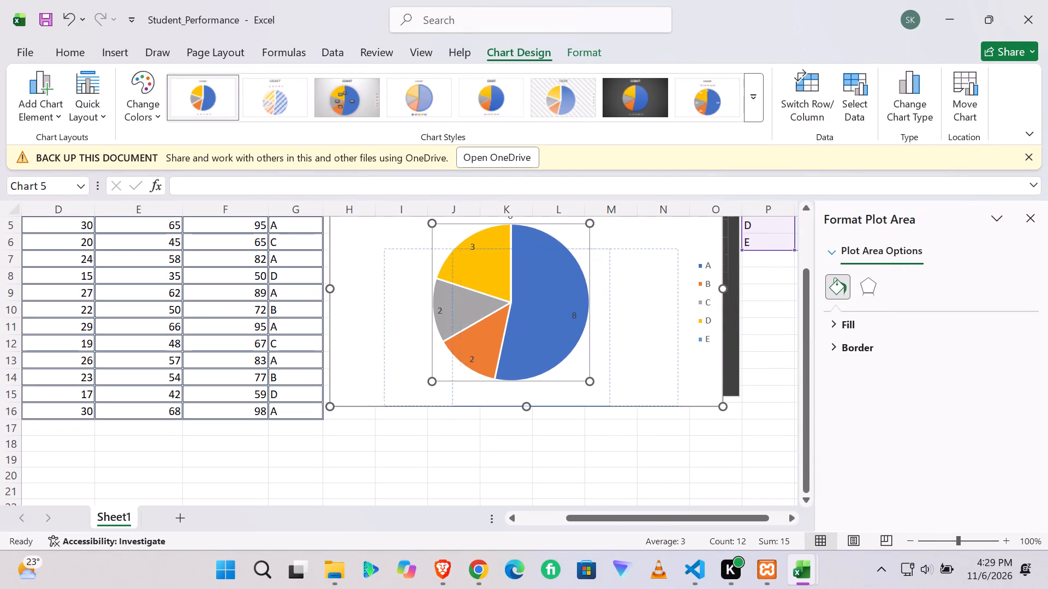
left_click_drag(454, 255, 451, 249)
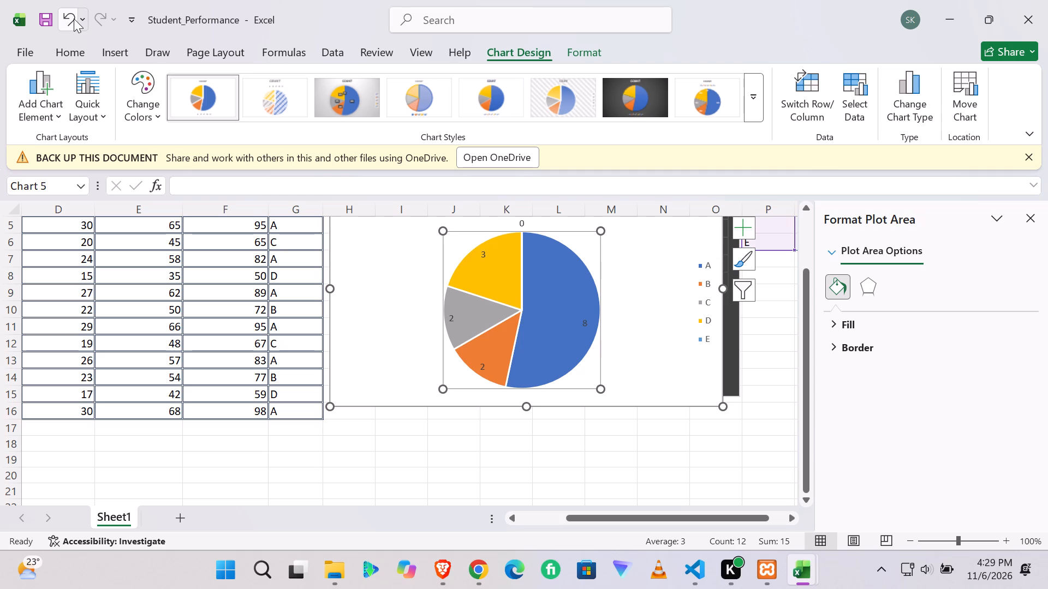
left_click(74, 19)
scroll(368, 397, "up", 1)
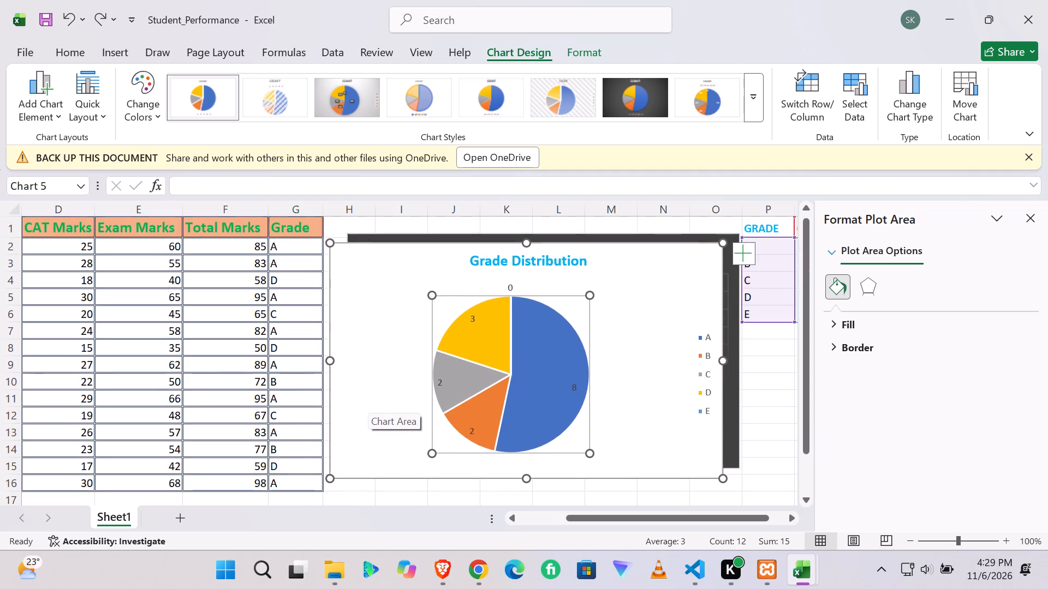
Move the Grade Distribution pie chart directly below the Student Performance Analysis column chart, starting around row 17.
left_click_drag(356, 250, 386, 424)
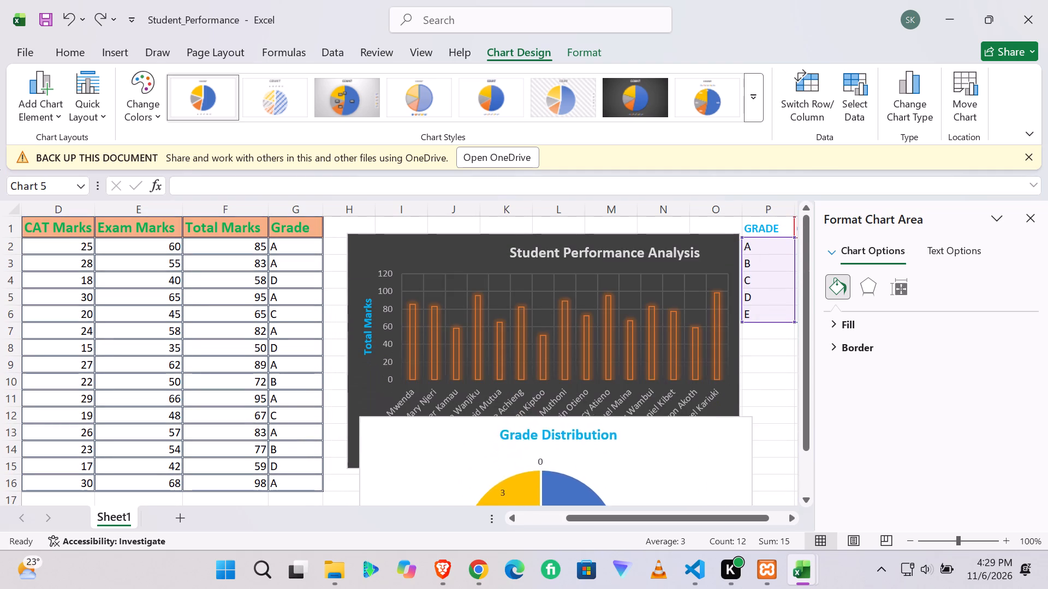
left_click_drag(386, 424, 373, 490)
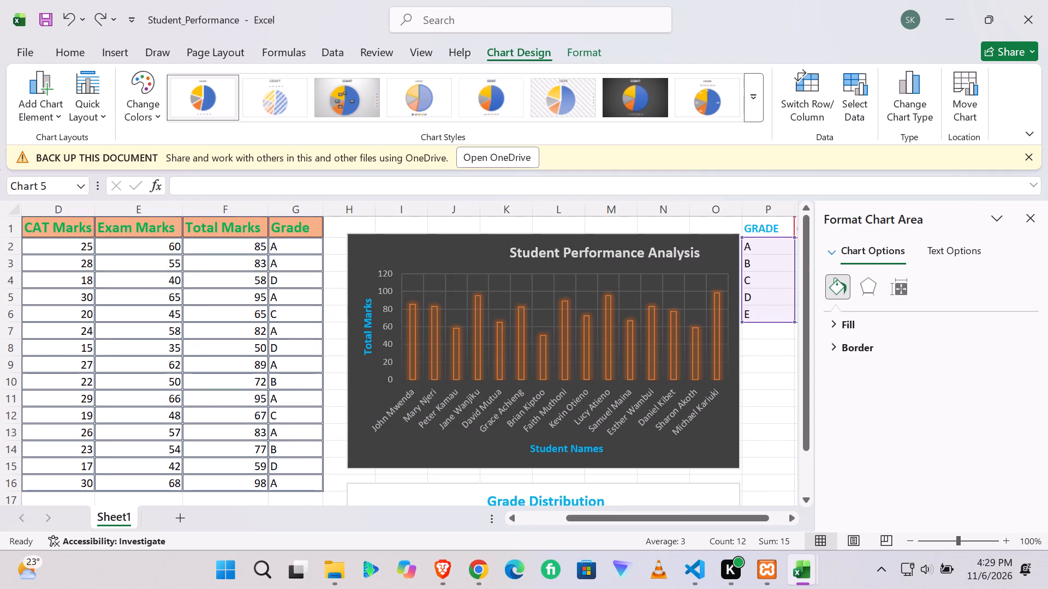
left_click_drag(373, 490, 376, 482)
Review the sheet's layout, examining the marks table, summary statistics, grade counts and both charts.
scroll(376, 482, "down", 1)
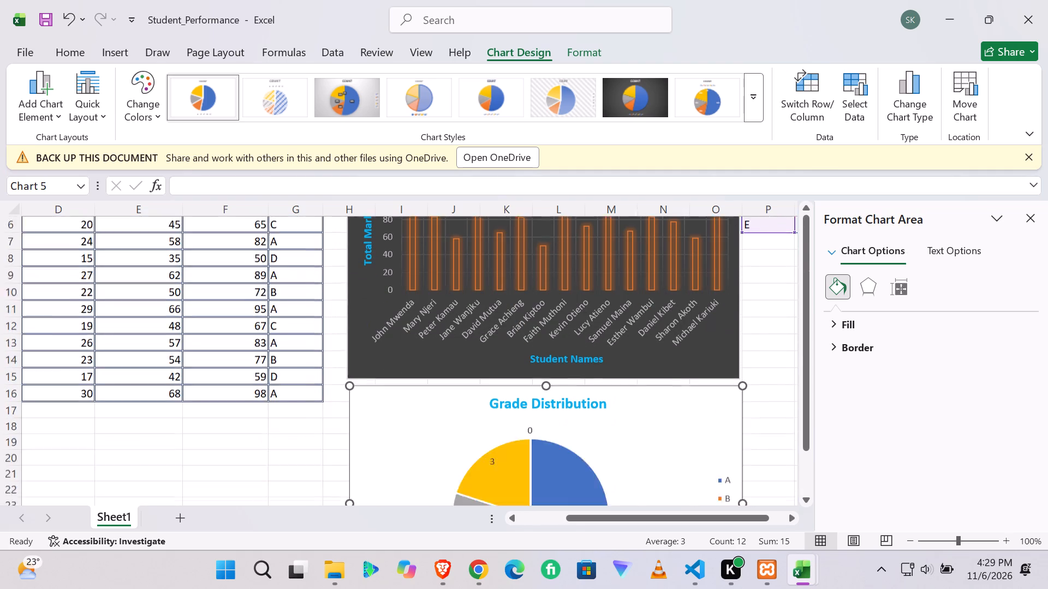
scroll(376, 482, "down", 1)
scroll(160, 480, "up", 2)
scroll(160, 480, "right", 1)
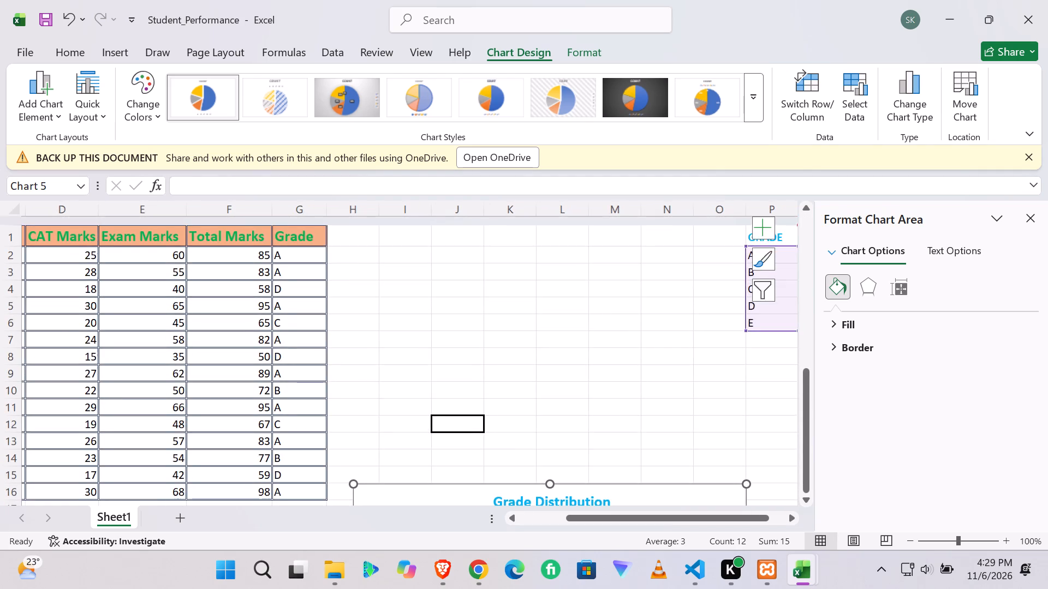
scroll(160, 480, "right", 1)
scroll(160, 480, "up", 1)
scroll(160, 480, "down", 1)
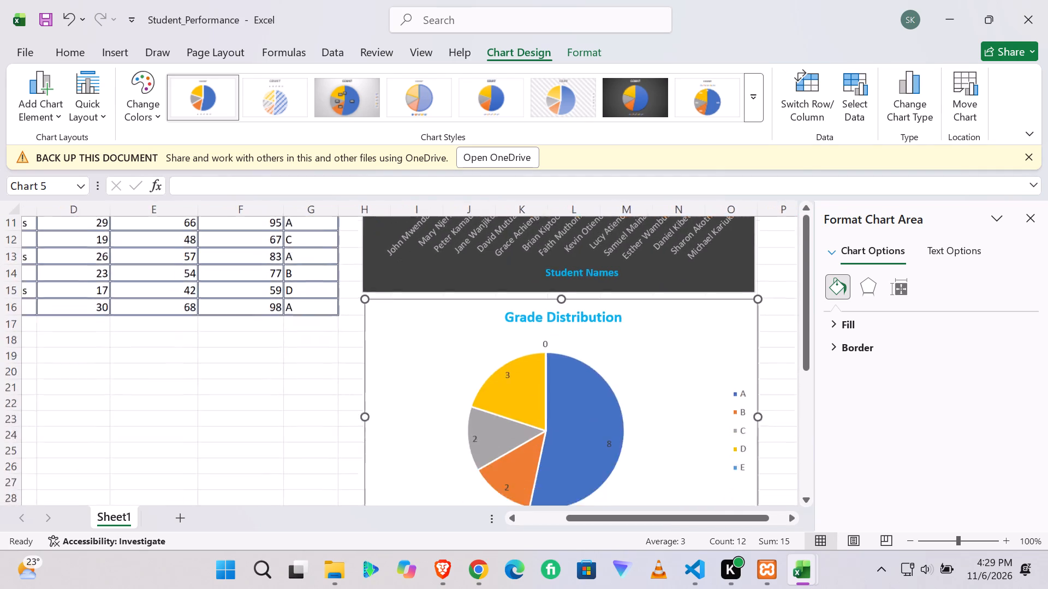
scroll(160, 480, "down", 1)
scroll(160, 480, "right", 3)
scroll(160, 480, "up", 2)
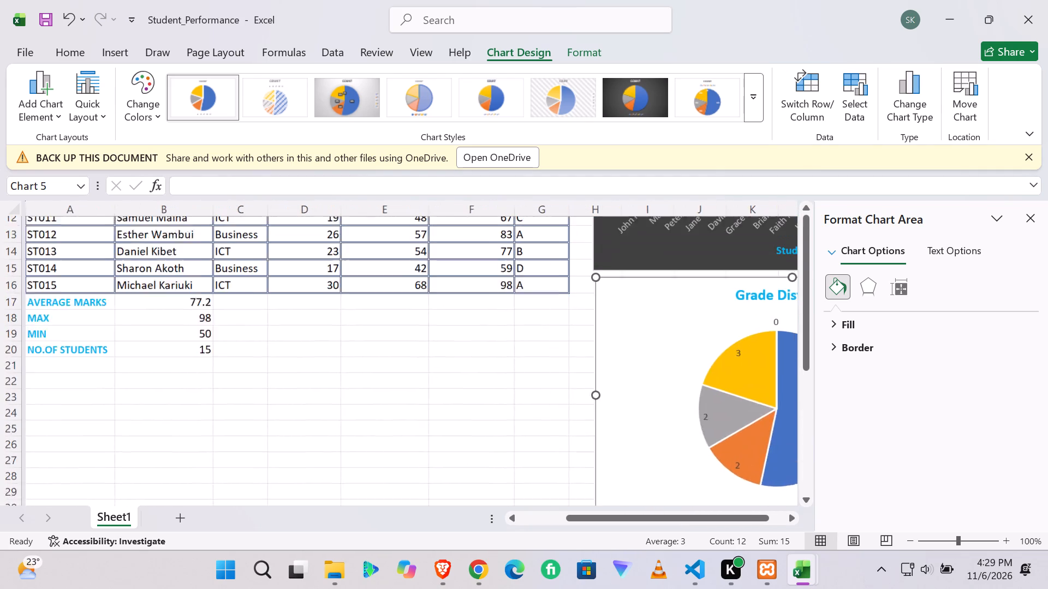
scroll(160, 480, "left", 1)
scroll(160, 480, "up", 2)
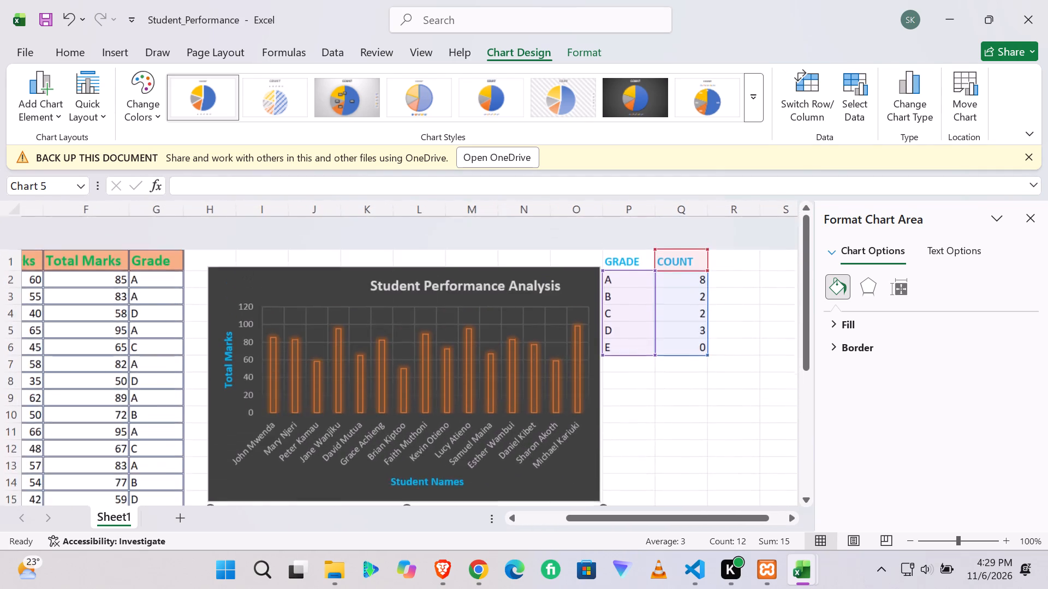
scroll(160, 480, "down", 2)
scroll(160, 480, "right", 2)
scroll(160, 480, "up", 1)
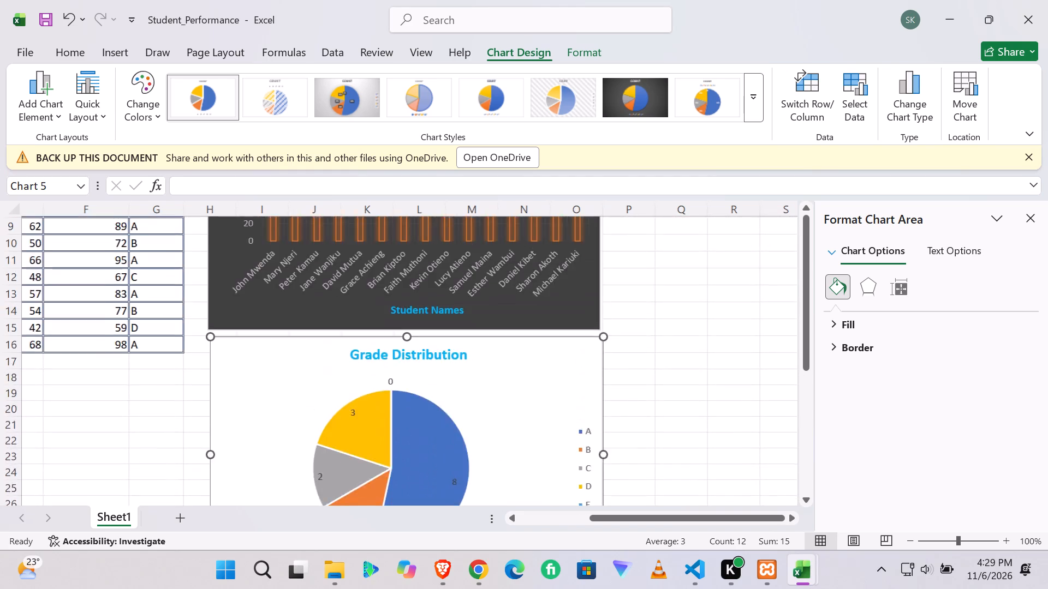
scroll(160, 480, "right", 4)
scroll(83, 445, "down", 1)
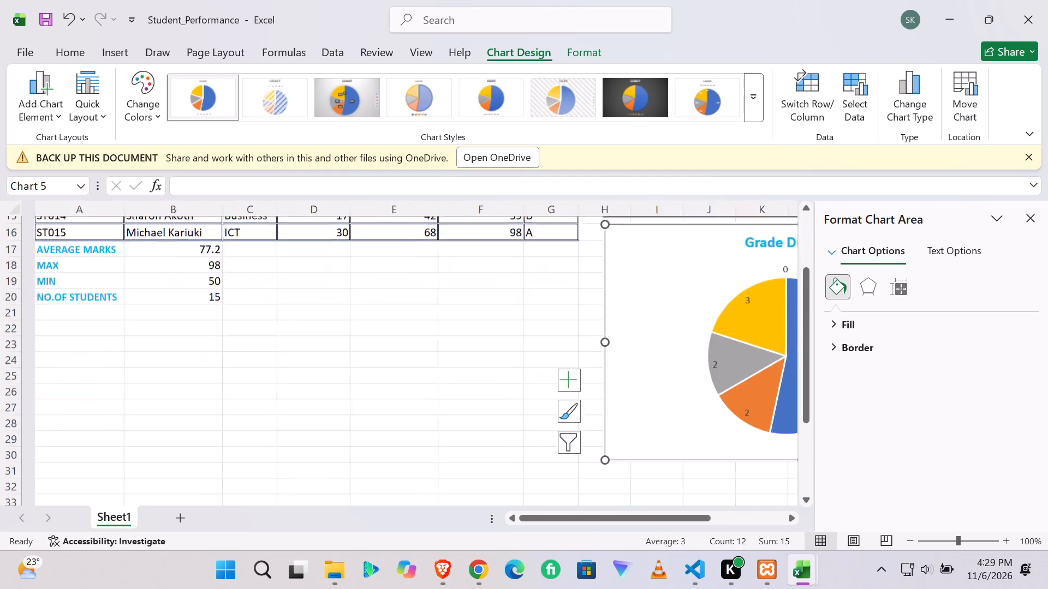
scroll(496, 320, "up", 2)
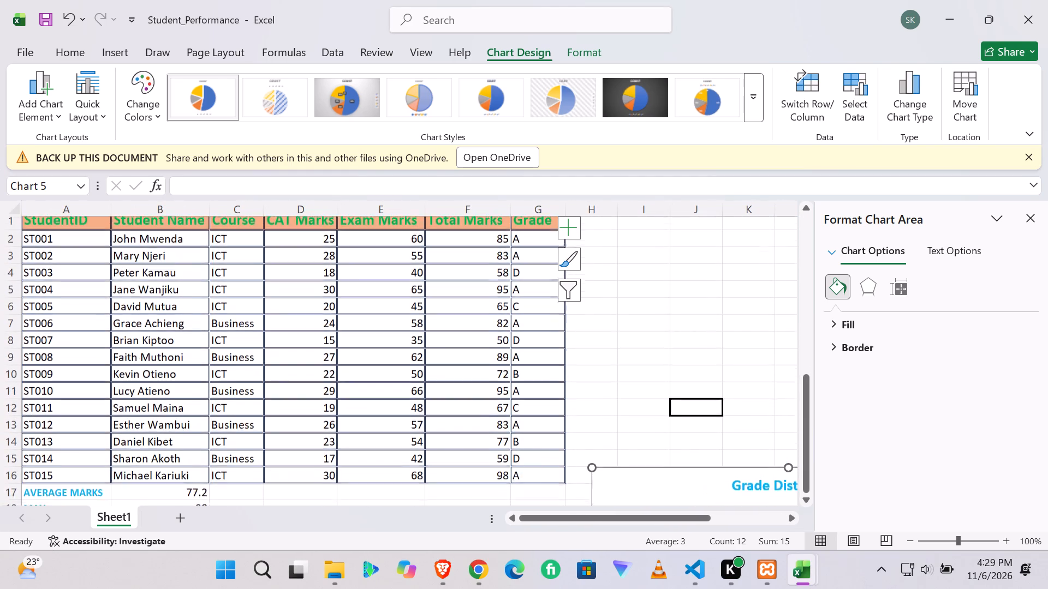
scroll(579, 422, "down", 1)
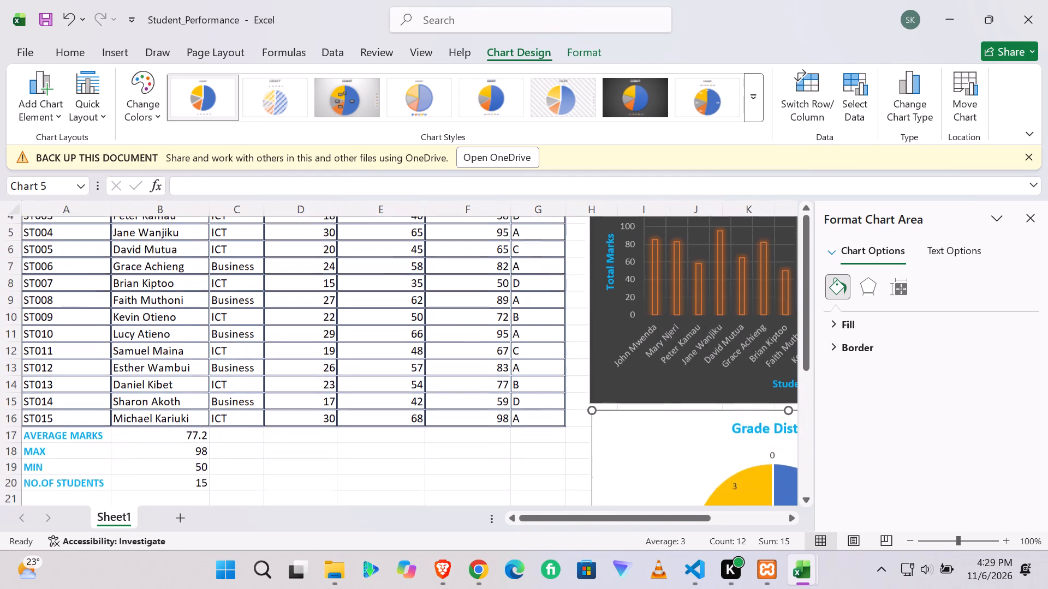
scroll(579, 422, "up", 2)
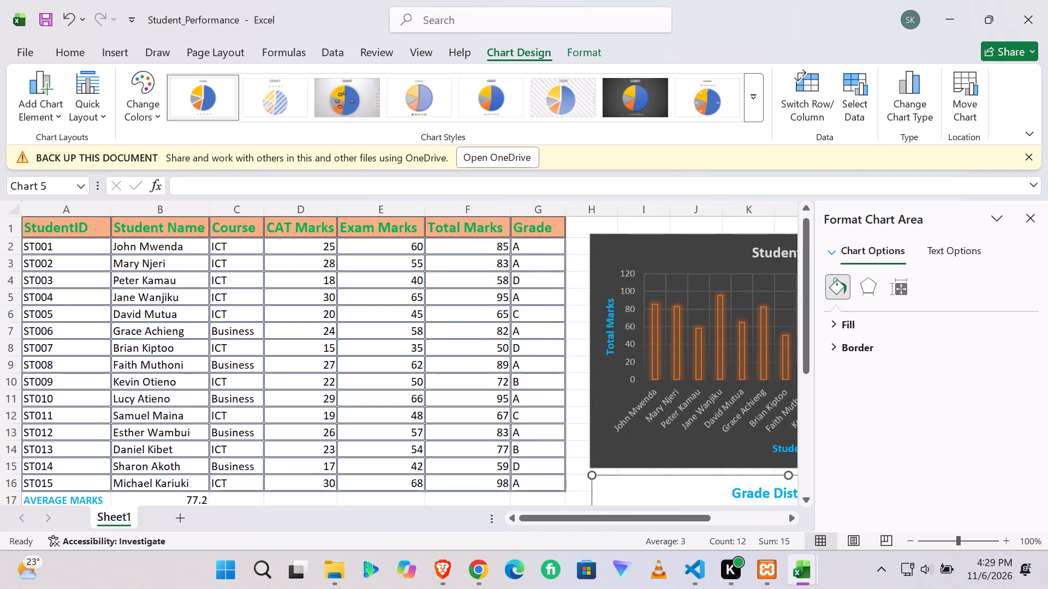
scroll(579, 422, "down", 1)
scroll(579, 422, "left", 5)
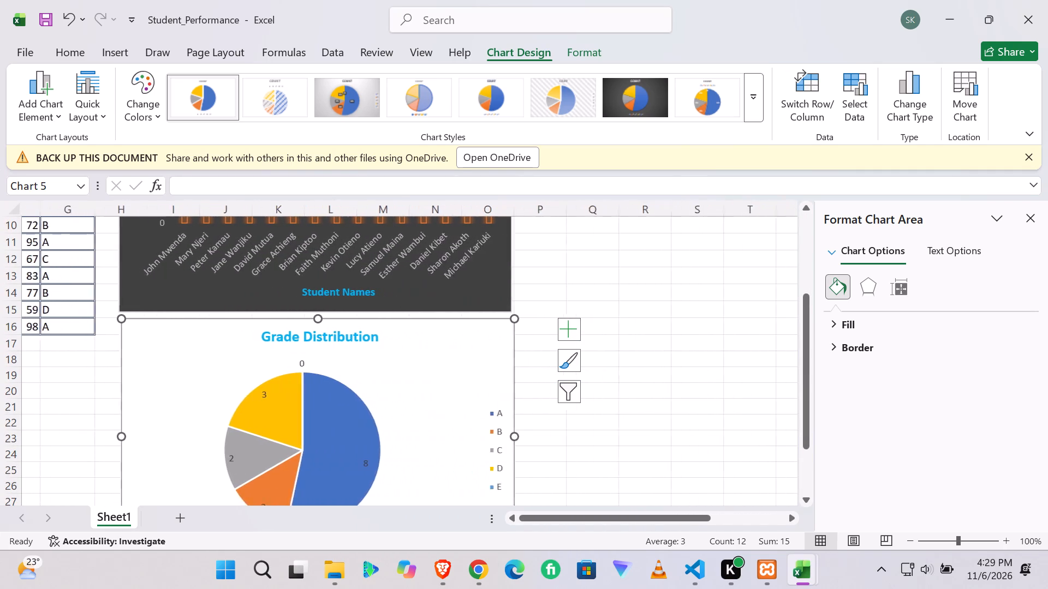
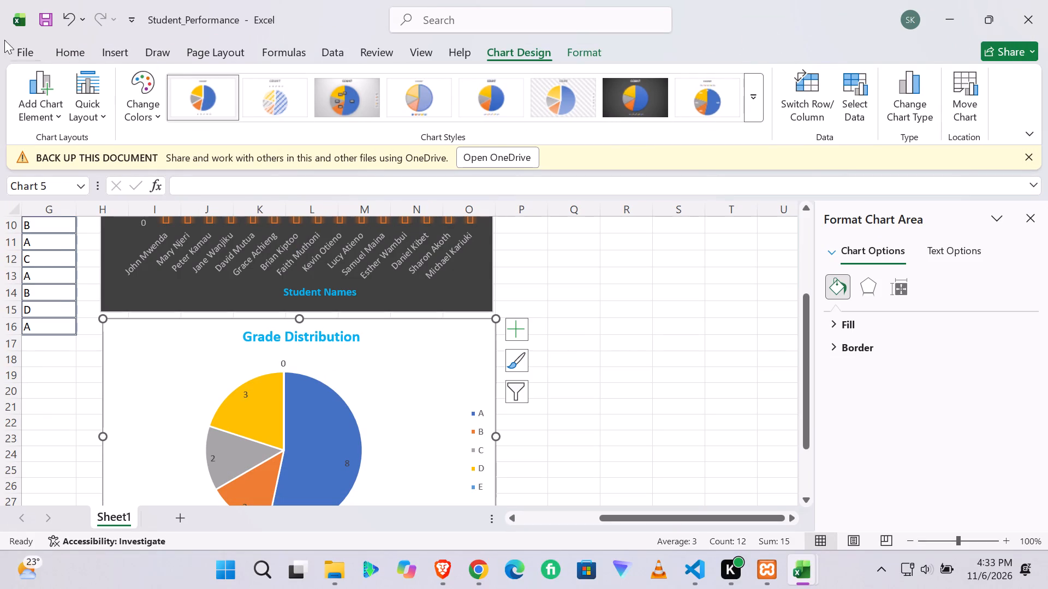
Save the Student_Performance workbook.
left_click(24, 50)
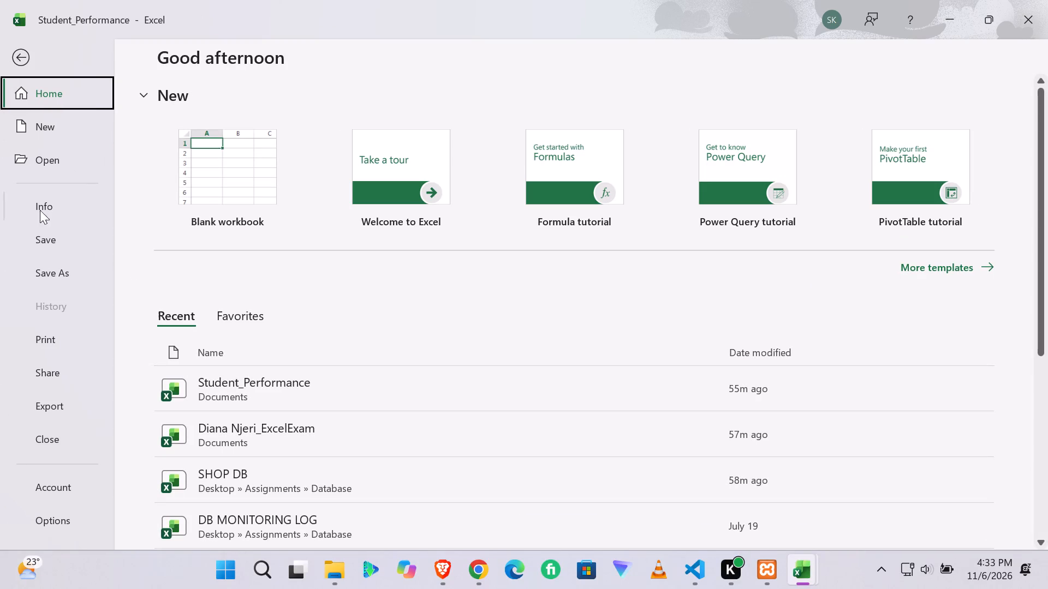
left_click(54, 240)
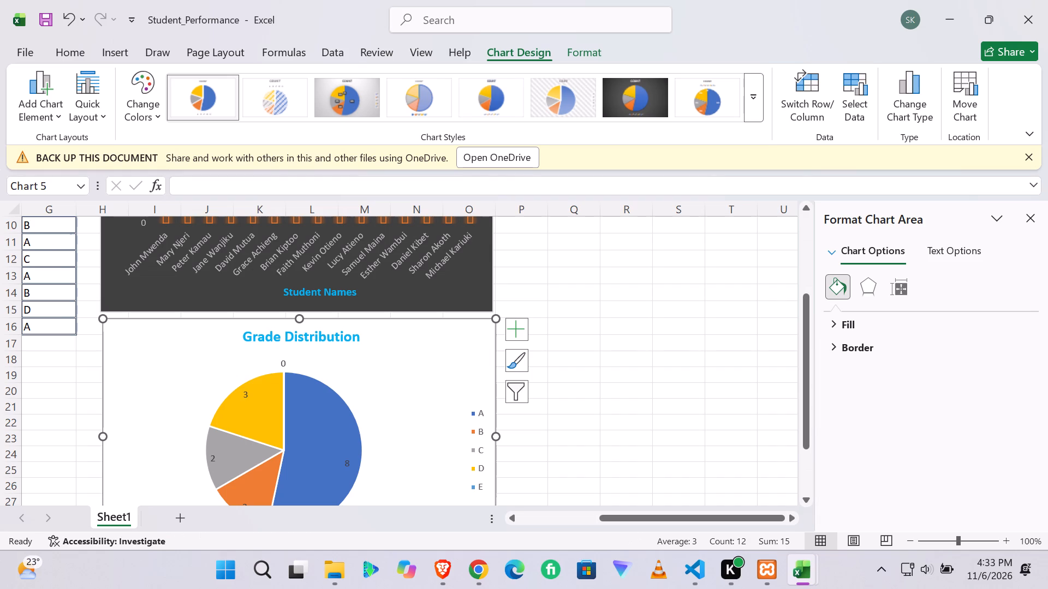
Review the student marks table, the summary rows below it, the grade counts and both charts on Sheet1.
scroll(174, 371, "down", 1)
scroll(174, 371, "up", 2)
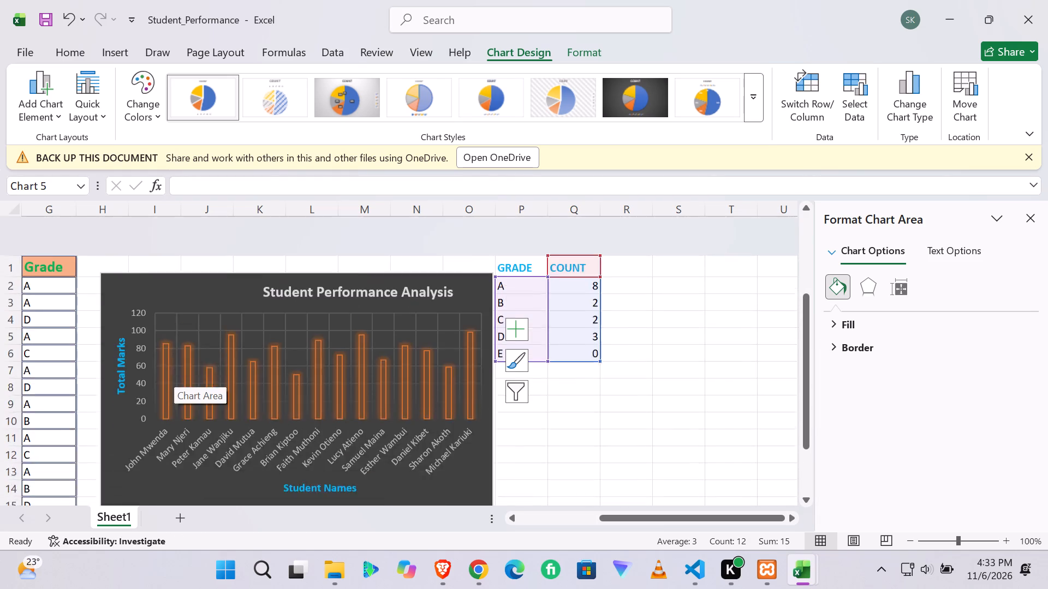
scroll(174, 371, "right", 3)
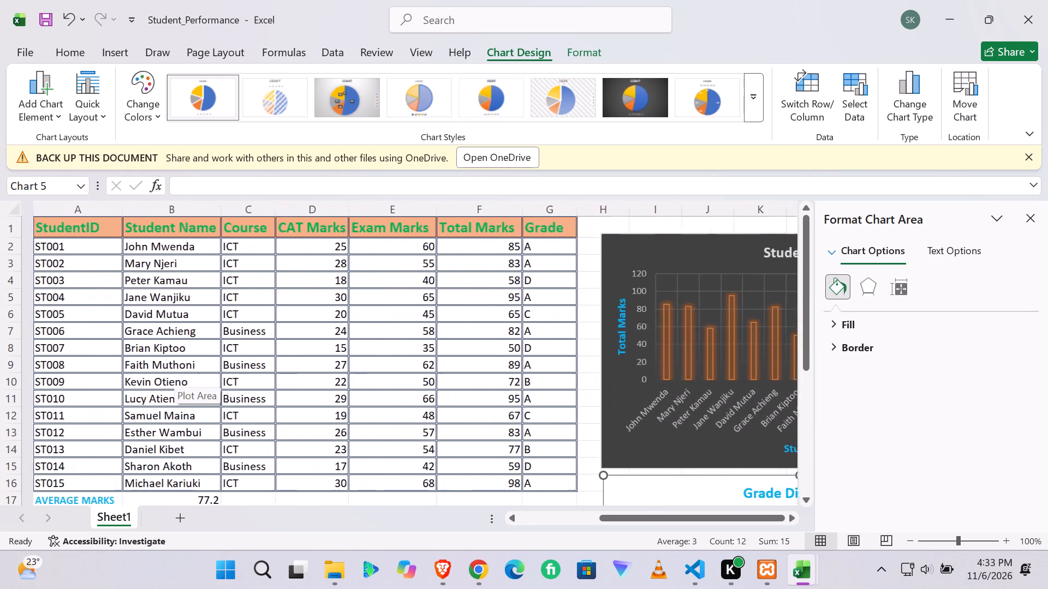
scroll(174, 371, "down", 1)
scroll(174, 371, "up", 3)
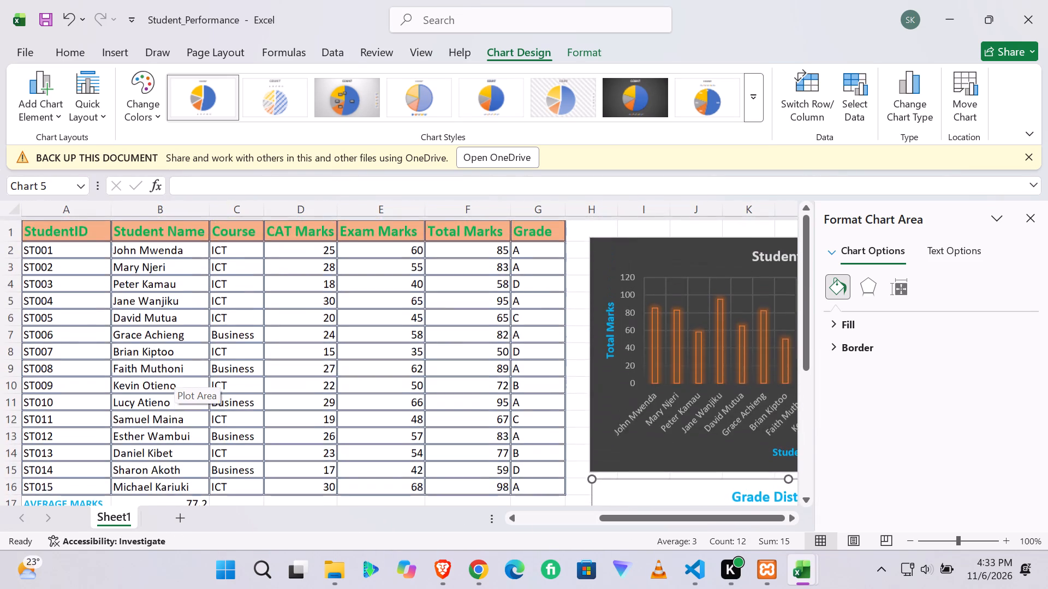
scroll(174, 371, "up", 2)
scroll(174, 371, "down", 1)
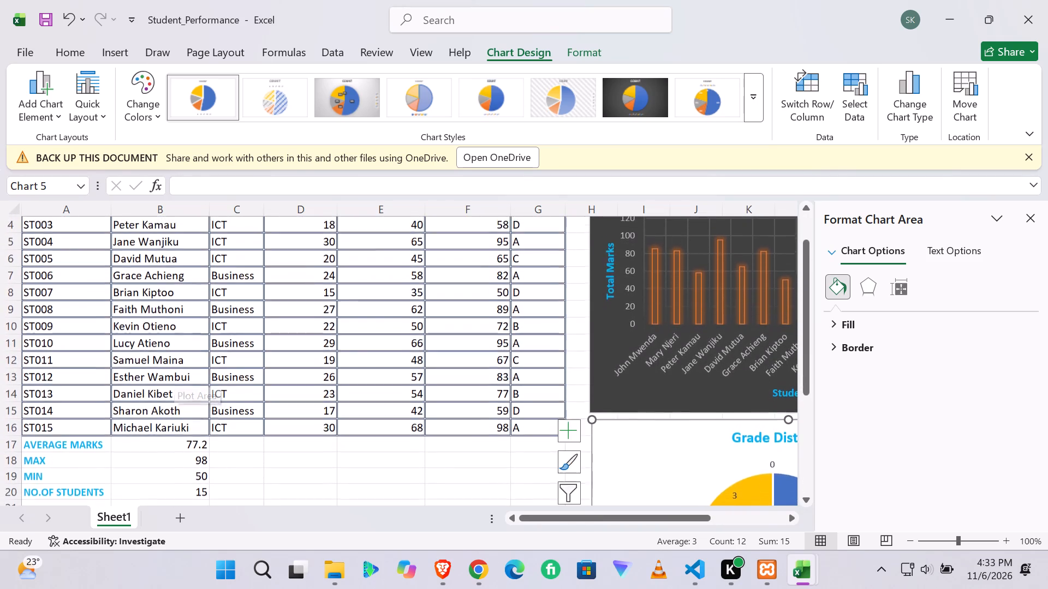
scroll(233, 457, "up", 1)
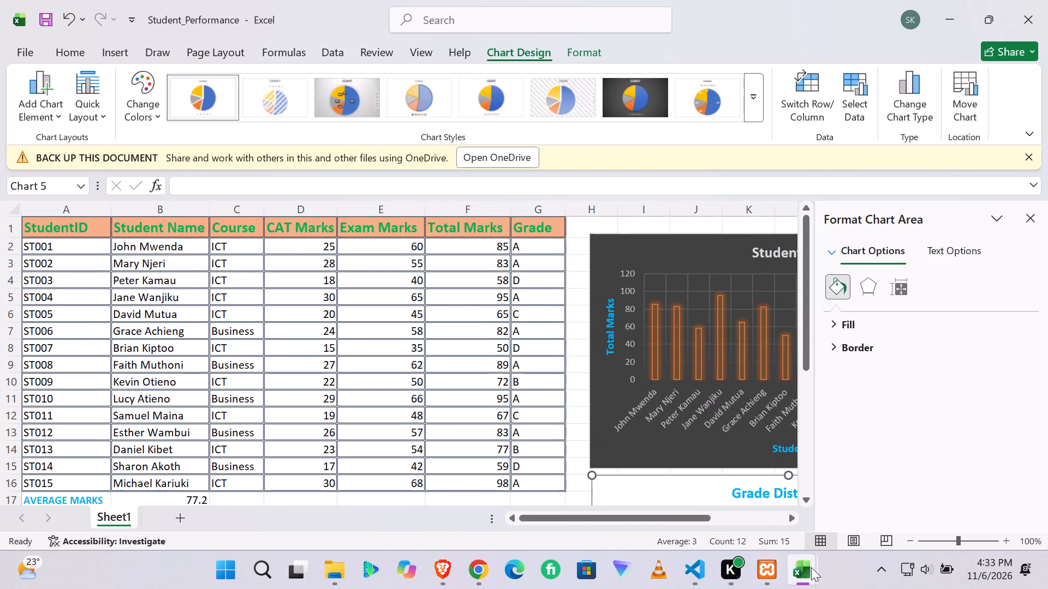
Close the other two open workbooks, the ExcelExam file and SHOP DB, keeping Student_Performance open.
left_click(811, 568)
left_click(811, 568)
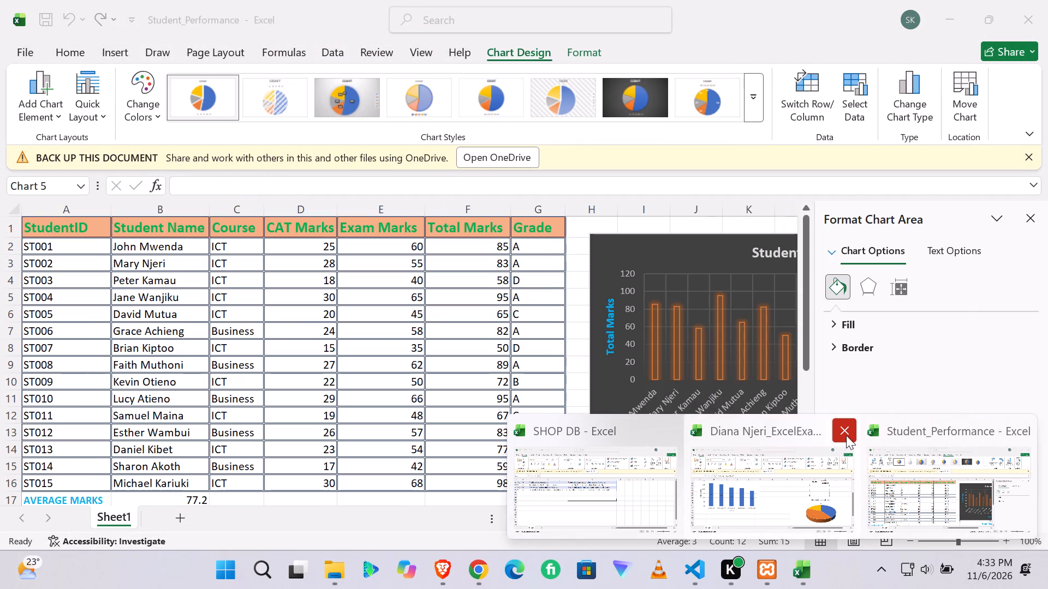
left_click(846, 435)
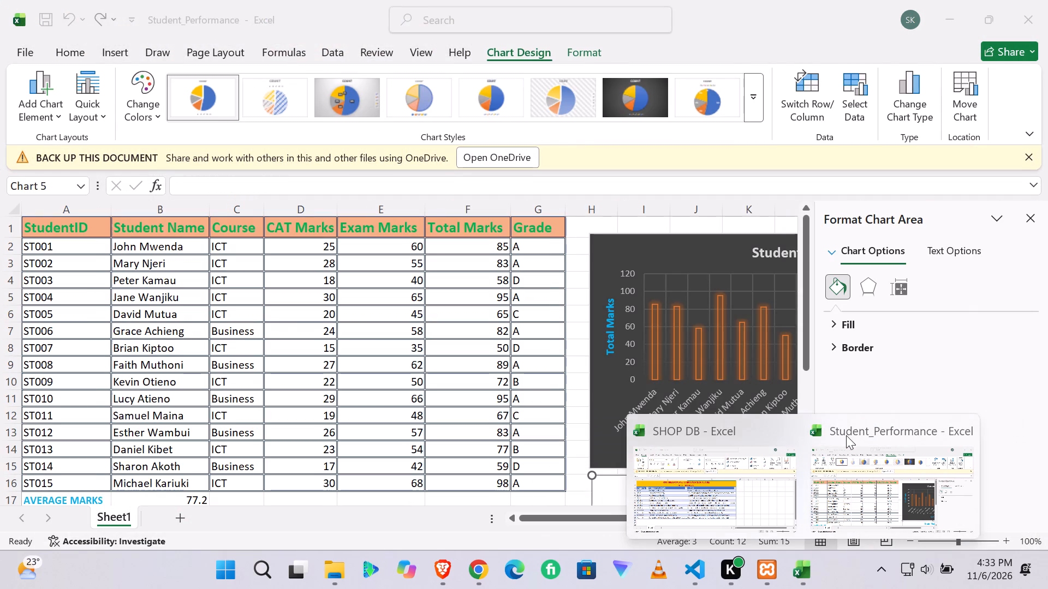
left_click(791, 431)
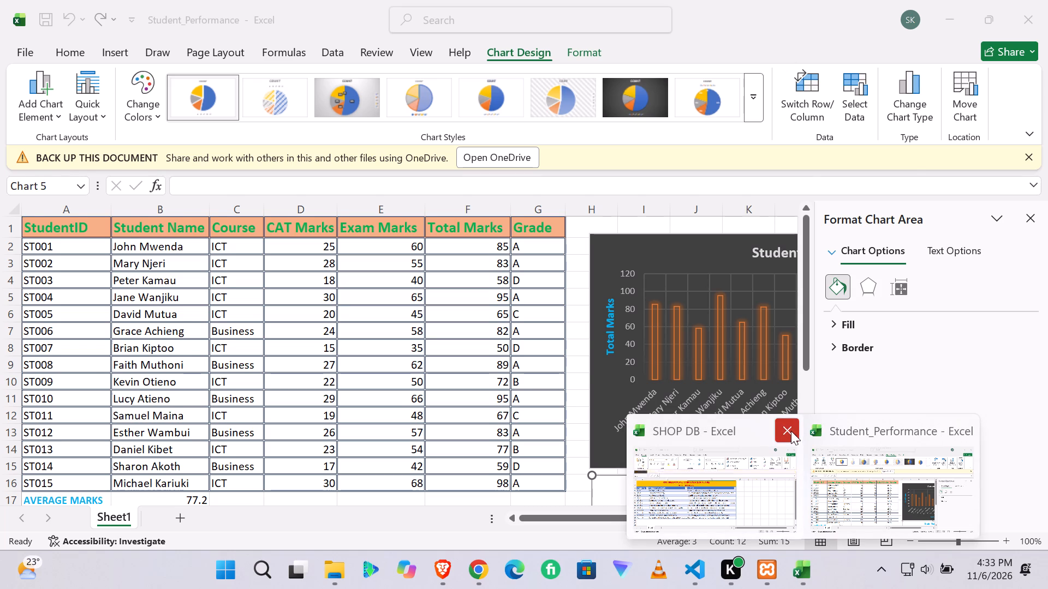
scroll(848, 459, "down", 1)
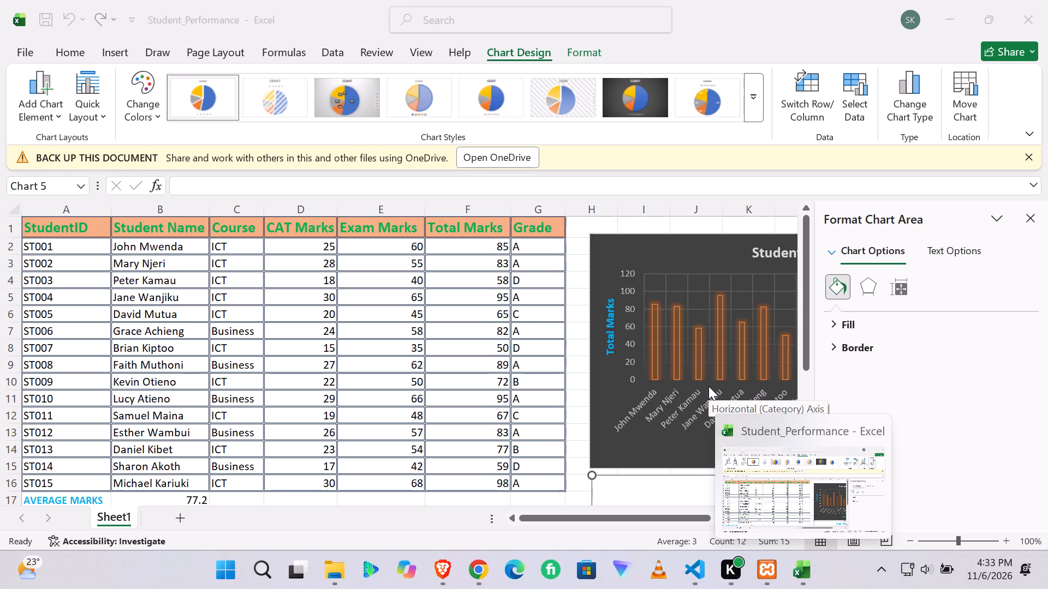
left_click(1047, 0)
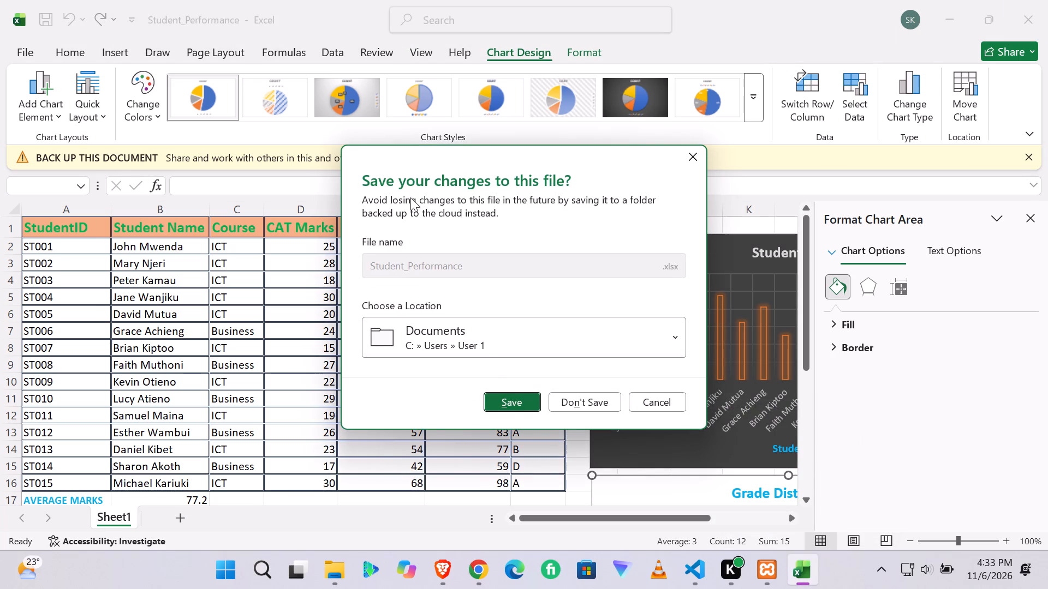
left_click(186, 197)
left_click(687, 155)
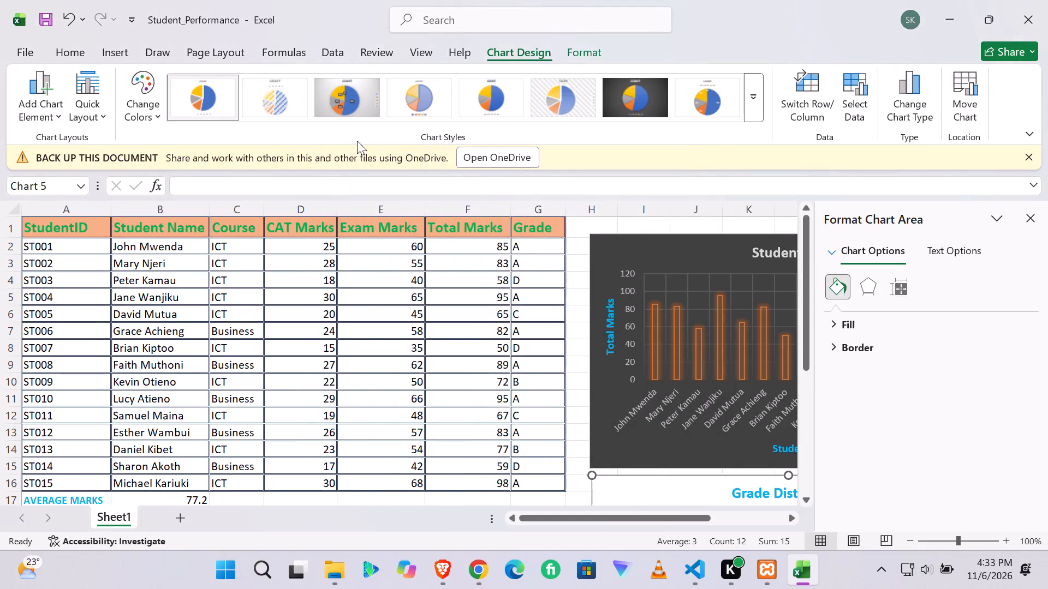
Save the workbook as Student_Performance in the Documents folder as an Excel Workbook, replacing the existing file.
left_click(20, 40)
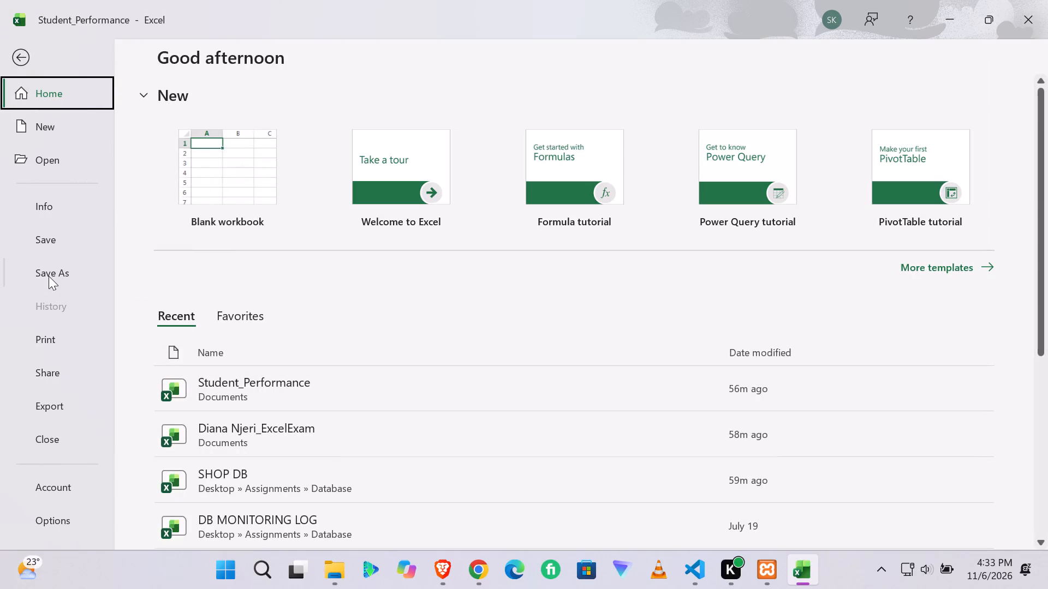
left_click(49, 280)
left_click(209, 430)
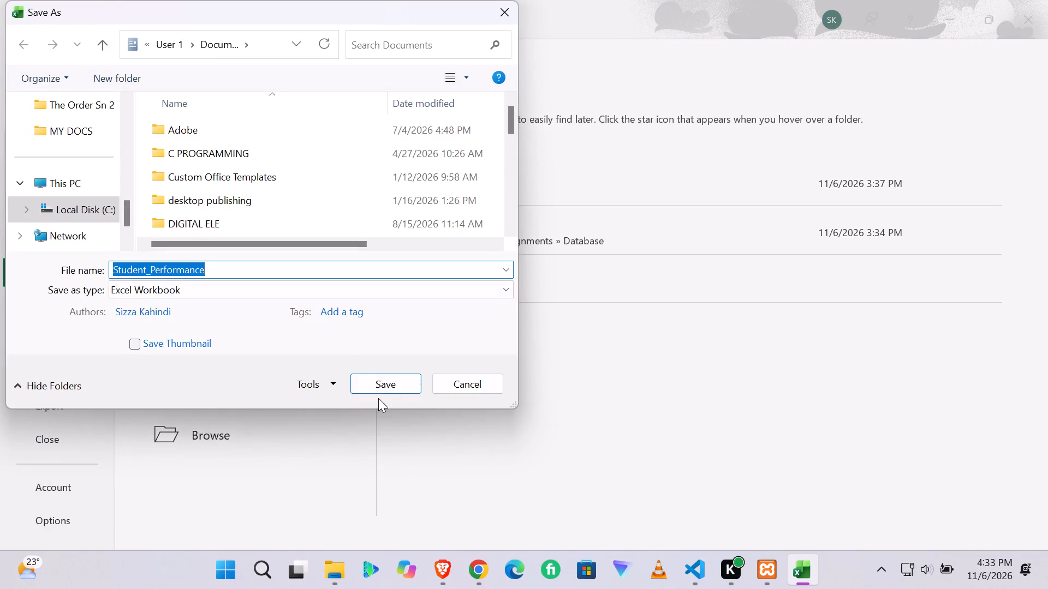
left_click(378, 388)
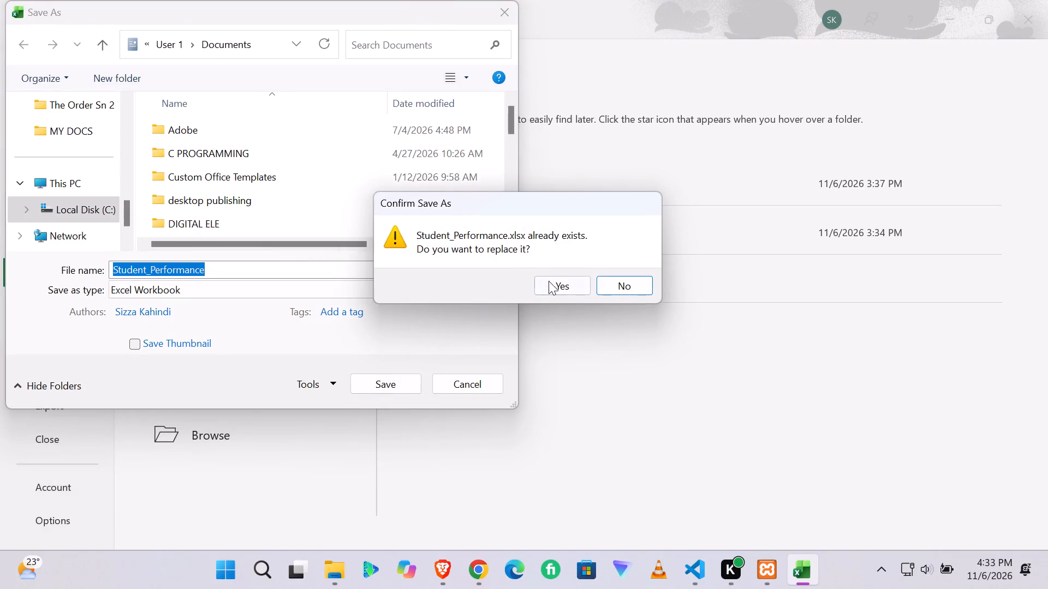
left_click(571, 281)
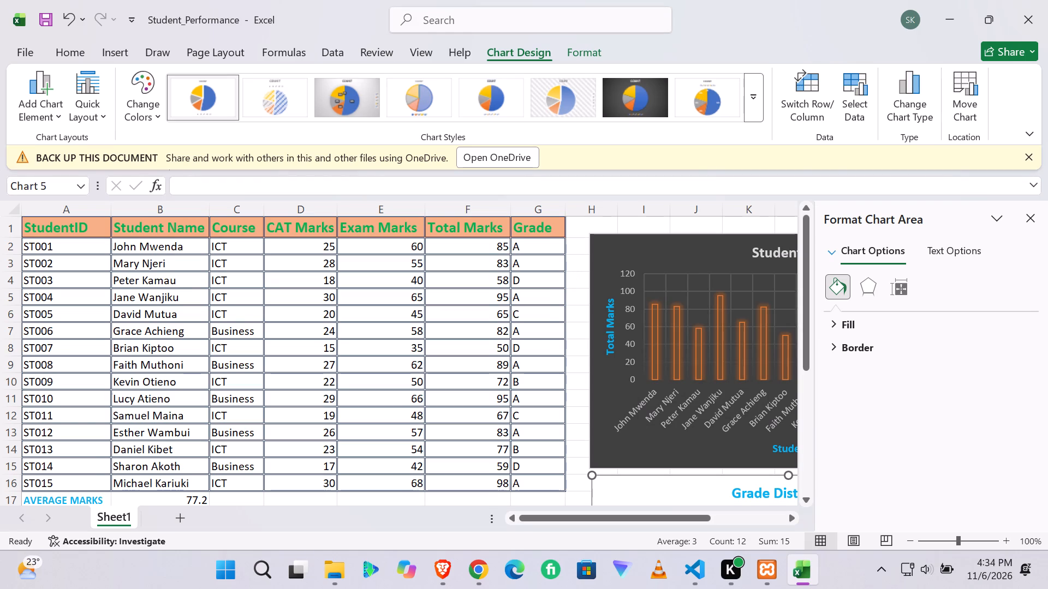
Close the Format Chart Area pane.
left_click(1025, 219)
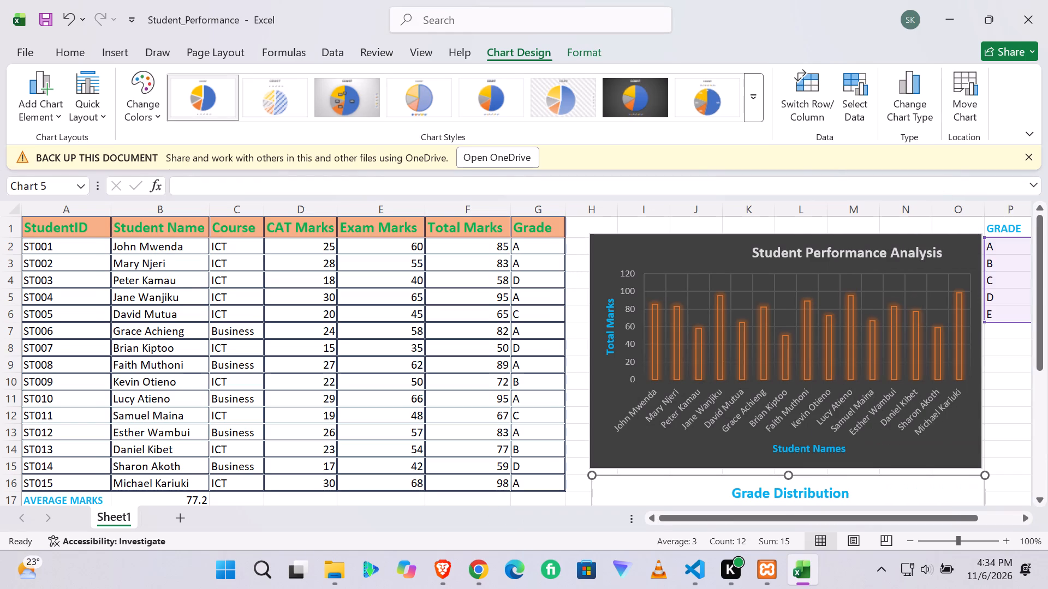